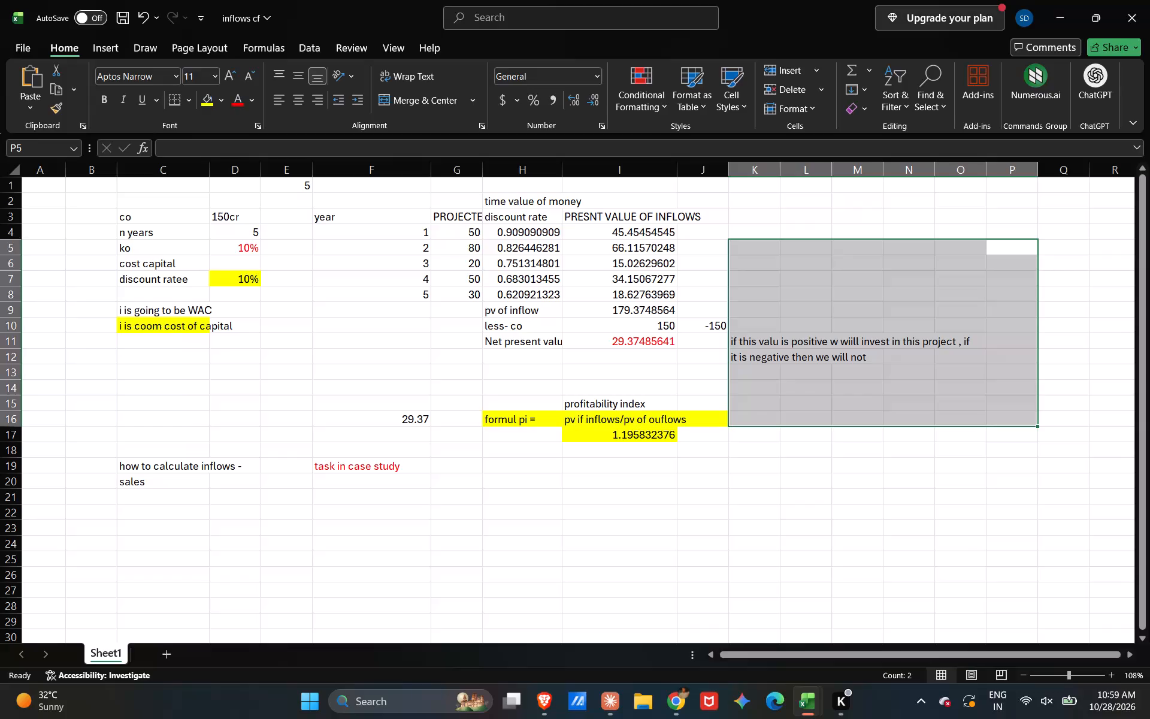
# Switch from the inflows cf workbook to the emi calculator workbook.
pyautogui.click(400, 473)
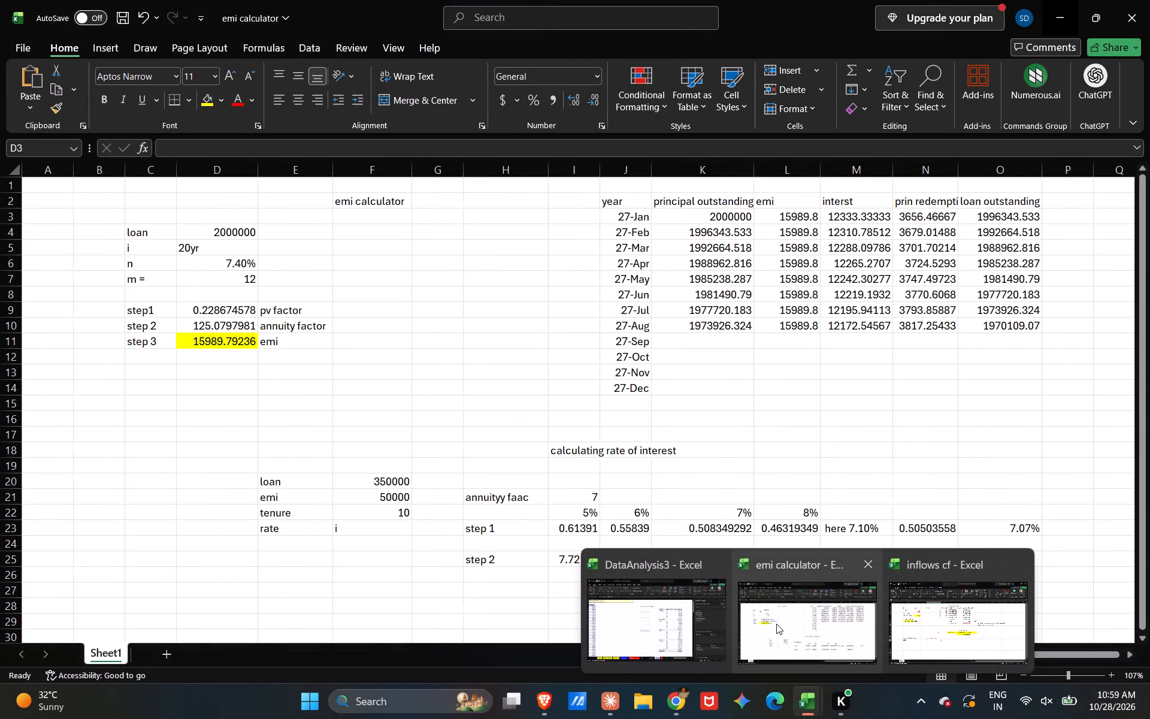
pyautogui.click(776, 624)
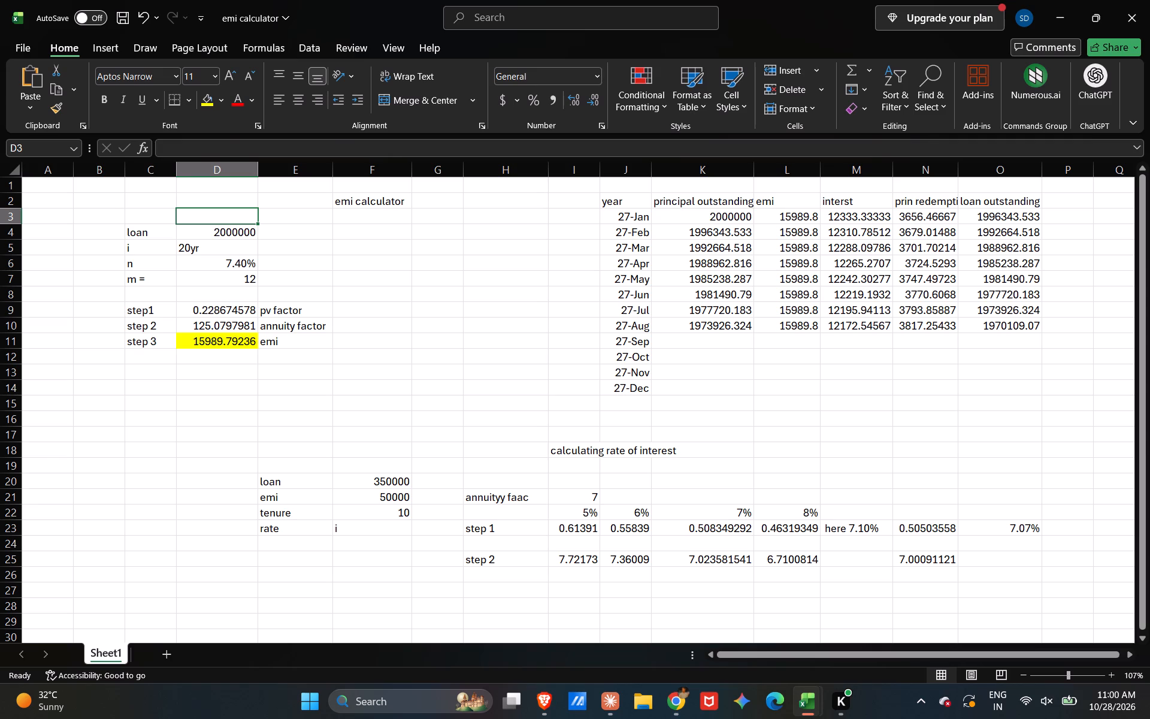
# Widen columns N, O, M, I and J so the loan schedule and rate-of-interest values have more room.
pyautogui.moveTo(960, 164); pyautogui.dragTo(978, 159)
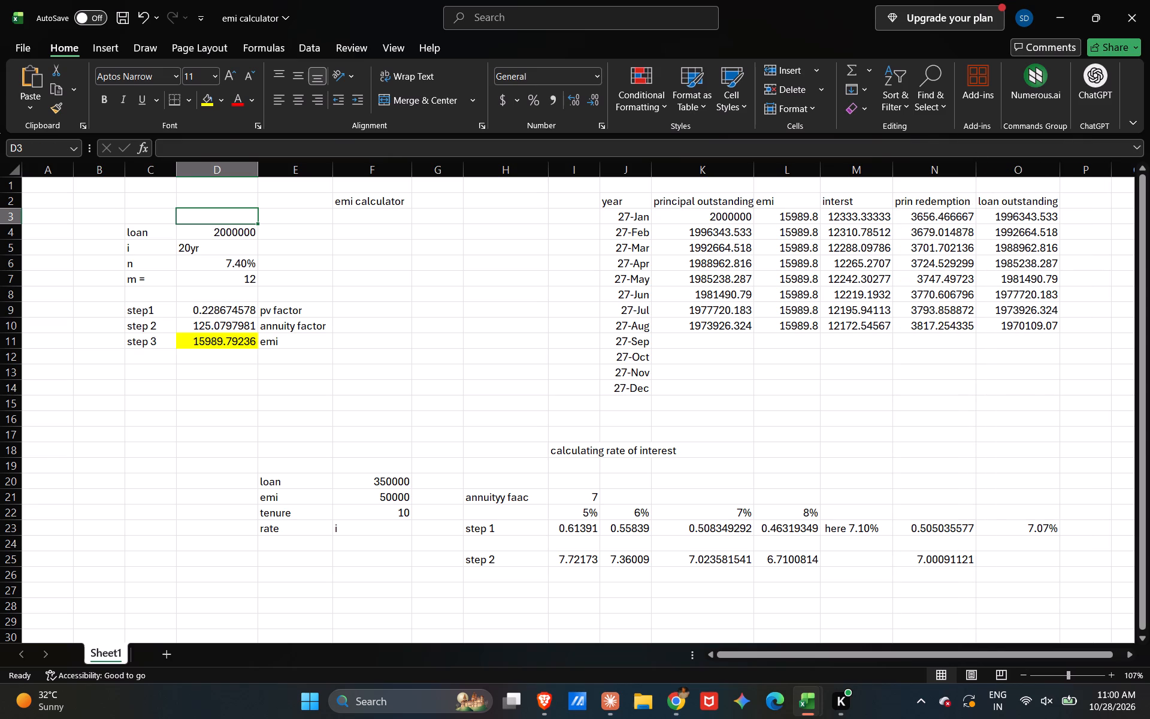
pyautogui.moveTo(1058, 162); pyautogui.dragTo(1077, 162)
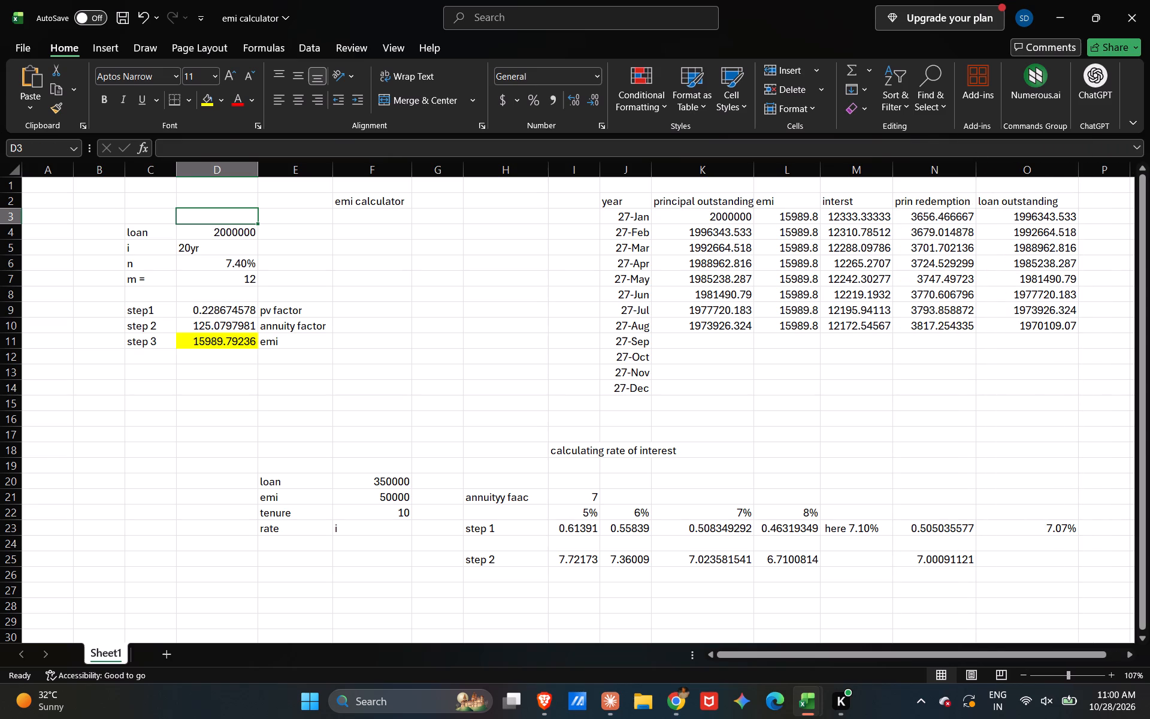
pyautogui.moveTo(895, 166); pyautogui.dragTo(912, 162)
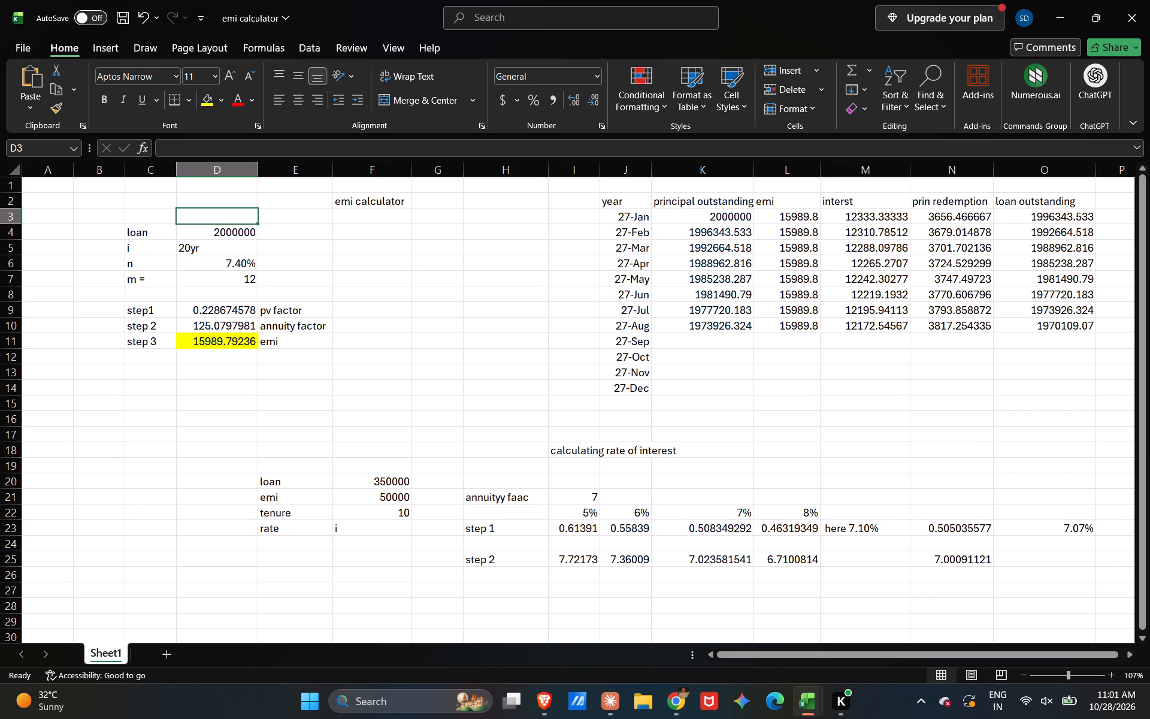
pyautogui.click(598, 159)
pyautogui.click(602, 160)
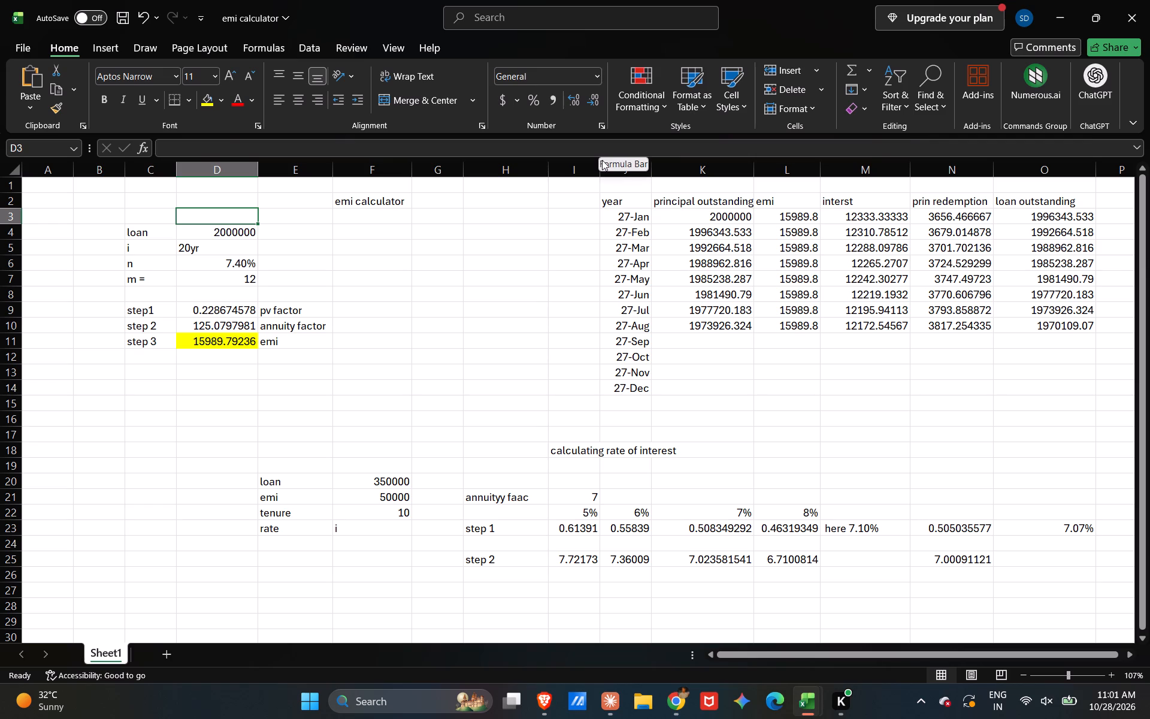
pyautogui.moveTo(603, 164); pyautogui.dragTo(611, 165)
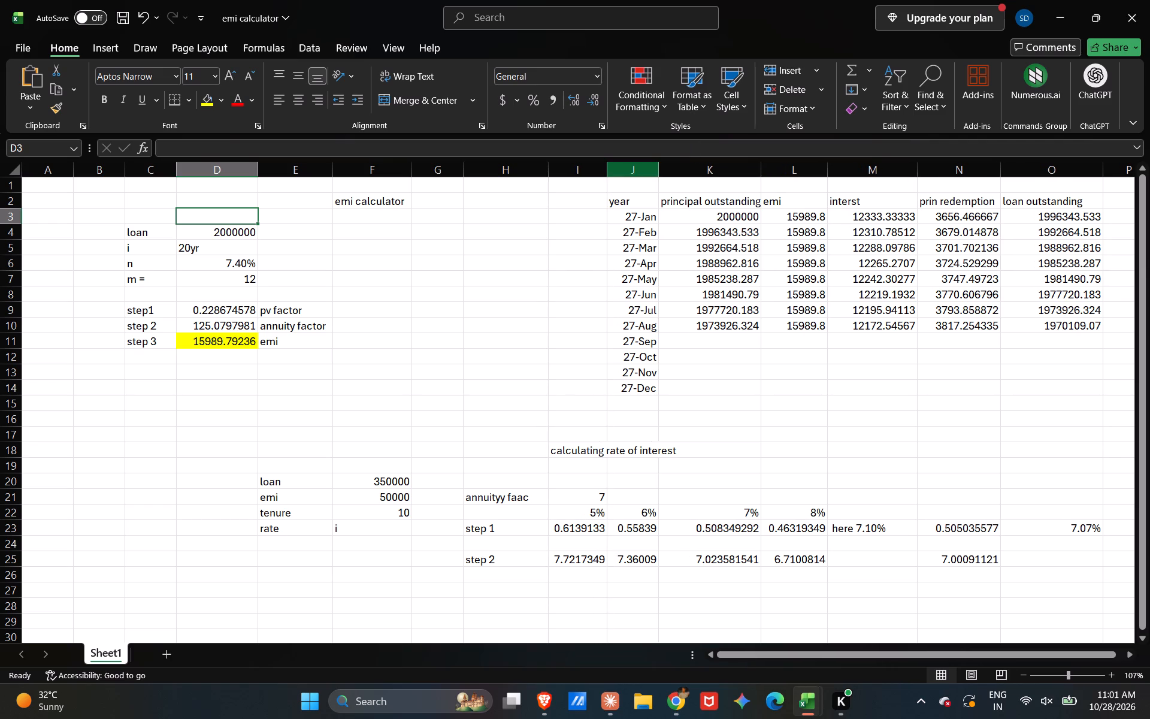
pyautogui.moveTo(660, 166); pyautogui.dragTo(683, 165)
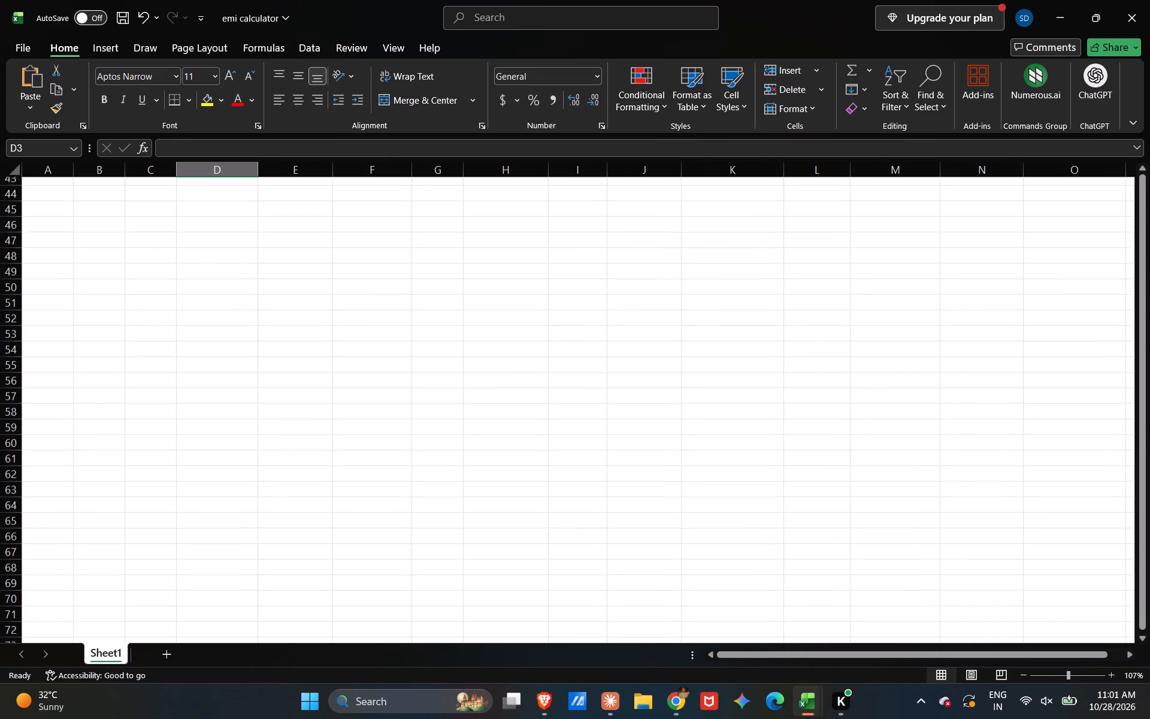
pyautogui.scroll(5, 460, 339)
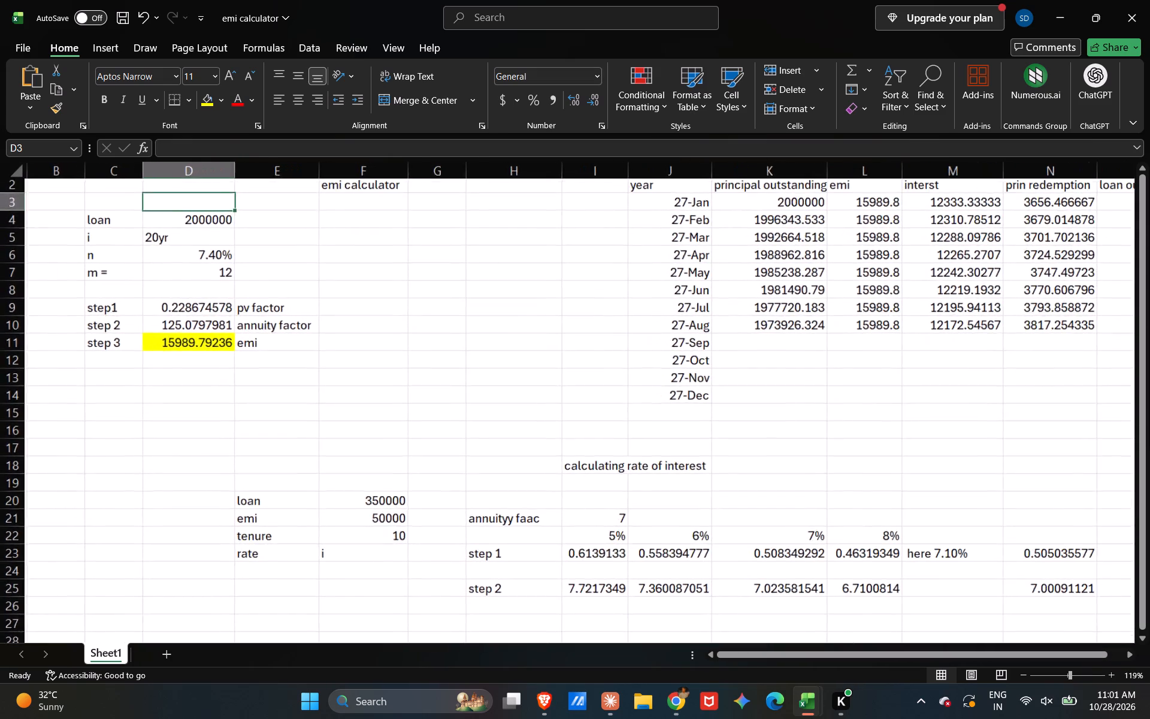
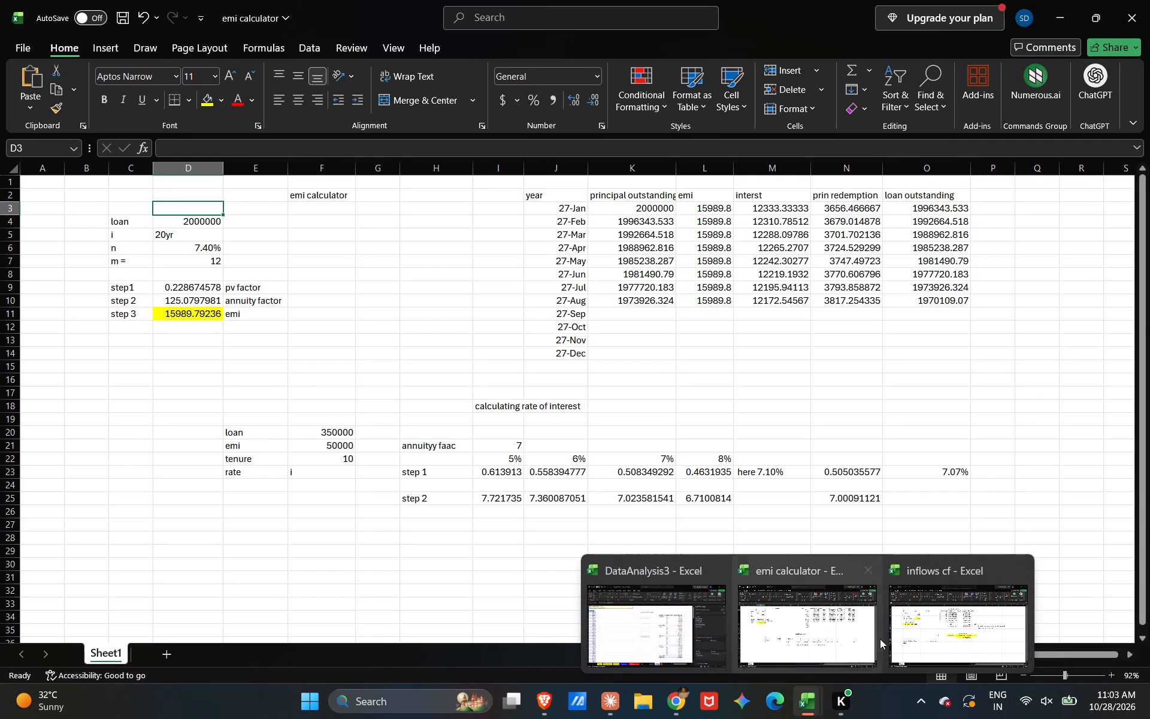
# Switch from the emi calculator workbook to the inflows cf workbook and save it.
pyautogui.click(877, 637)
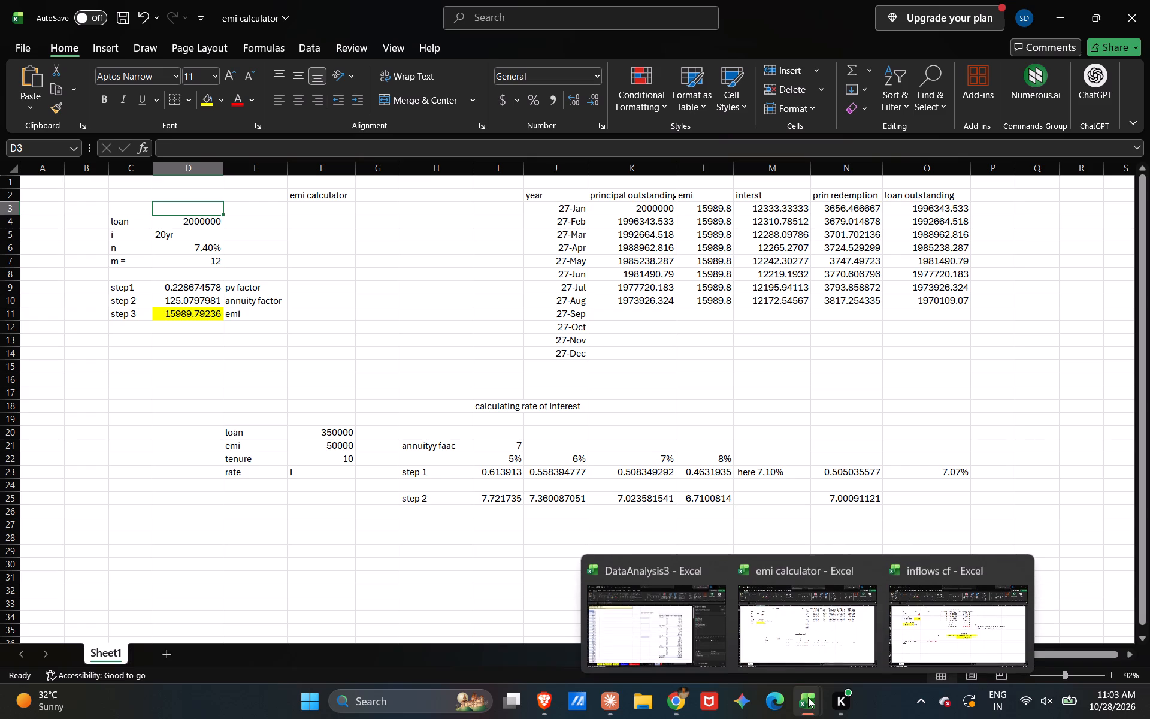
pyautogui.click(828, 608)
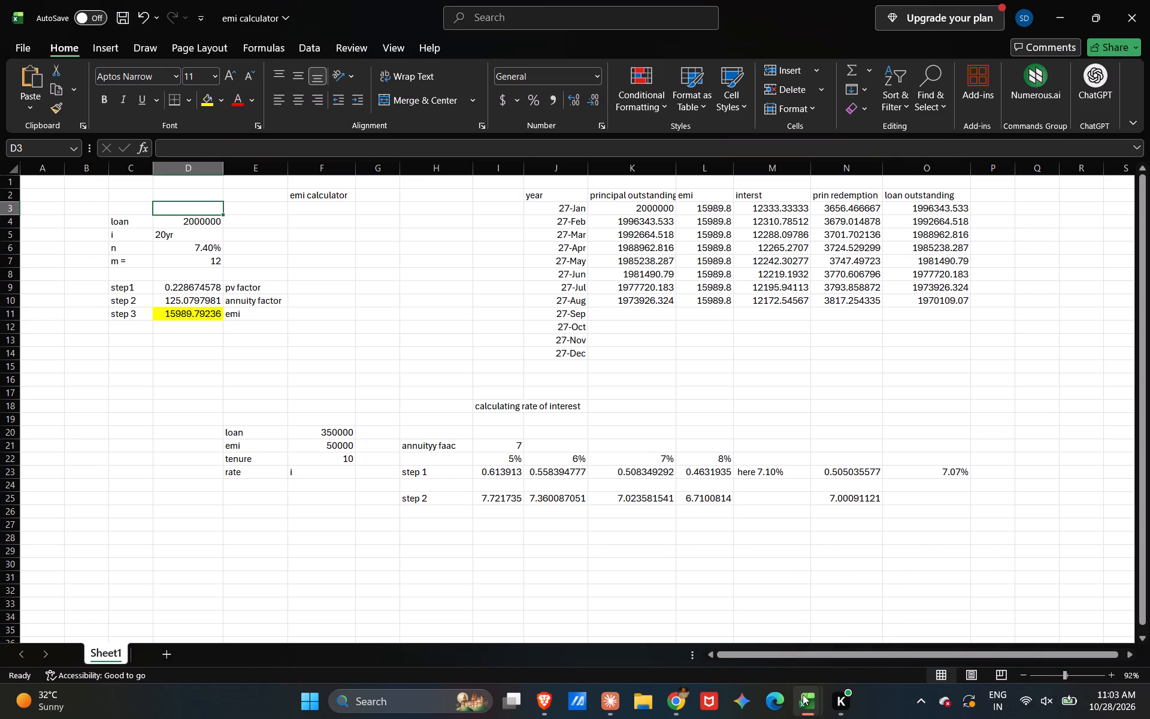
pyautogui.click(651, 638)
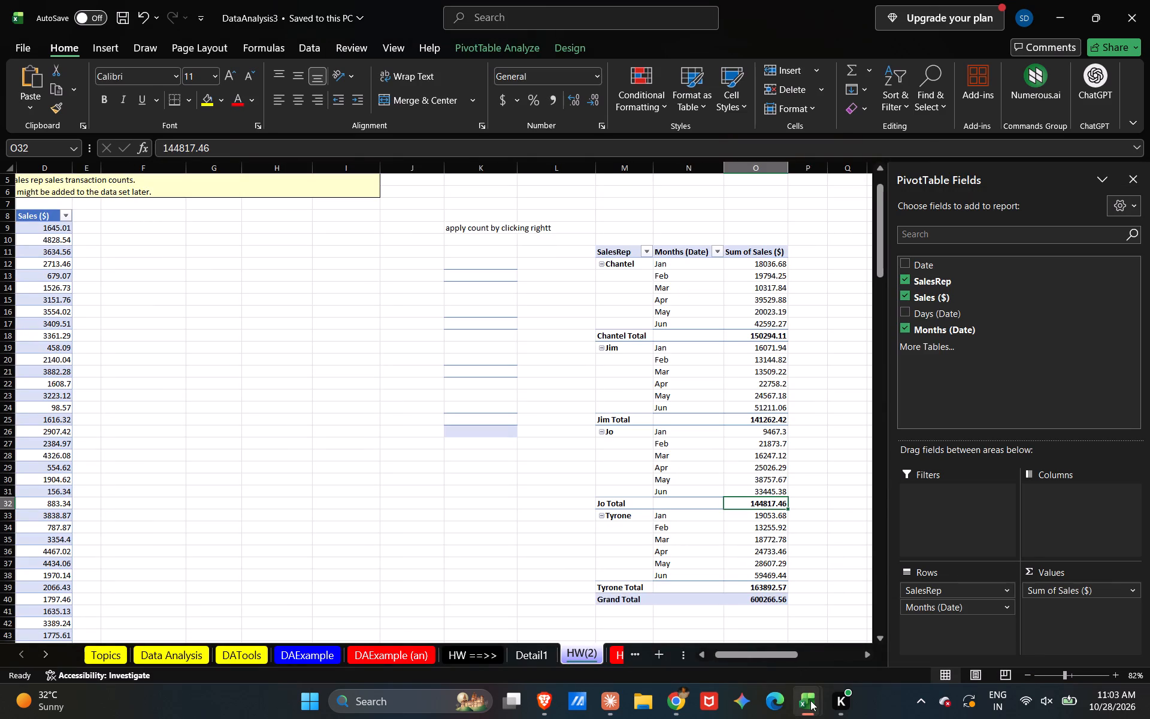
pyautogui.click(816, 641)
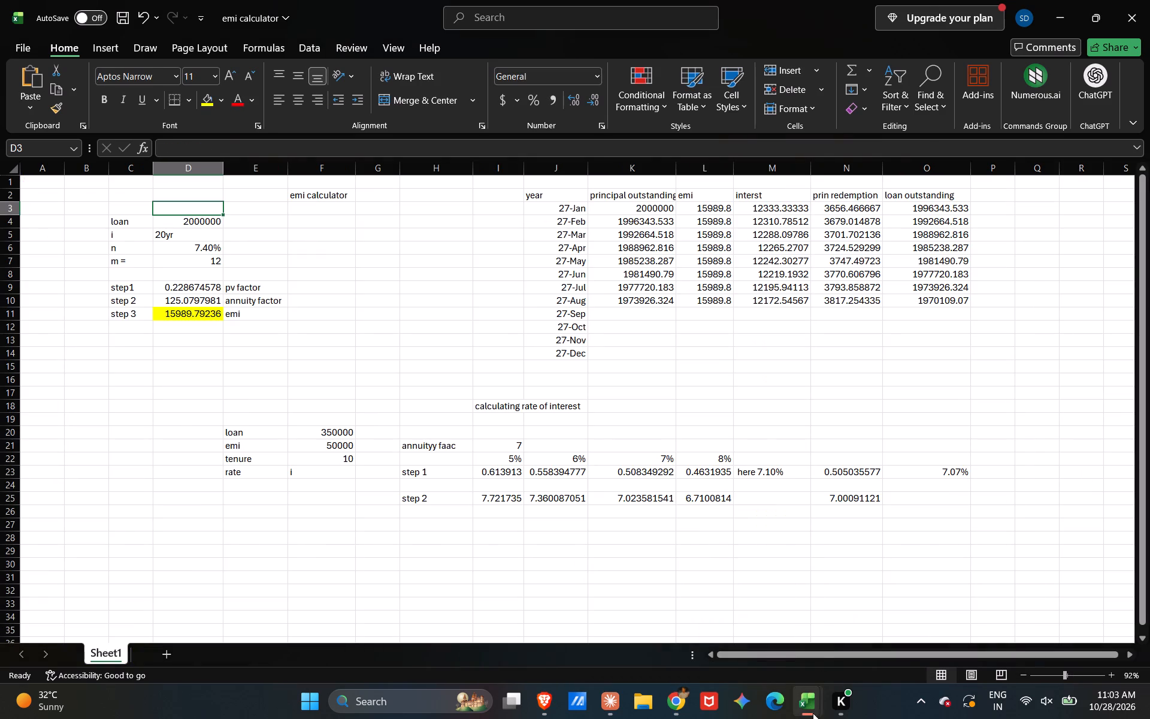
pyautogui.click(909, 627)
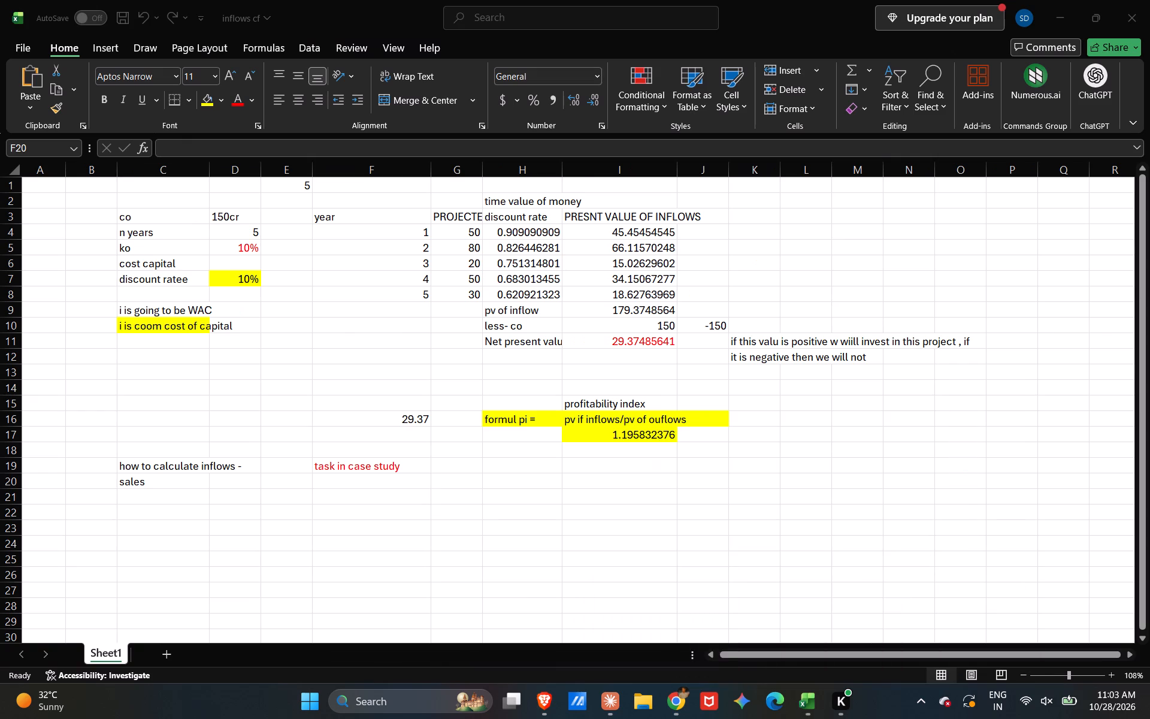
pyautogui.scroll(-1, 453, 512)
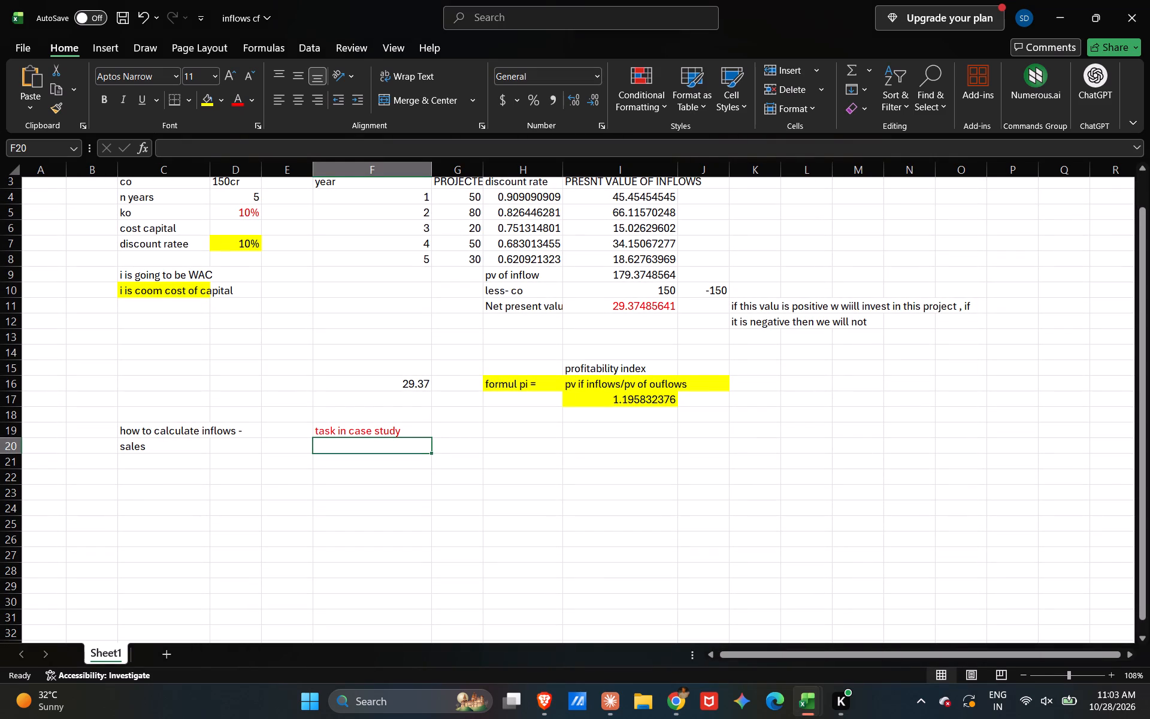
pyautogui.scroll(2, 453, 512)
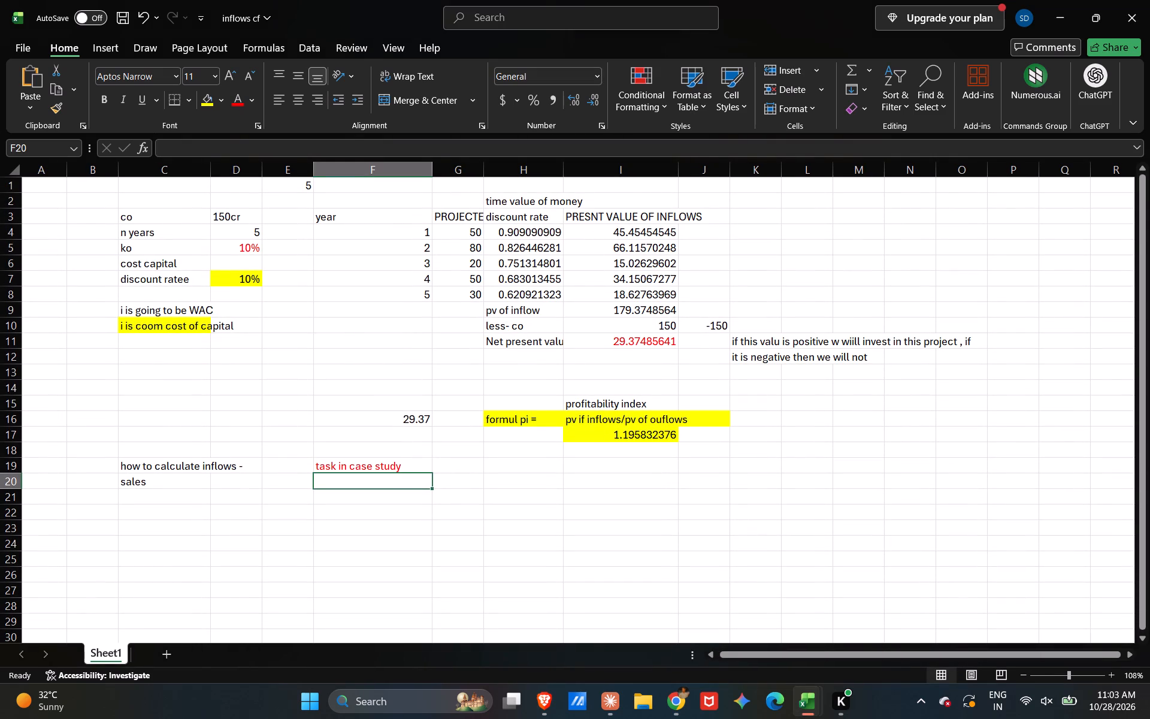
pyautogui.hotkey('ctrl', 's')
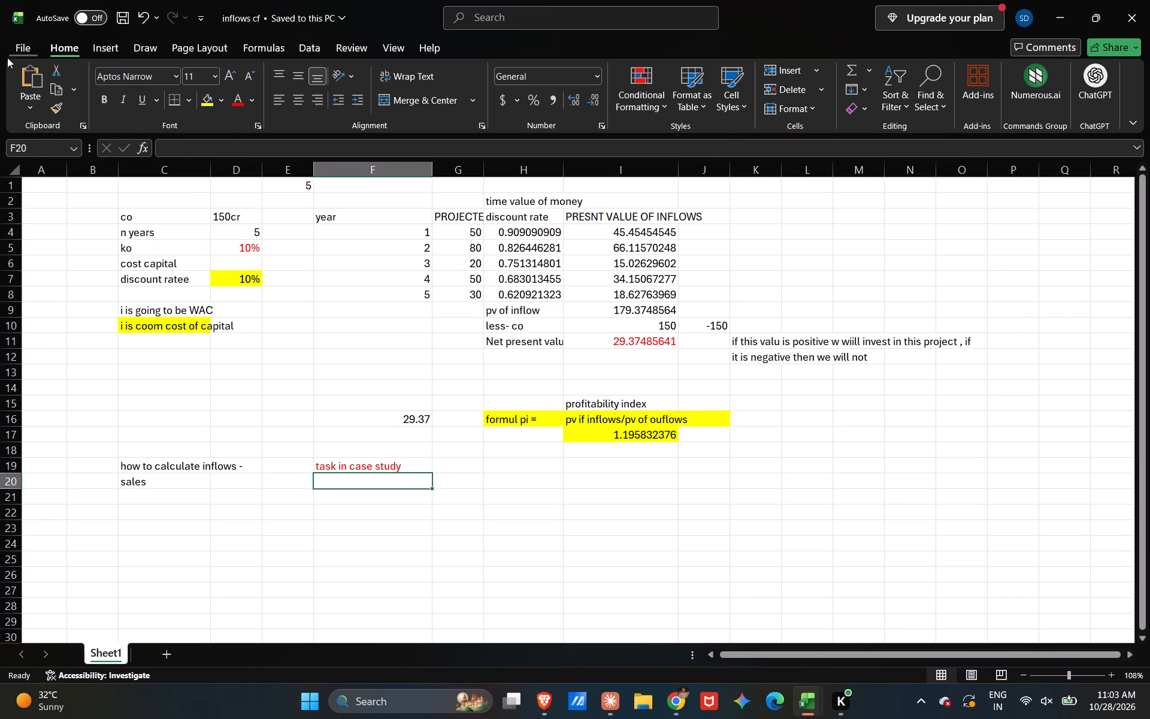
# Create a new blank workbook.
pyautogui.click(24, 46)
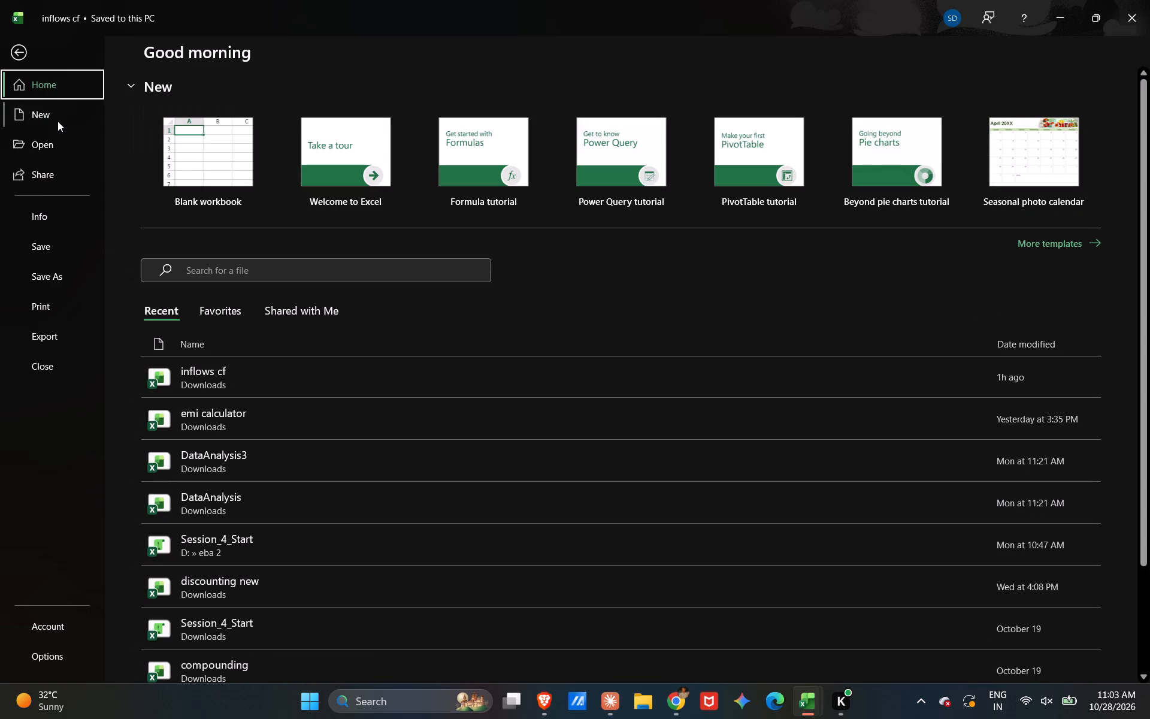
pyautogui.click(199, 142)
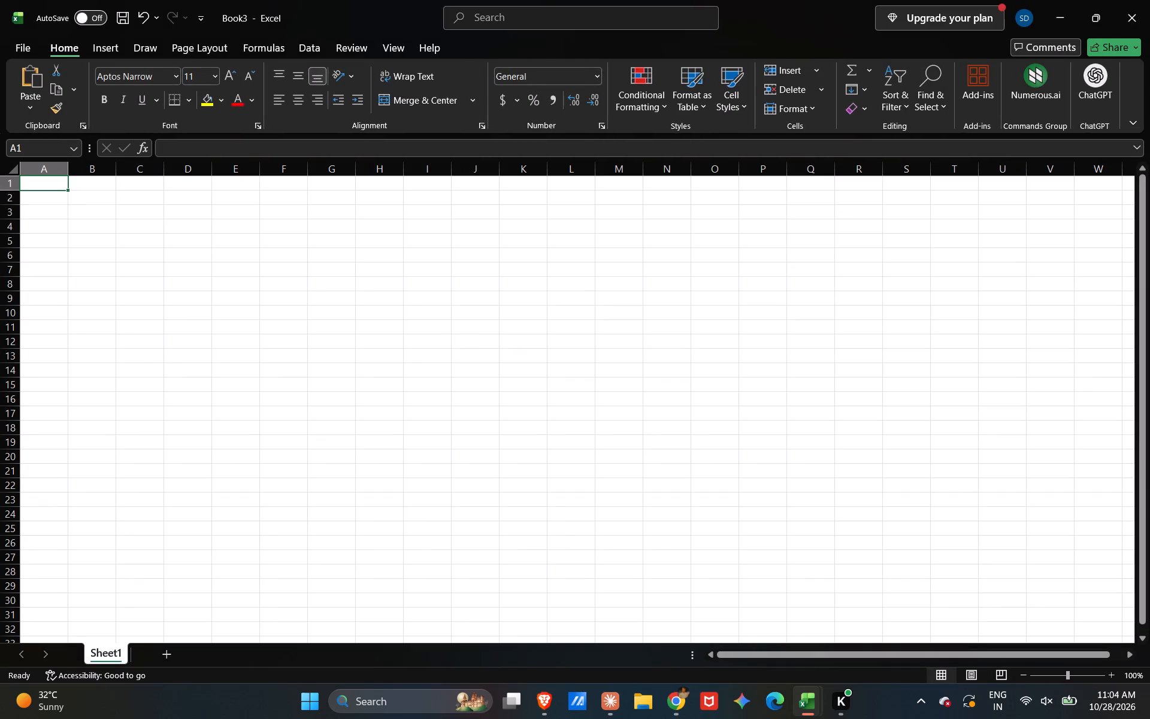
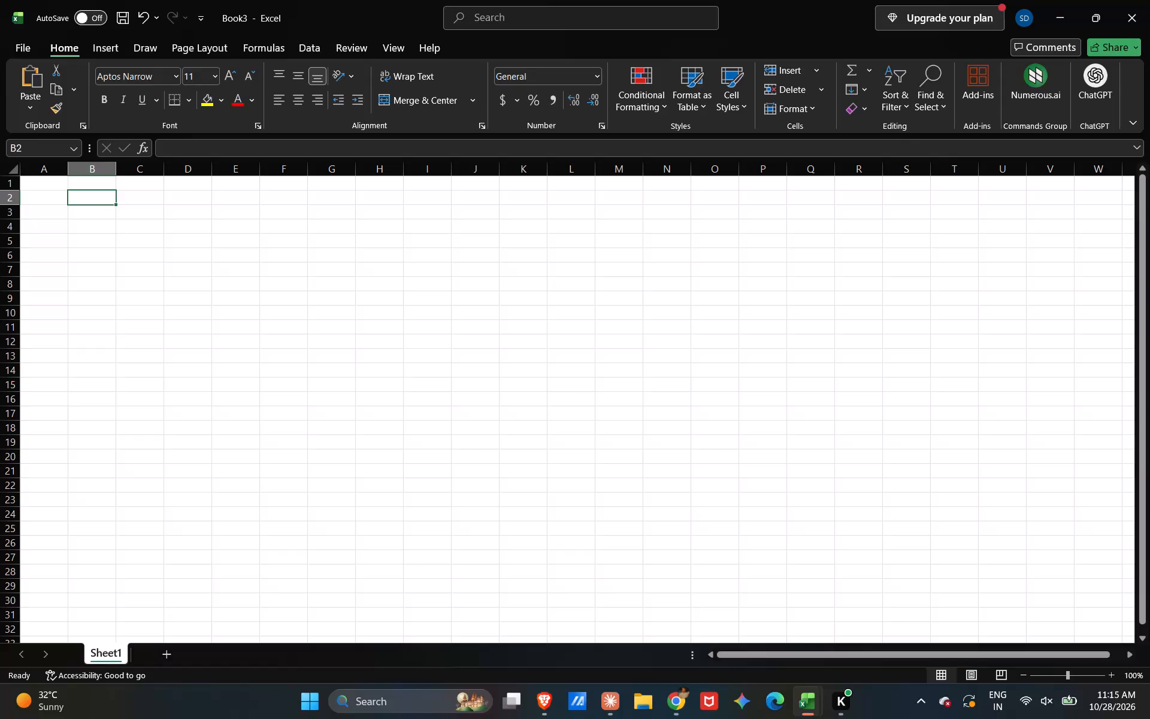
# Enter the label year in B2, followed by 2013 in C2 and 2014 in D2.
pyautogui.write('year')
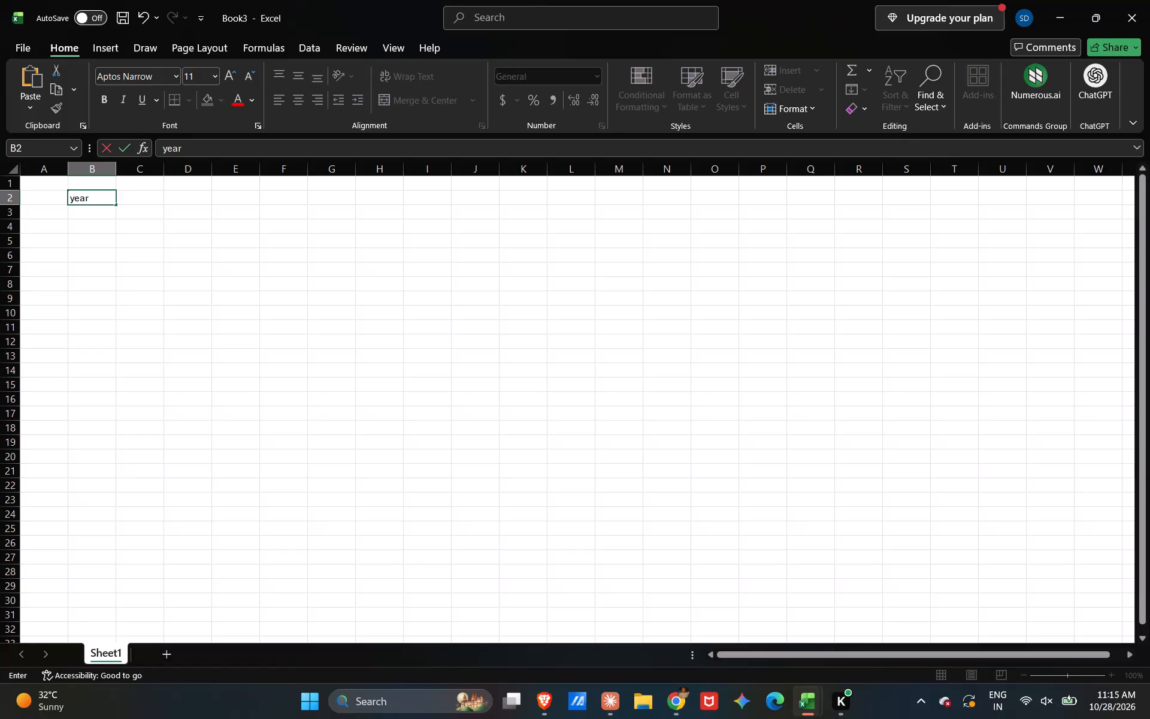
pyautogui.press('Right')
pyautogui.press('Right')
pyautogui.press('Left')
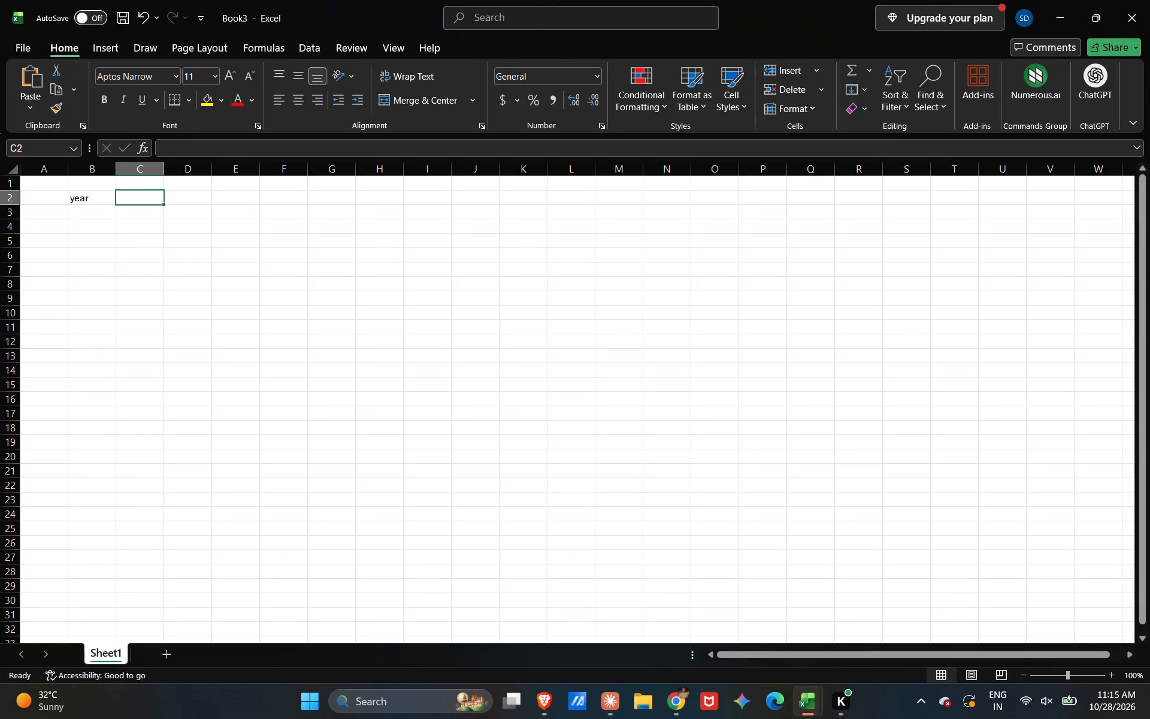
pyautogui.write('201')
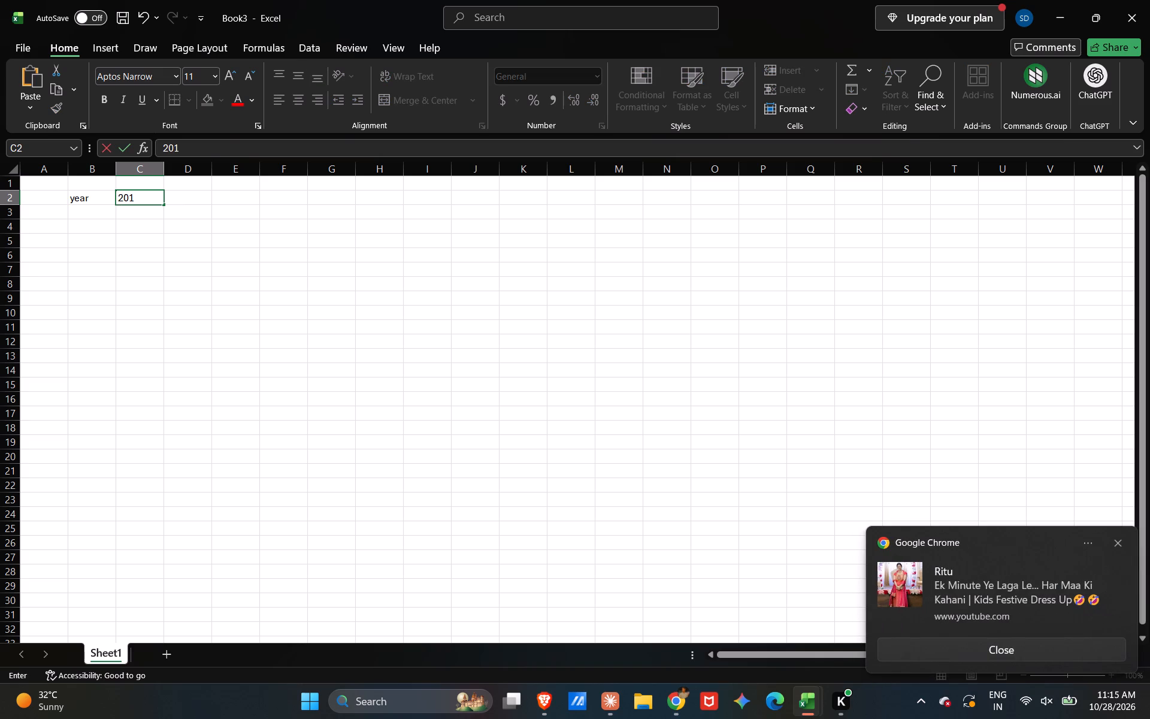
pyautogui.press('3')
pyautogui.press('Right')
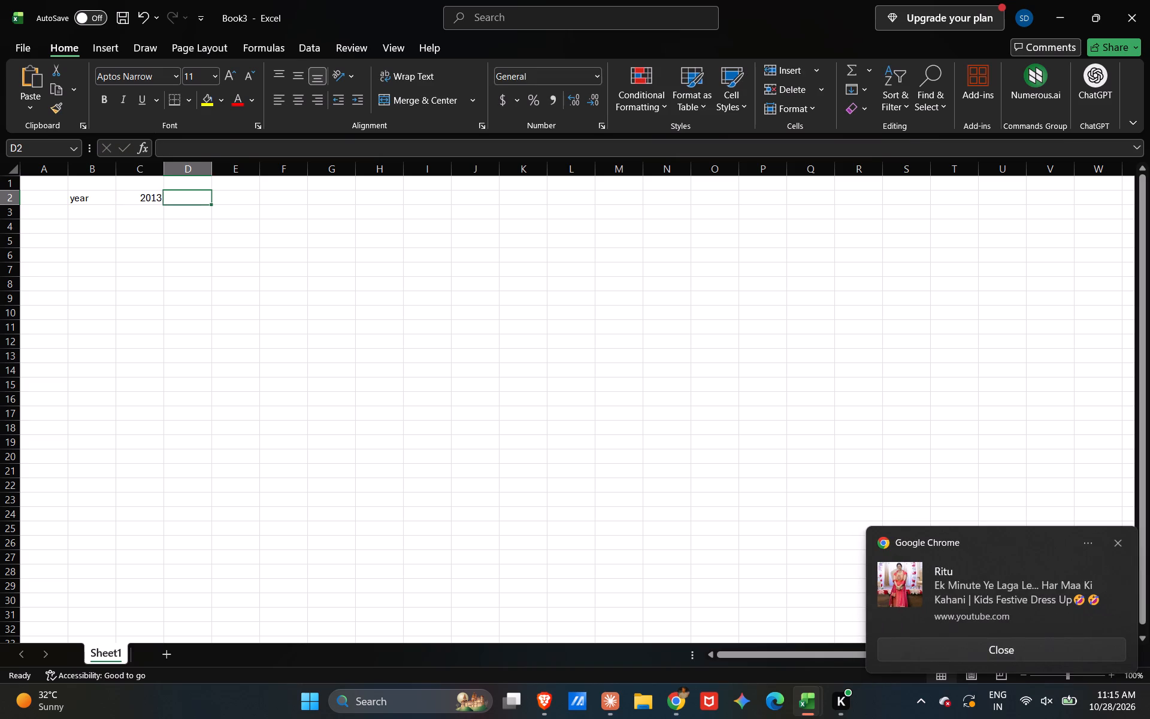
pyautogui.write('2014')
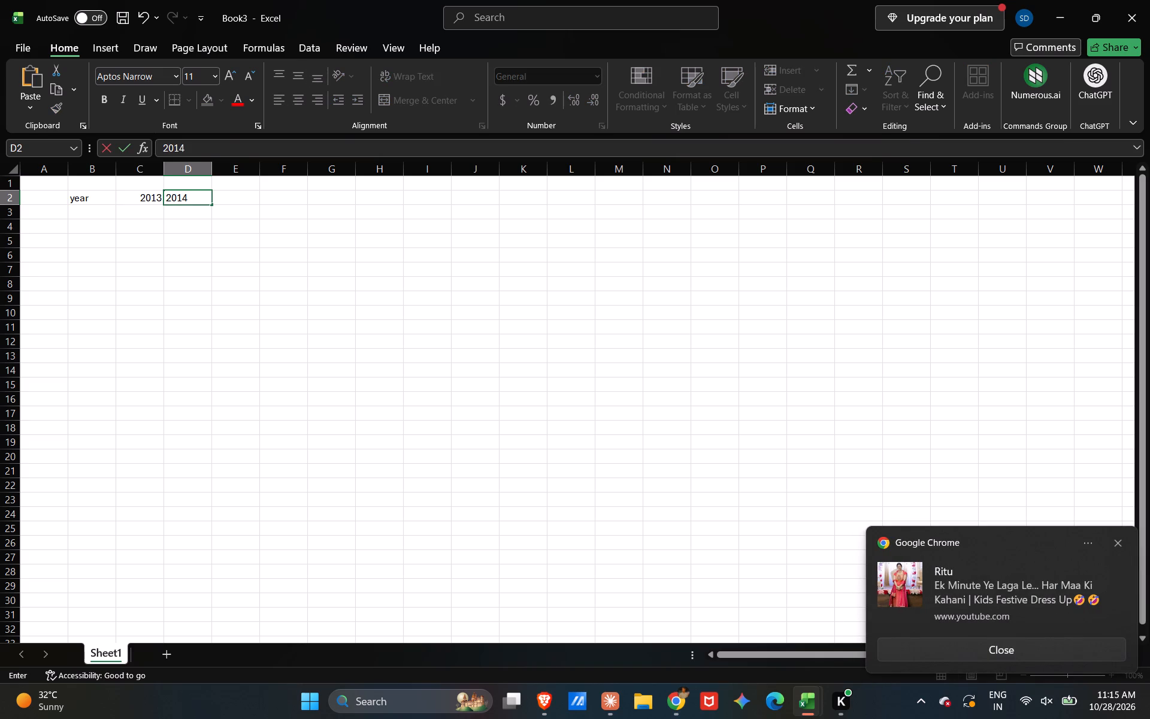
pyautogui.press('Return')
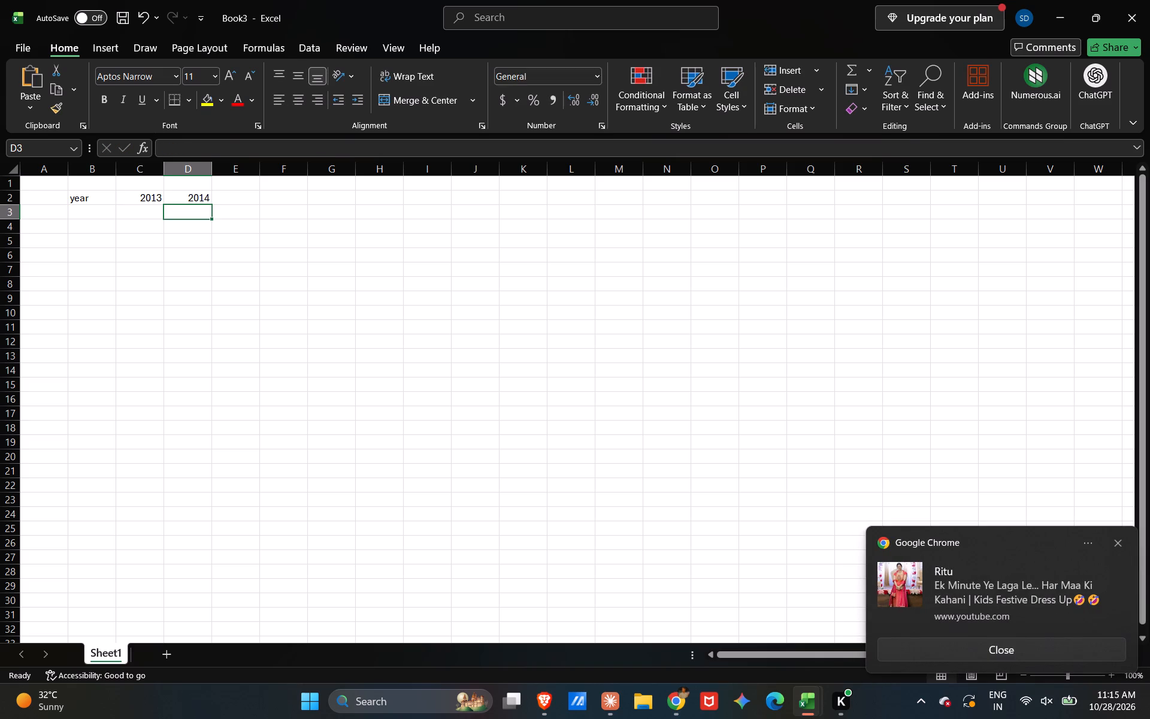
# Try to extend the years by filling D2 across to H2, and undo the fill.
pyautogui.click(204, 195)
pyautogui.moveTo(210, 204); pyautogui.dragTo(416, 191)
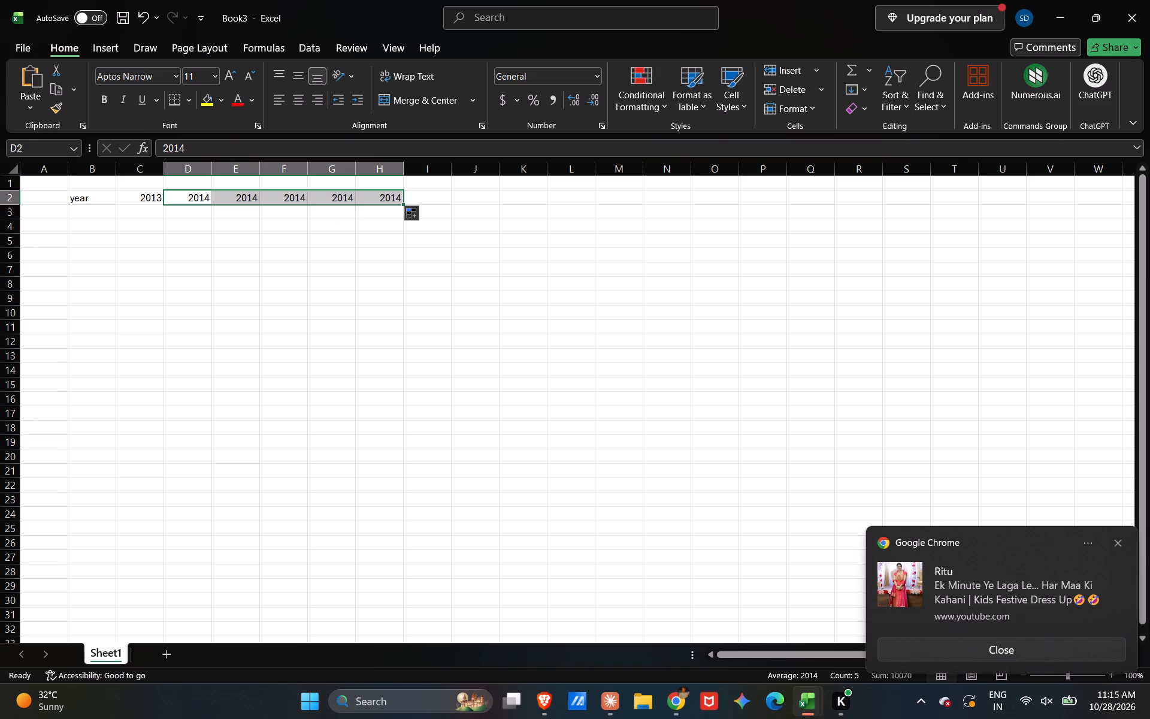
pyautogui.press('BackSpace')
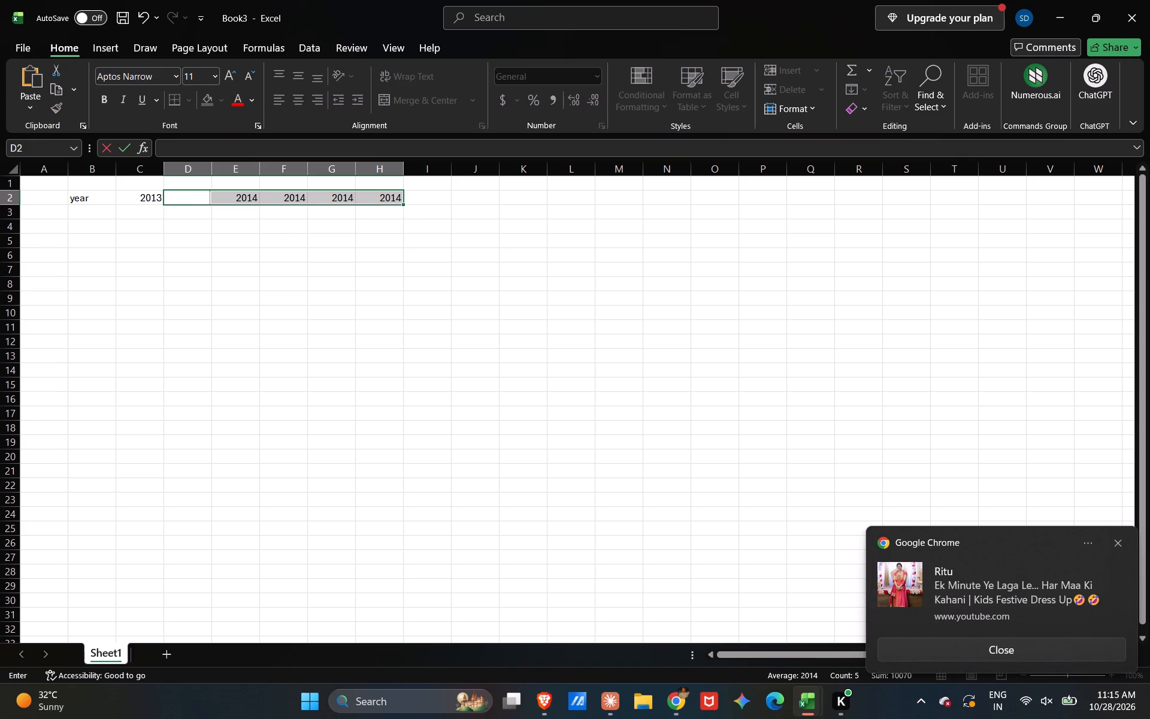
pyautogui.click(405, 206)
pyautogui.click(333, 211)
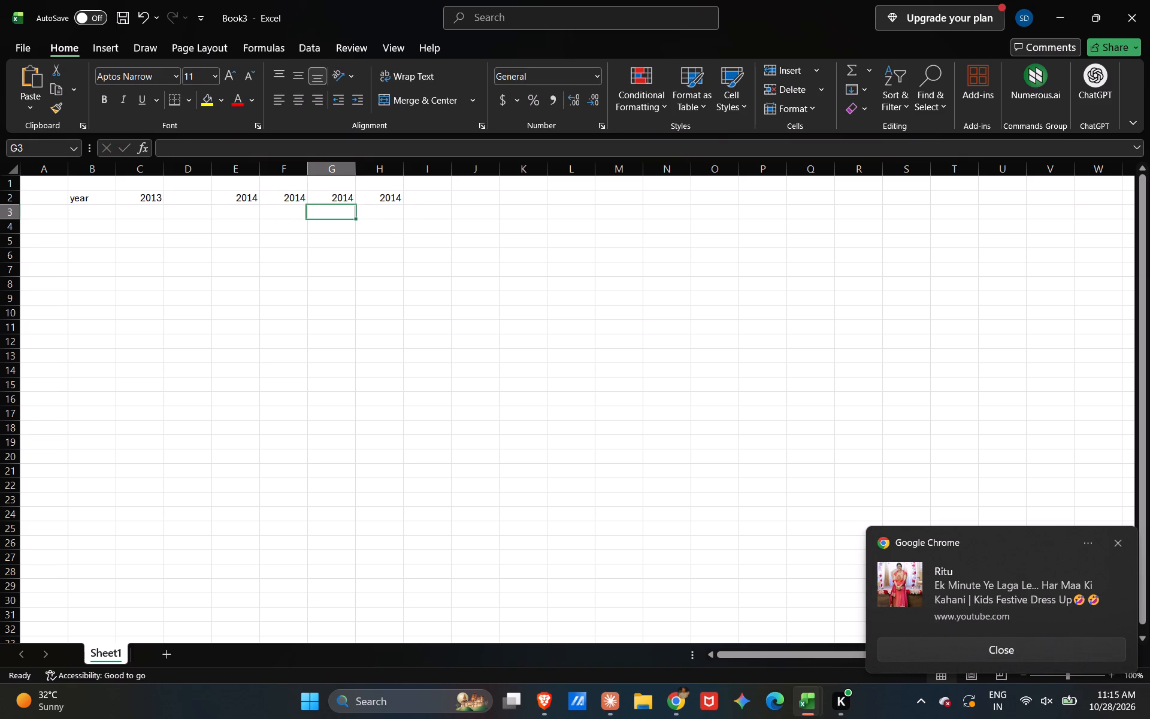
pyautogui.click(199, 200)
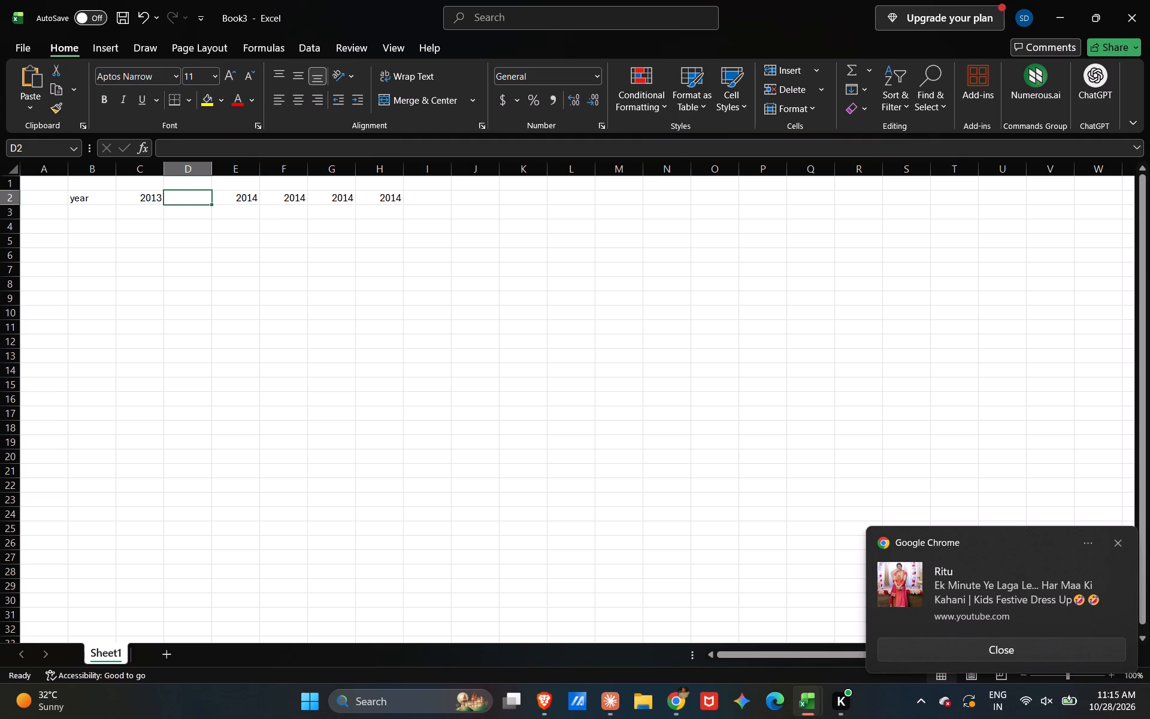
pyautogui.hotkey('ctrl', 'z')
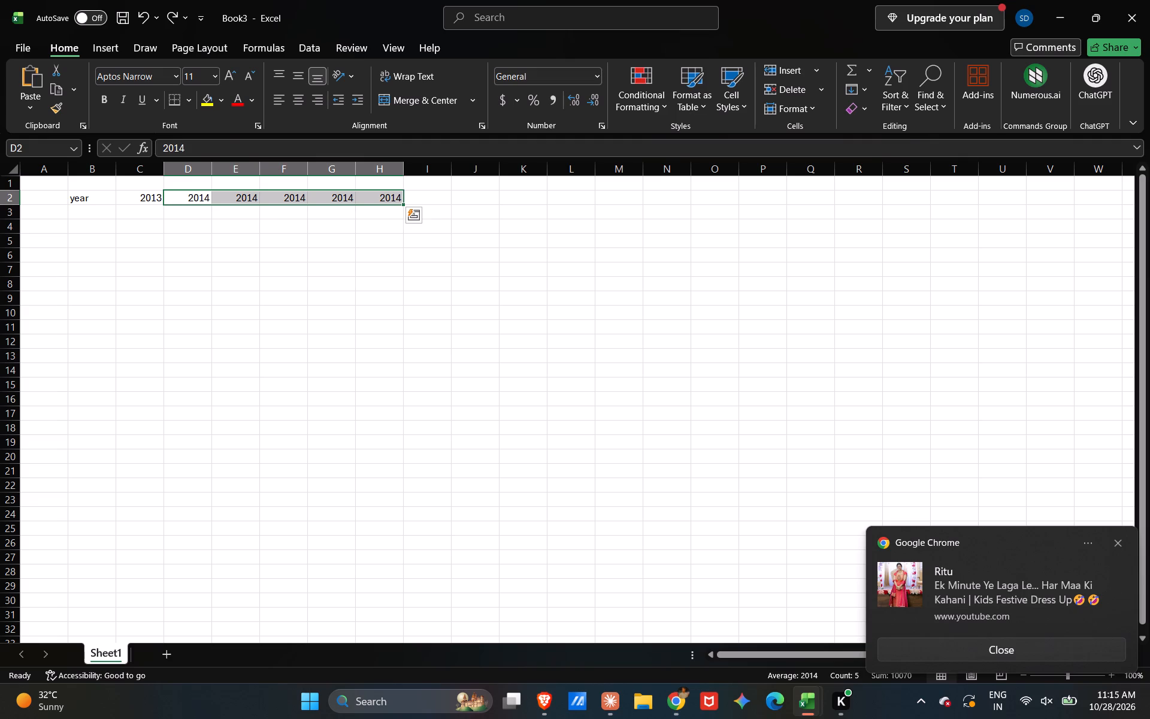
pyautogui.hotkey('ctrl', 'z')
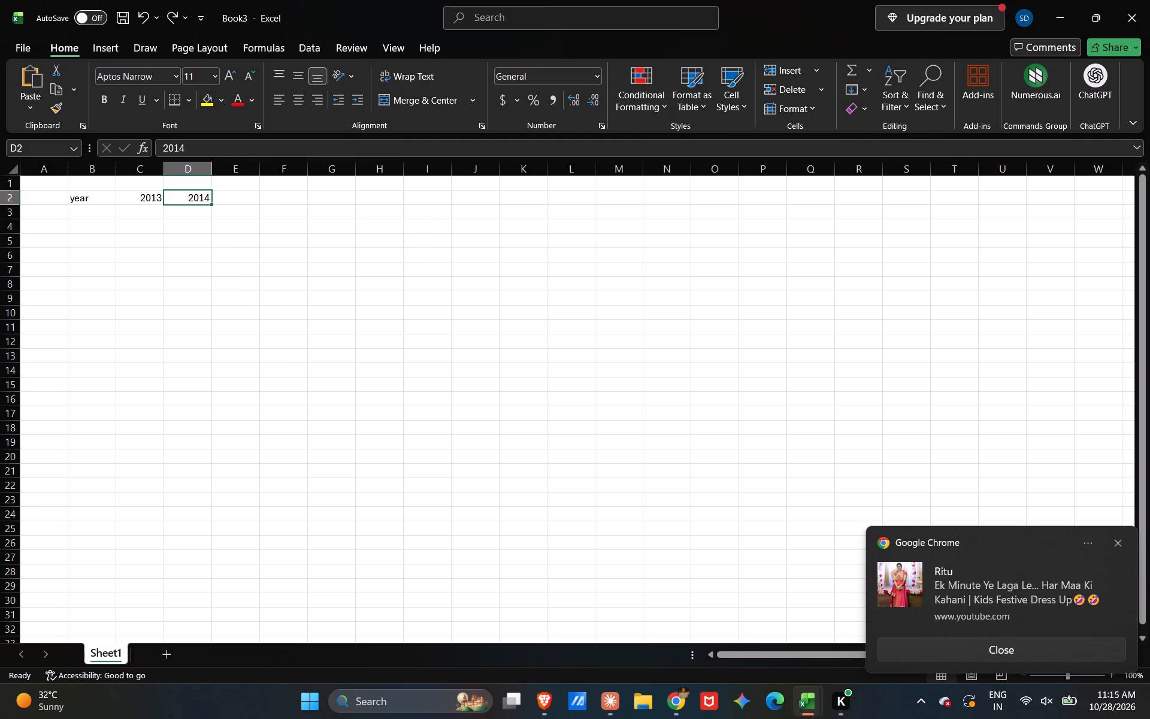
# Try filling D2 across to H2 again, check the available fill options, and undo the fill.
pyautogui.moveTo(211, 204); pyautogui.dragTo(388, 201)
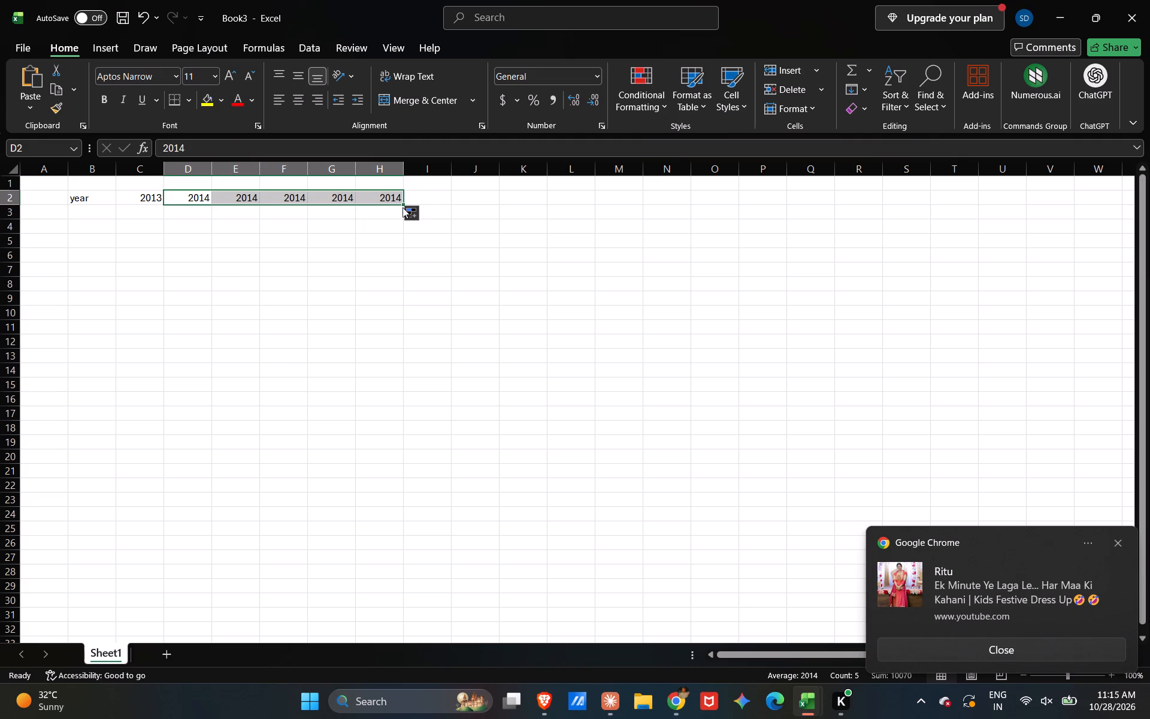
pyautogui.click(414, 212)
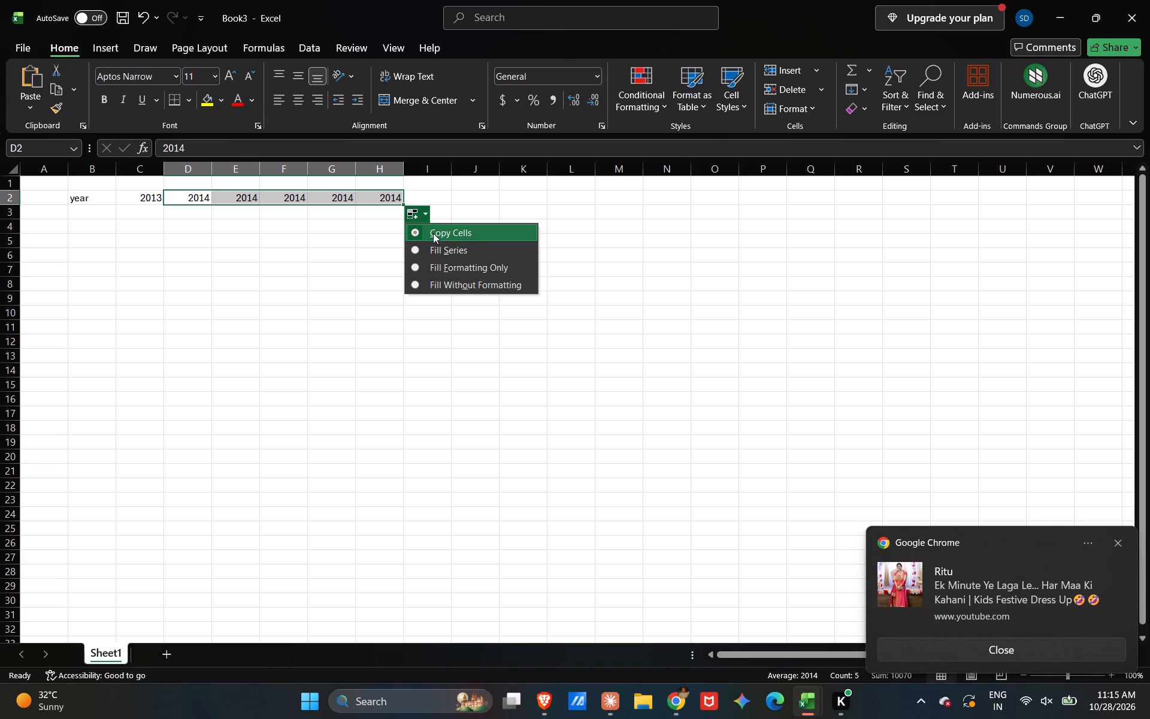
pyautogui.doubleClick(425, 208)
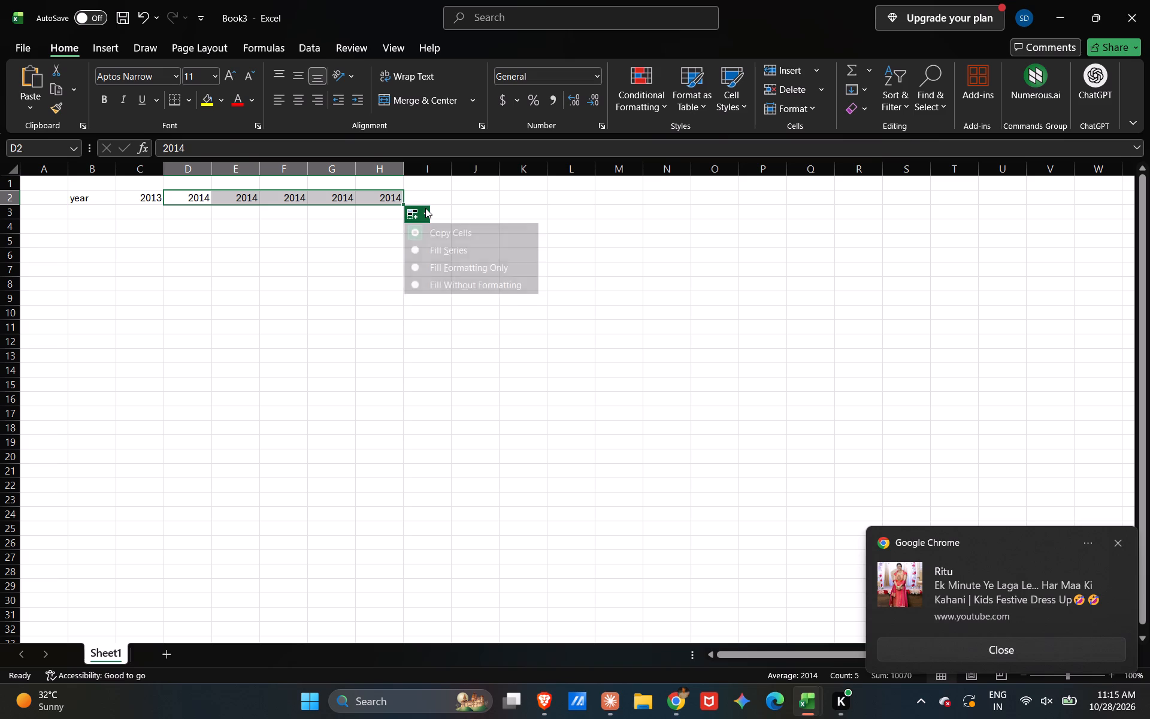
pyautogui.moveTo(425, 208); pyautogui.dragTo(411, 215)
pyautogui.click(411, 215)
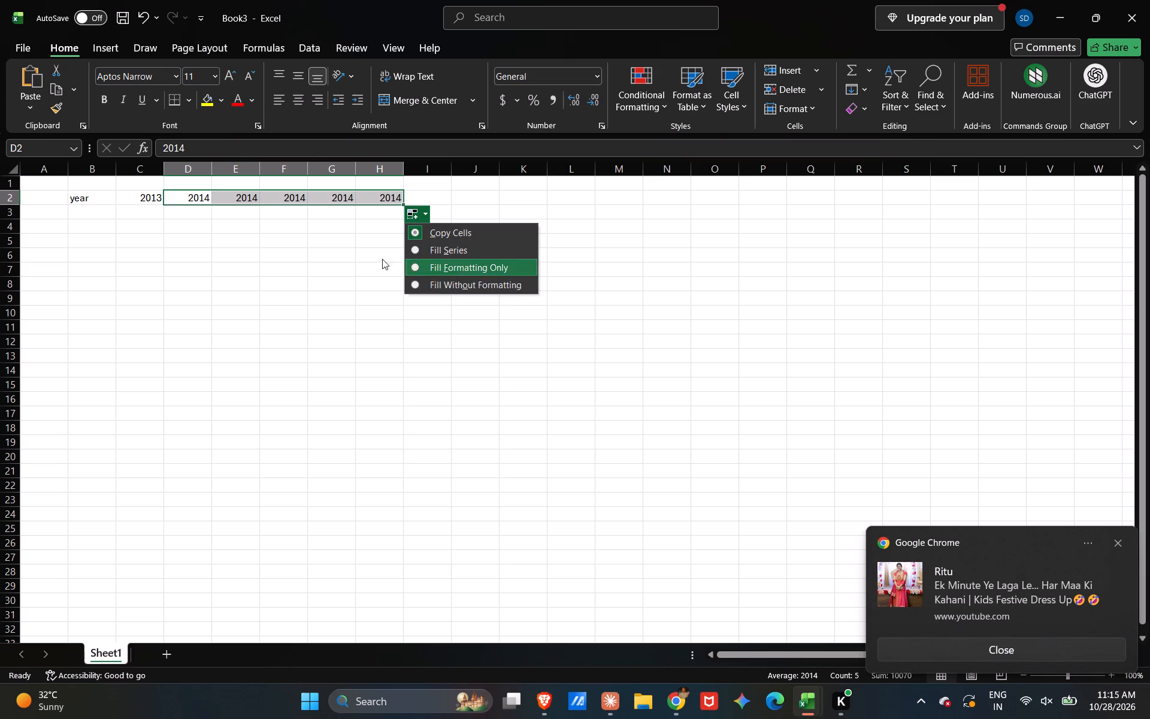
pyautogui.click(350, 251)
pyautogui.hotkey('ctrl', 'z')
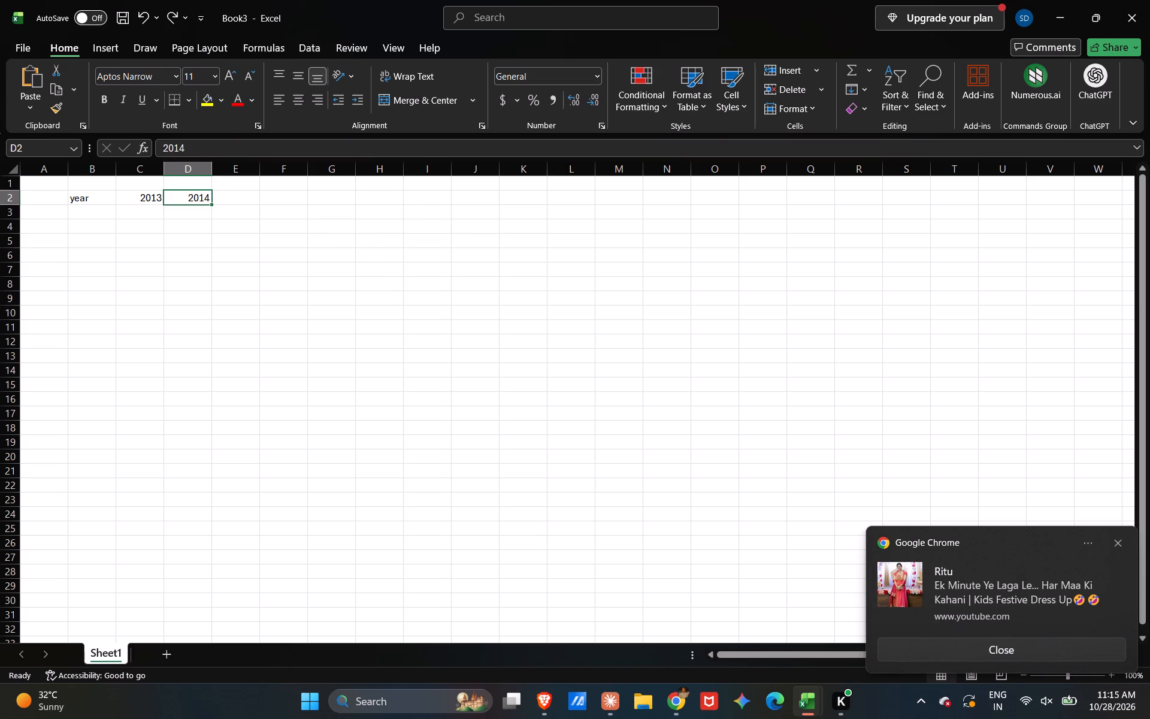
# Continue the year row with 2015, 2016, 2017 and 2018 in cells E2 to H2.
pyautogui.press('Right')
pyautogui.write('2015')
pyautogui.press('Right')
pyautogui.write('2016')
pyautogui.press('Right')
pyautogui.write('2017')
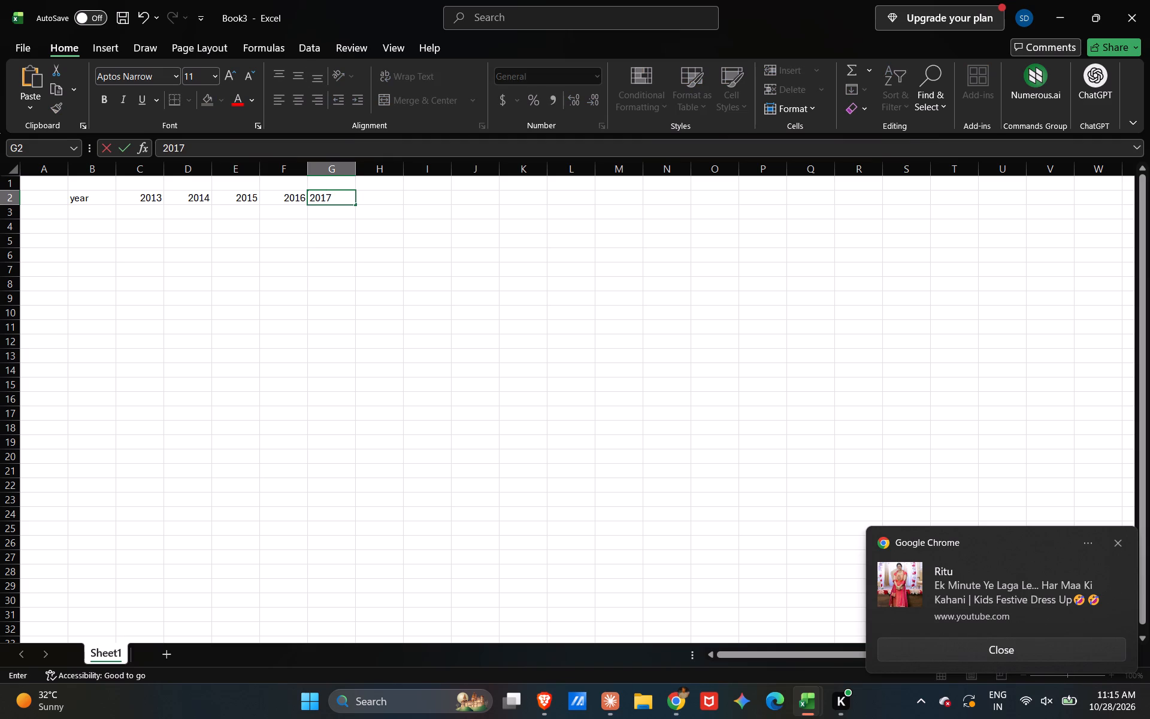
pyautogui.press('Right')
pyautogui.write('2-1')
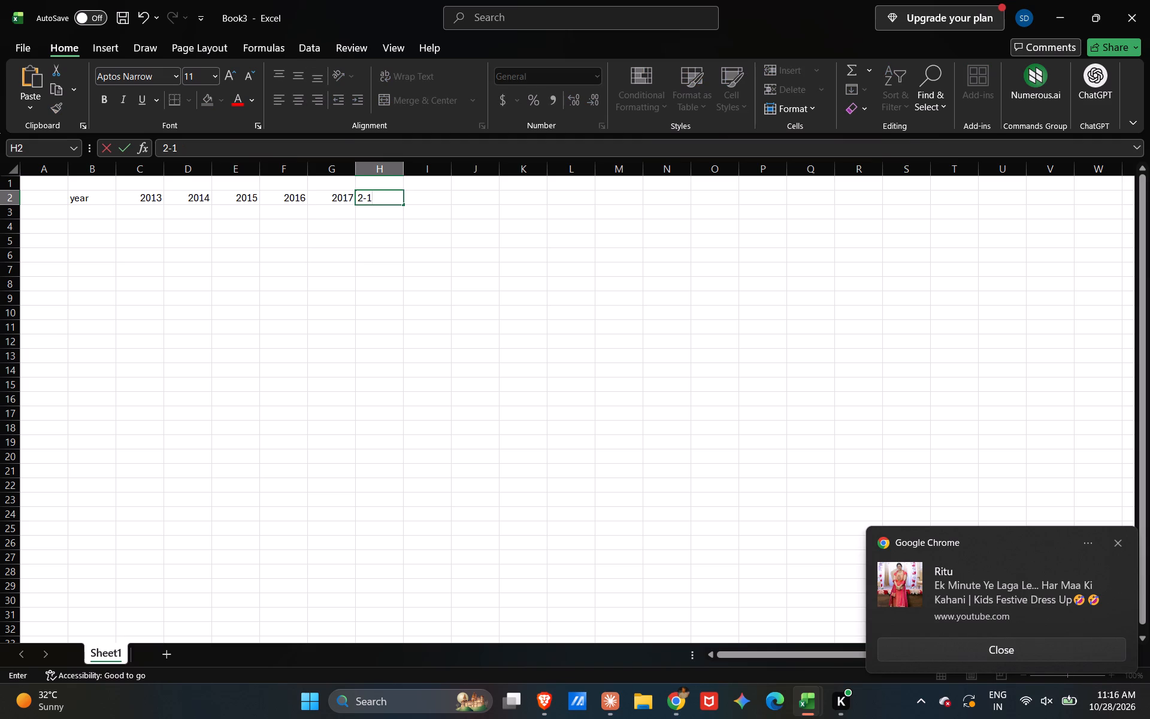
pyautogui.press('BackSpace')
pyautogui.press('BackSpace')
pyautogui.press('9')
pyautogui.press('BackSpace')
pyautogui.write('019')
pyautogui.press('BackSpace')
pyautogui.press('8')
pyautogui.press('Right')
# Enter a row label starting with qty in B3, below the year label.
pyautogui.press('Down')
pyautogui.press('Left')
pyautogui.press('Left')
pyautogui.press('Left')
pyautogui.press('Left')
pyautogui.press('Left')
pyautogui.press('Left')
pyautogui.press('Left')
pyautogui.press('Left')
pyautogui.press('Left')
pyautogui.press('Left')
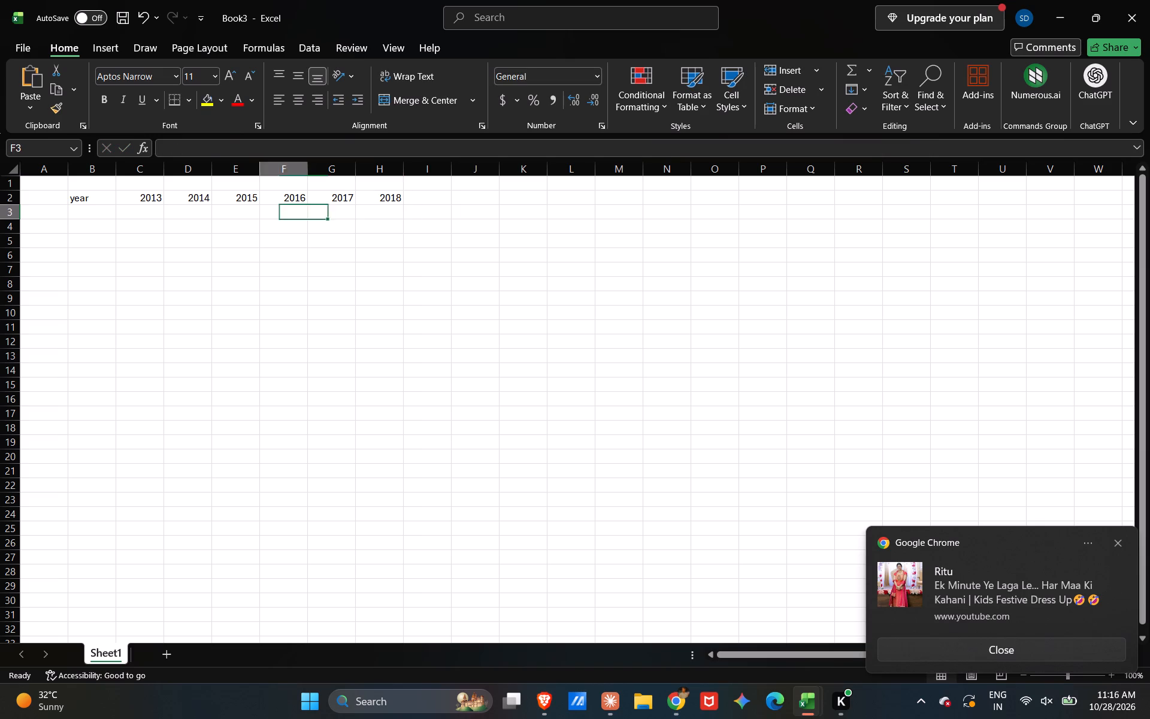
pyautogui.press('Right')
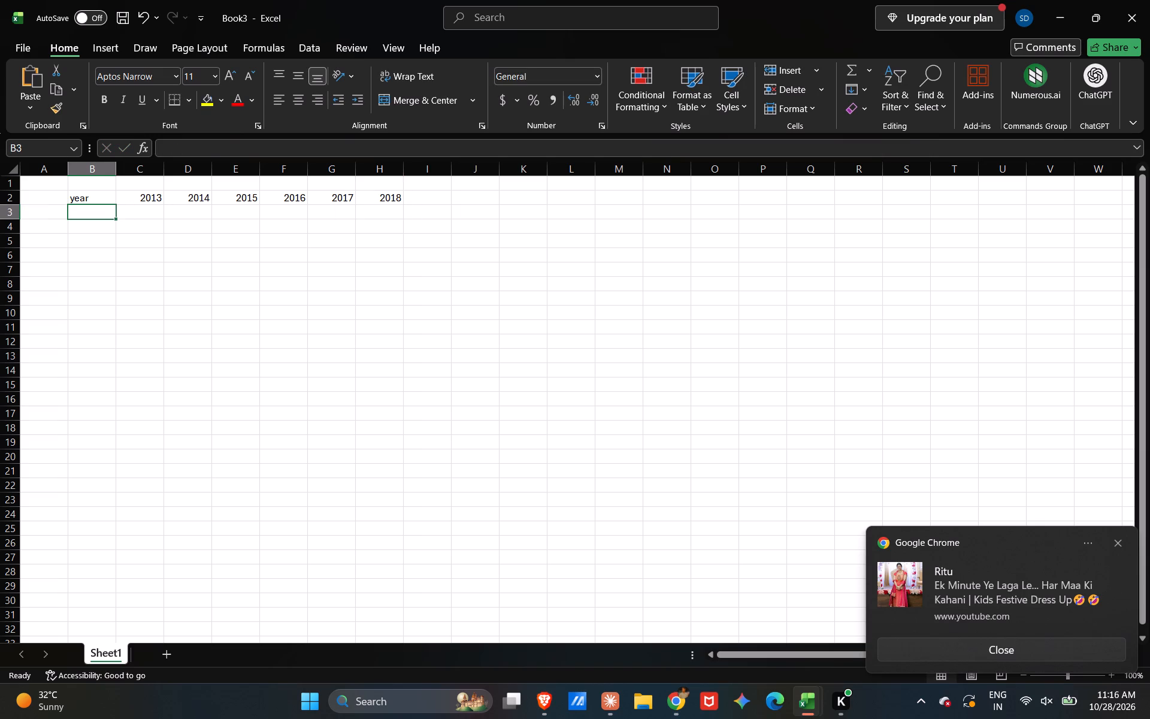
pyautogui.write('qty')
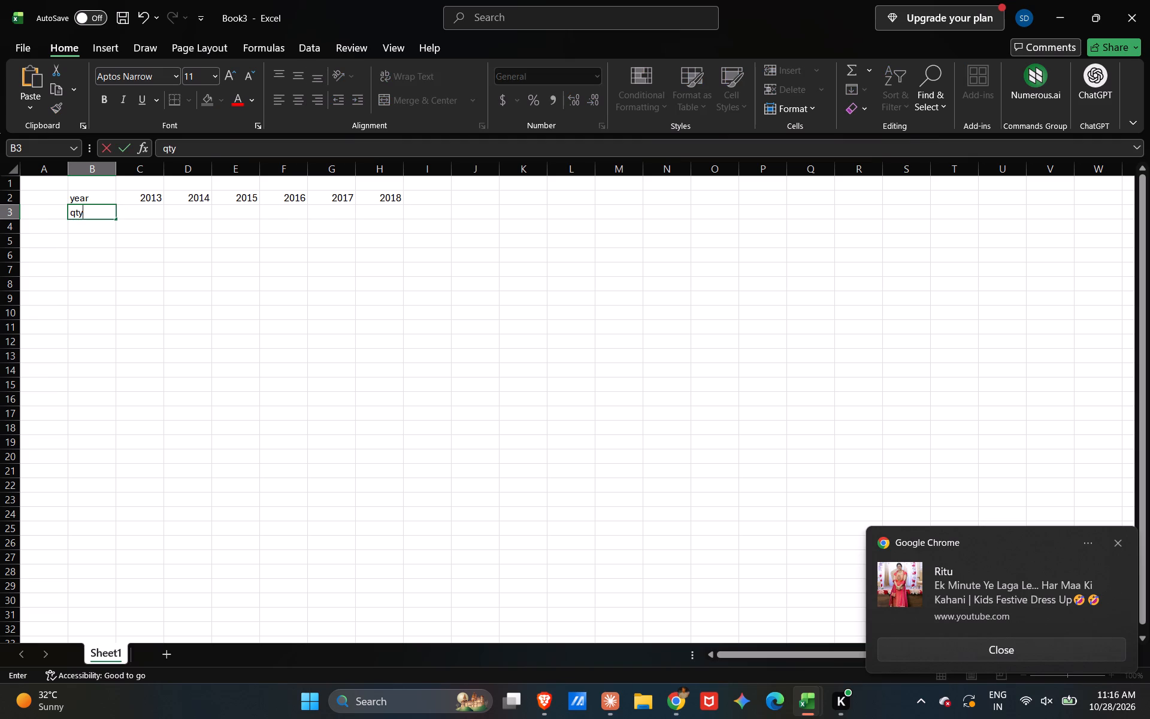
pyautogui.press('space')
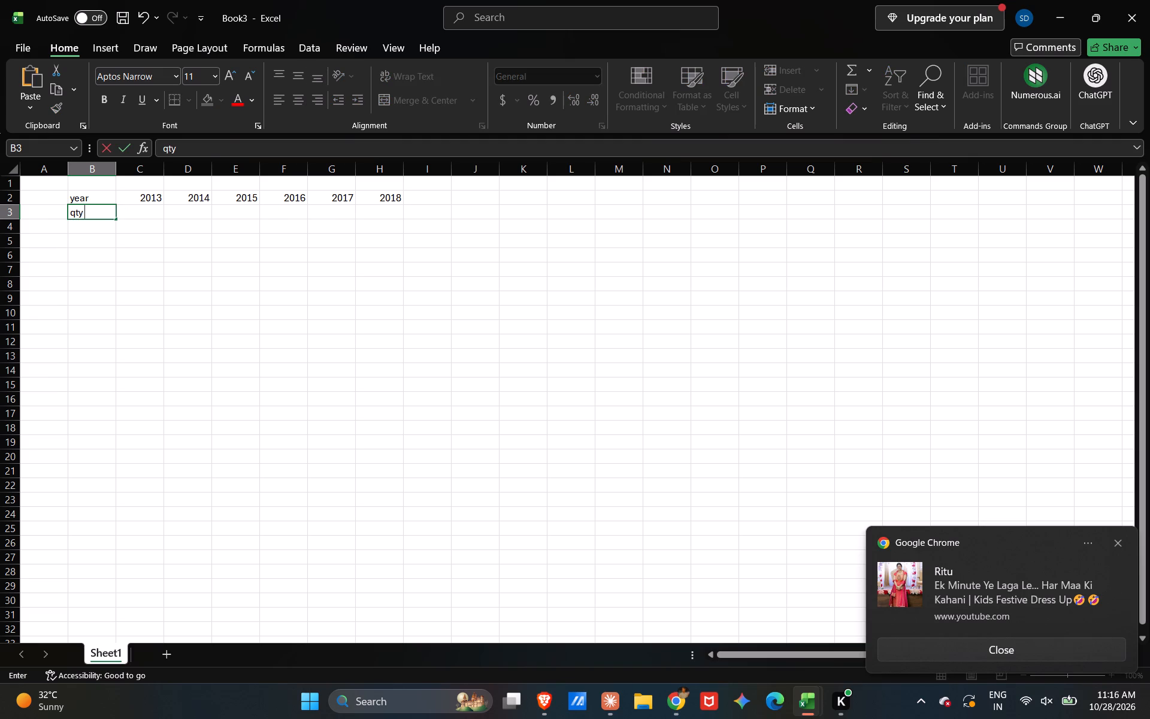
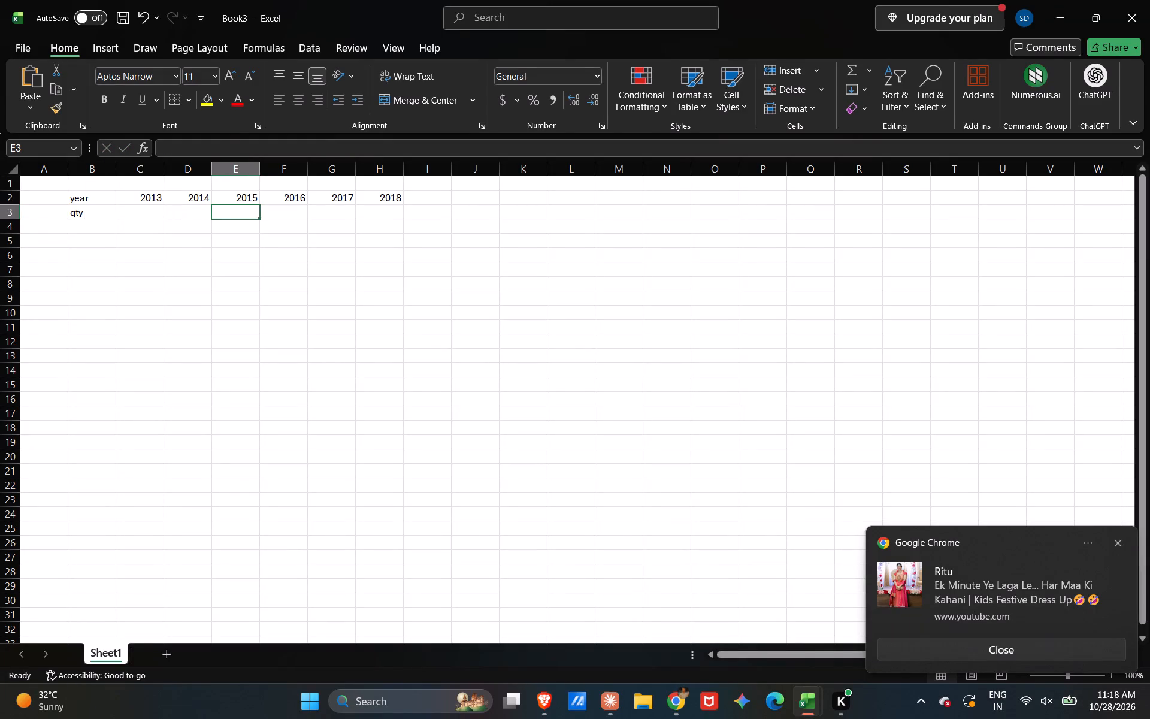
# Enter the quantities 1.2, 1.6, 1.4, 2.4, 1.8 and 0.9 for 2013 to 2018 in cells C3 to H3.
pyautogui.click(149, 216)
pyautogui.write('1.2')
pyautogui.press('Right')
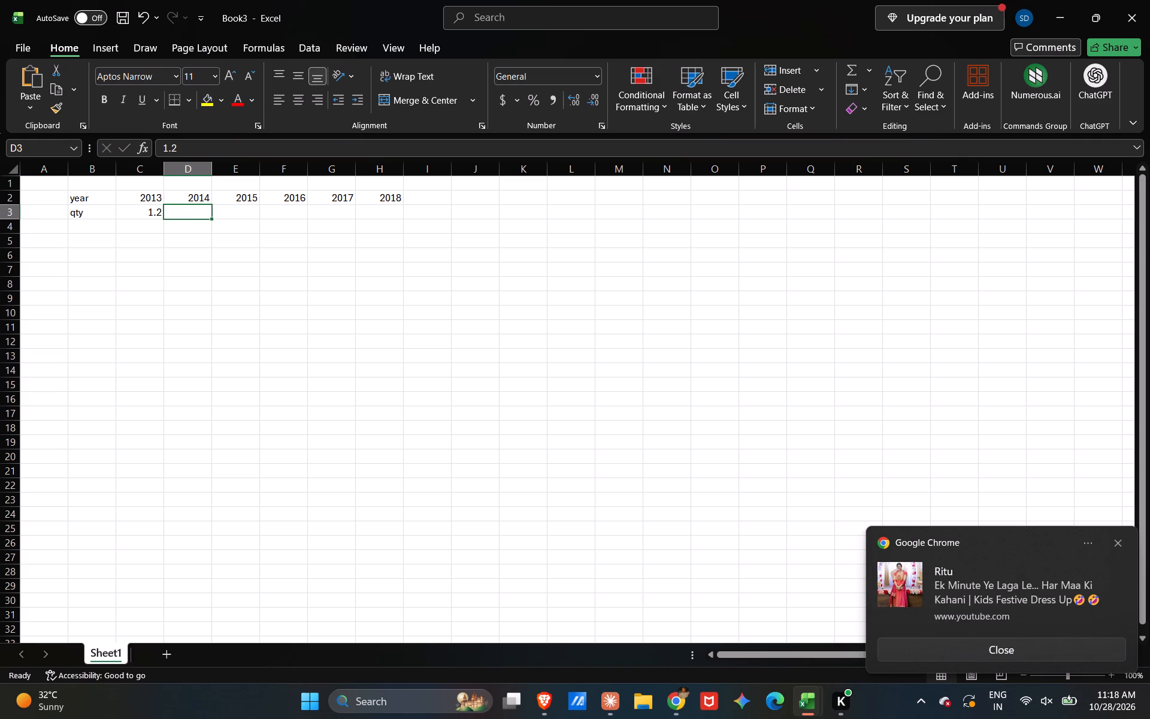
pyautogui.write('1.')
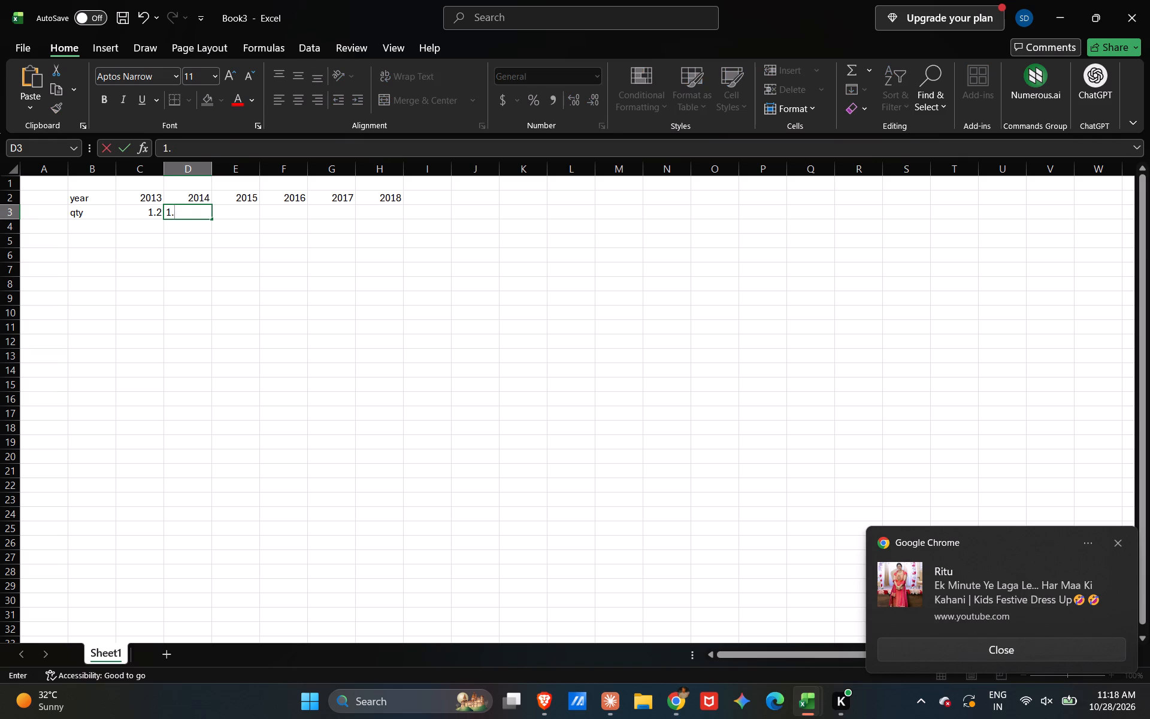
pyautogui.press('6')
pyautogui.press('Right')
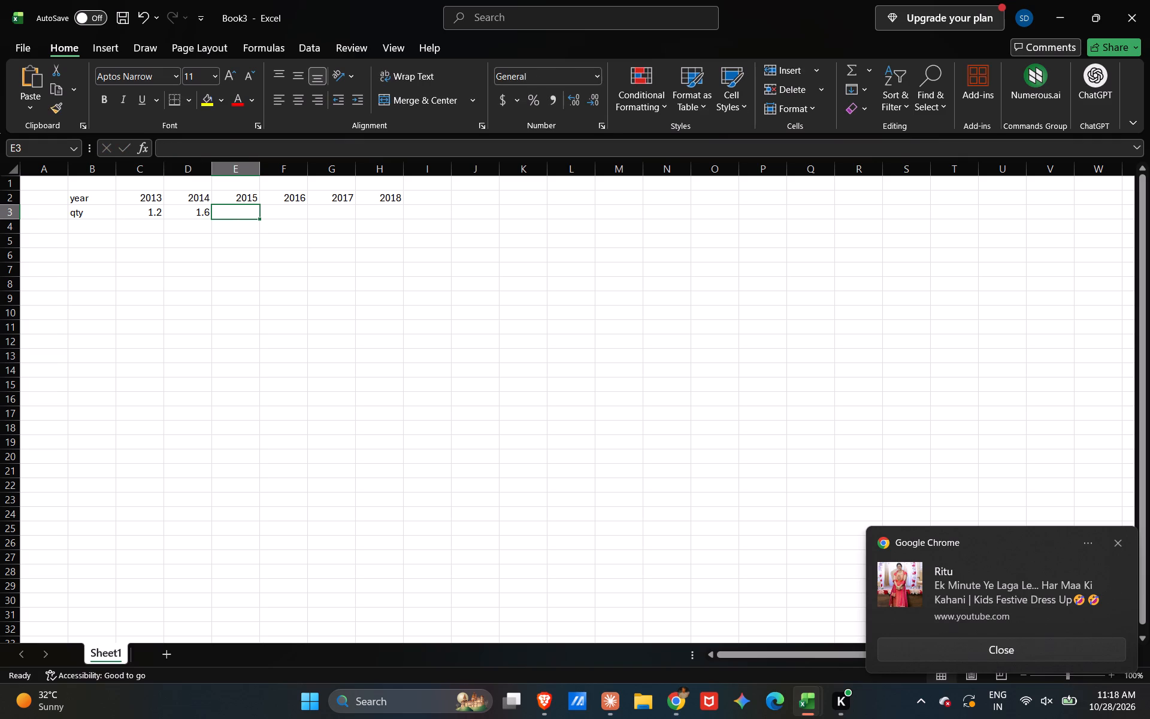
pyautogui.write('1.4')
pyautogui.press('Right')
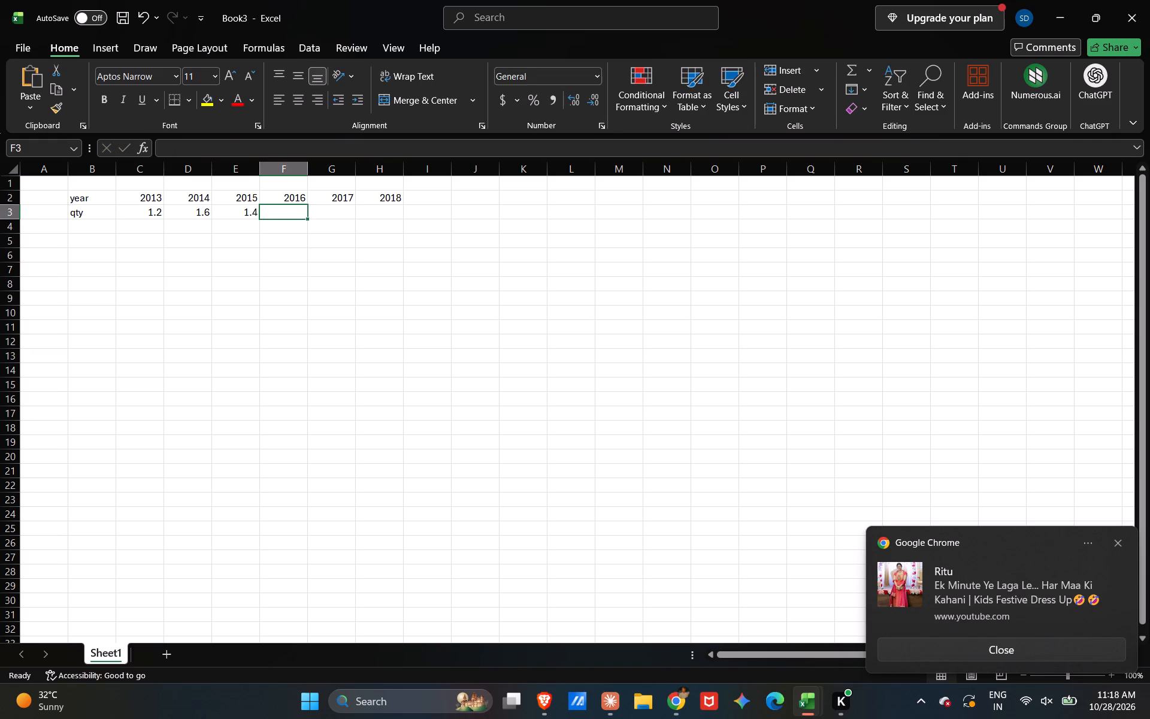
pyautogui.write('2.4')
pyautogui.press('Right')
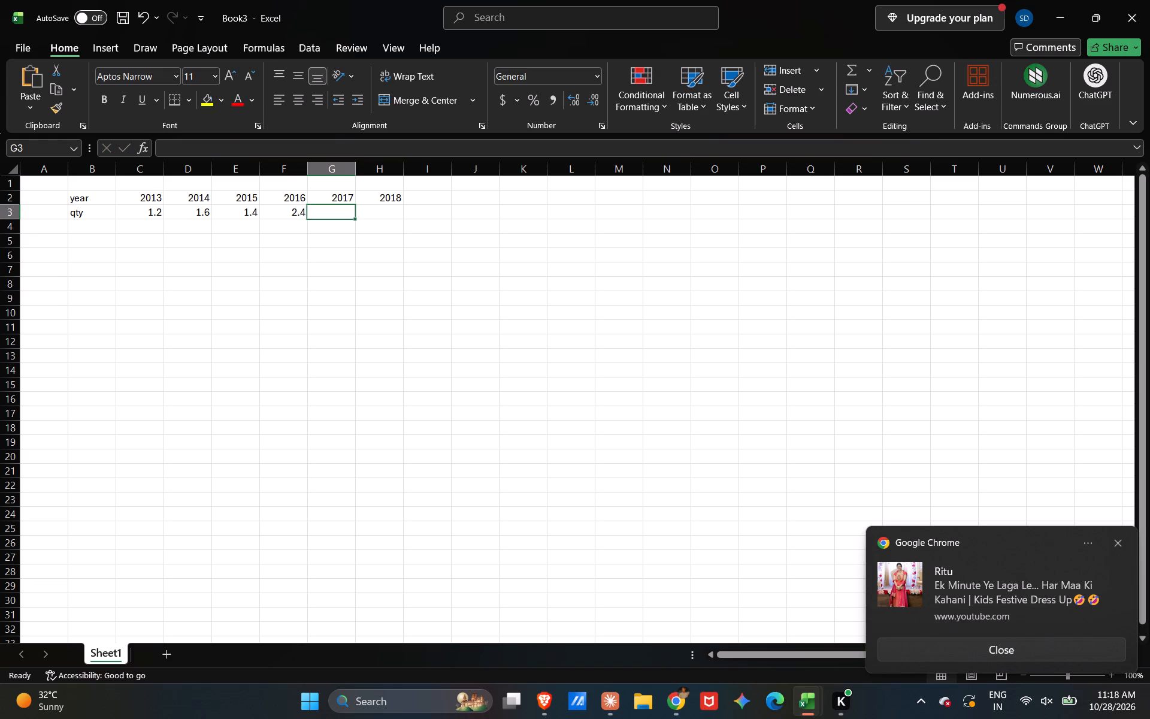
pyautogui.write('1.8')
pyautogui.press('Right')
pyautogui.write('0.9')
pyautogui.press('Down')
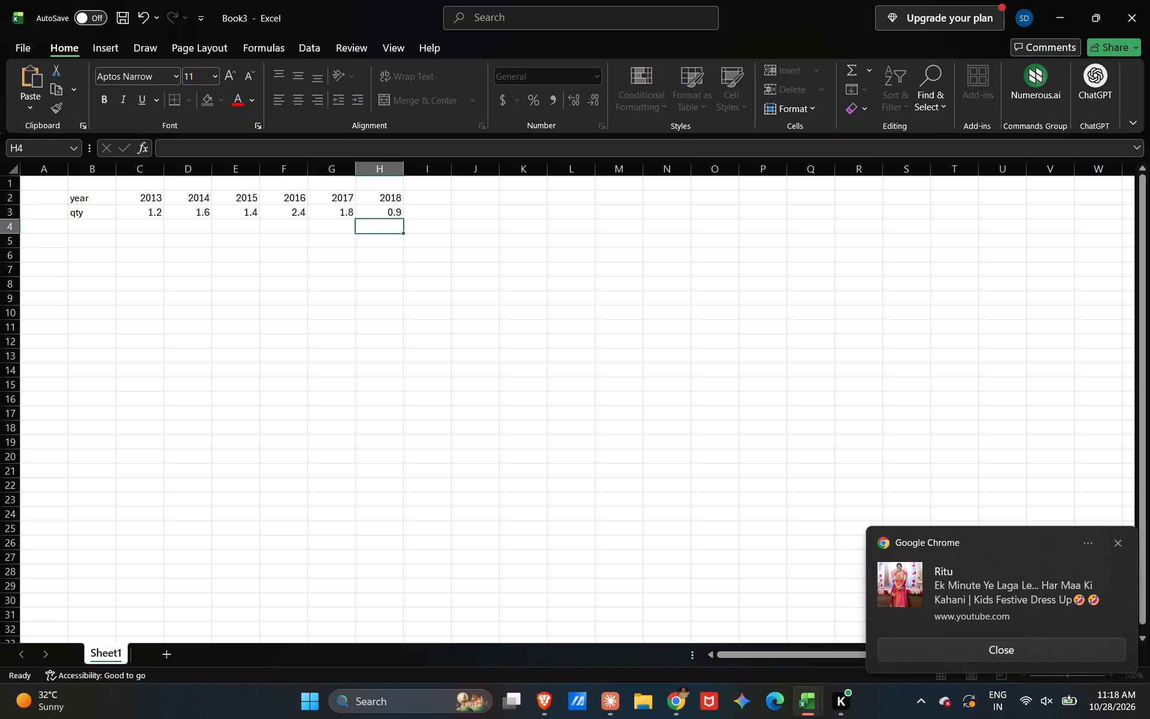
# Enter 115 in row 4, move it to C4 beneath the 2013 quantity, and fill it across to H4.
pyautogui.write('115')
pyautogui.press('Left')
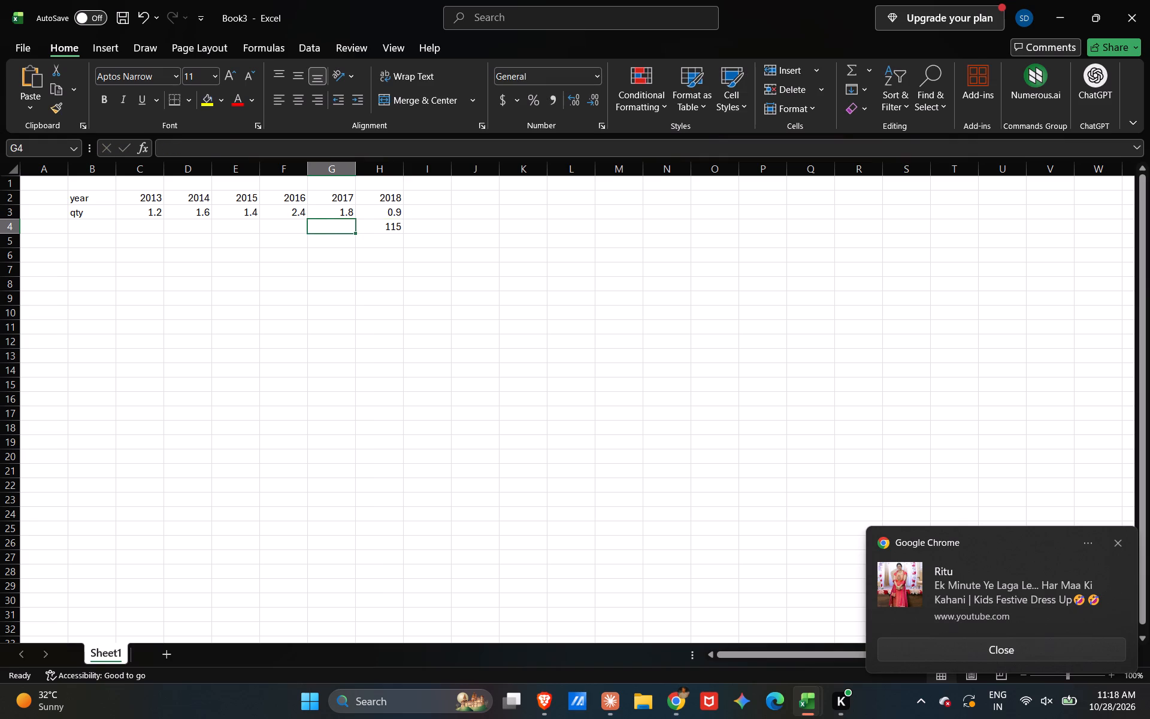
pyautogui.click(380, 224)
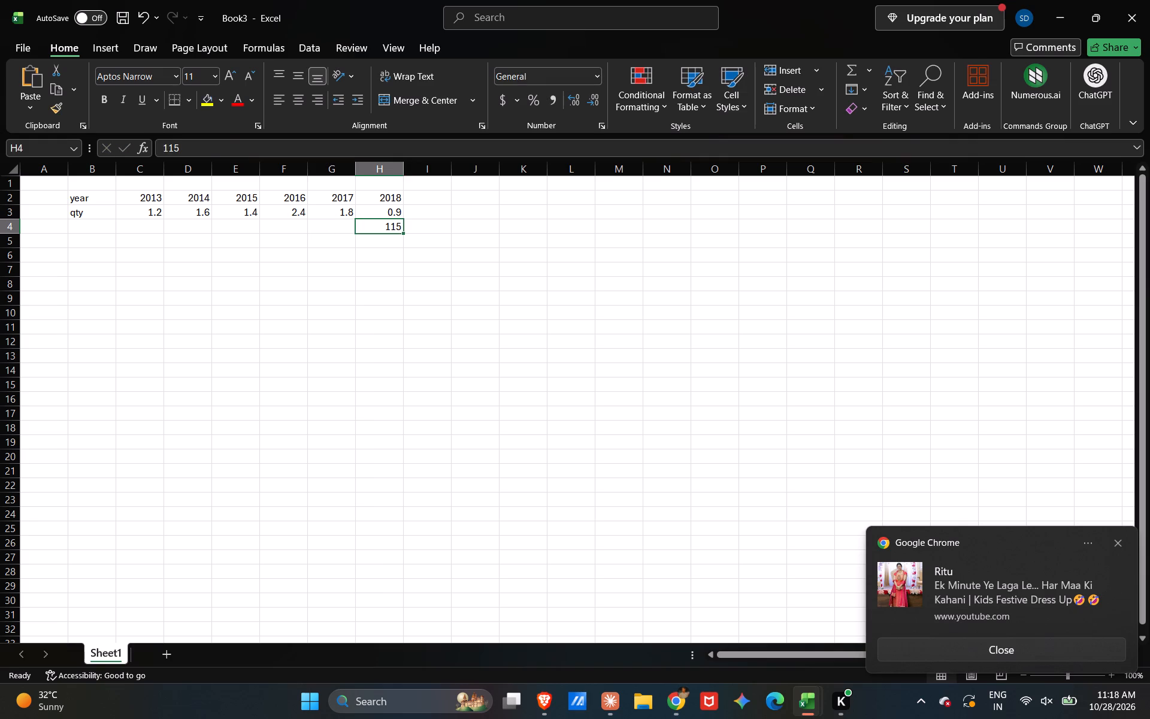
pyautogui.click(352, 232)
pyautogui.click(376, 231)
pyautogui.moveTo(354, 232); pyautogui.dragTo(152, 229)
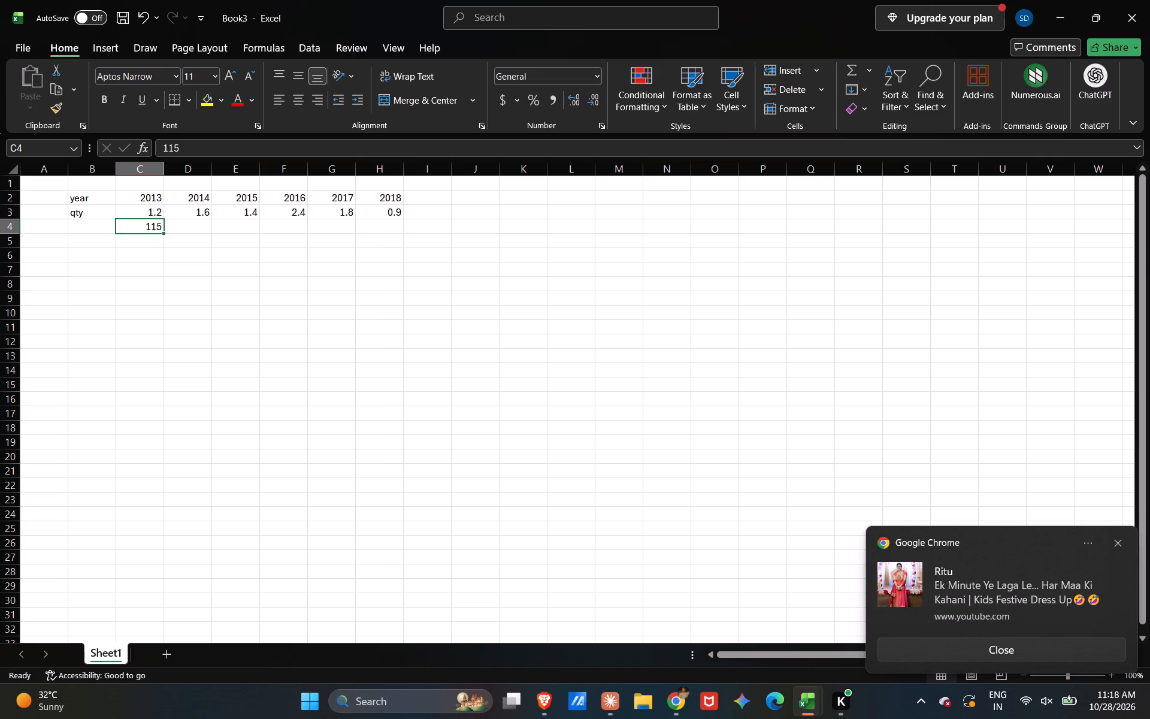
pyautogui.moveTo(162, 232); pyautogui.dragTo(391, 218)
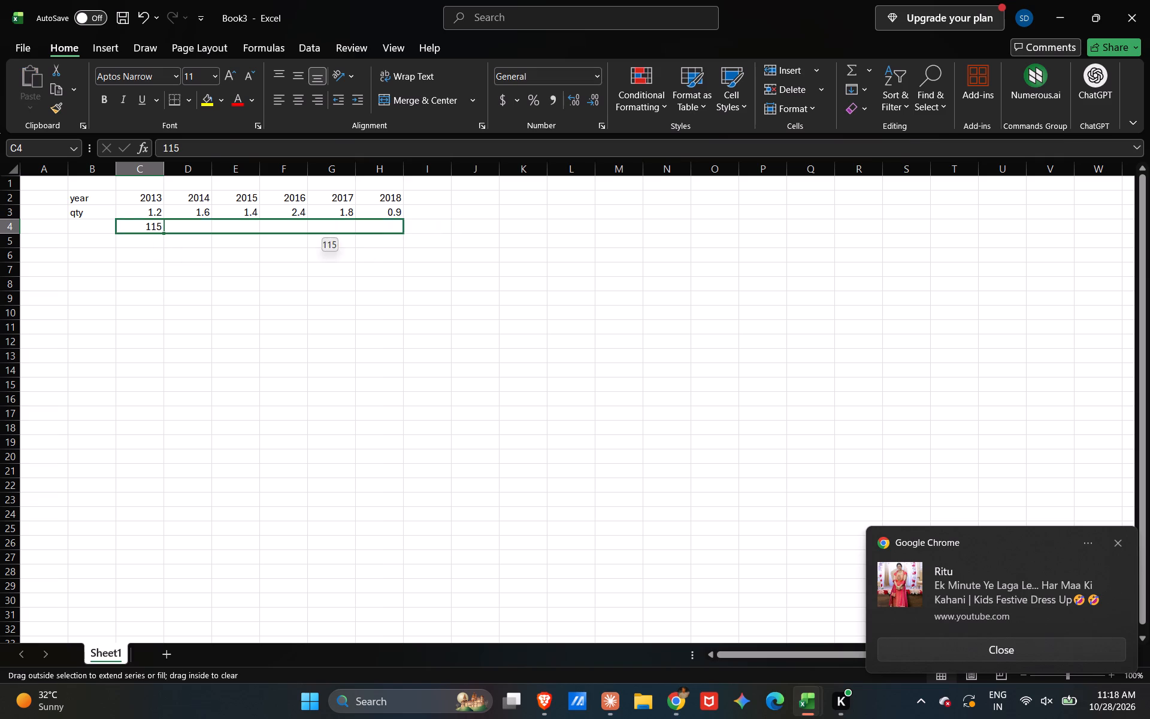
pyautogui.moveTo(391, 218); pyautogui.dragTo(390, 217)
# Label the 115 row sell p in B4 and the row below it revenue in B5.
pyautogui.click(75, 229)
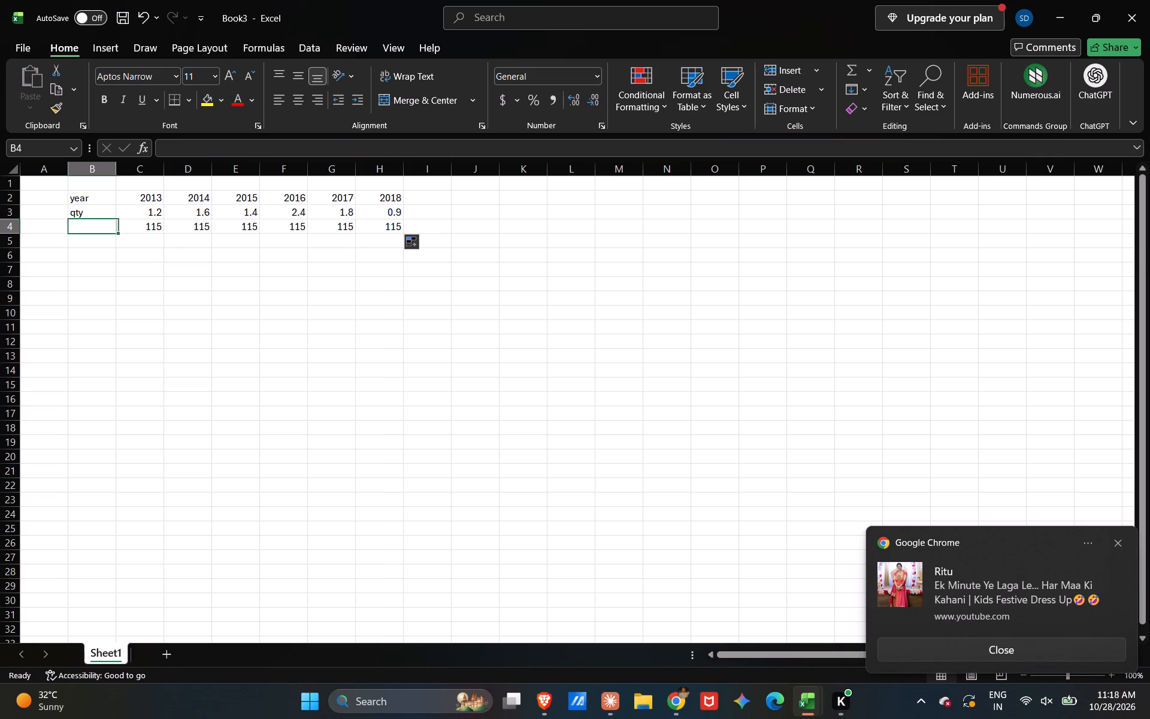
pyautogui.write('sweel')
pyautogui.press('space')
pyautogui.press('BackSpace')
pyautogui.press('BackSpace')
pyautogui.press('BackSpace')
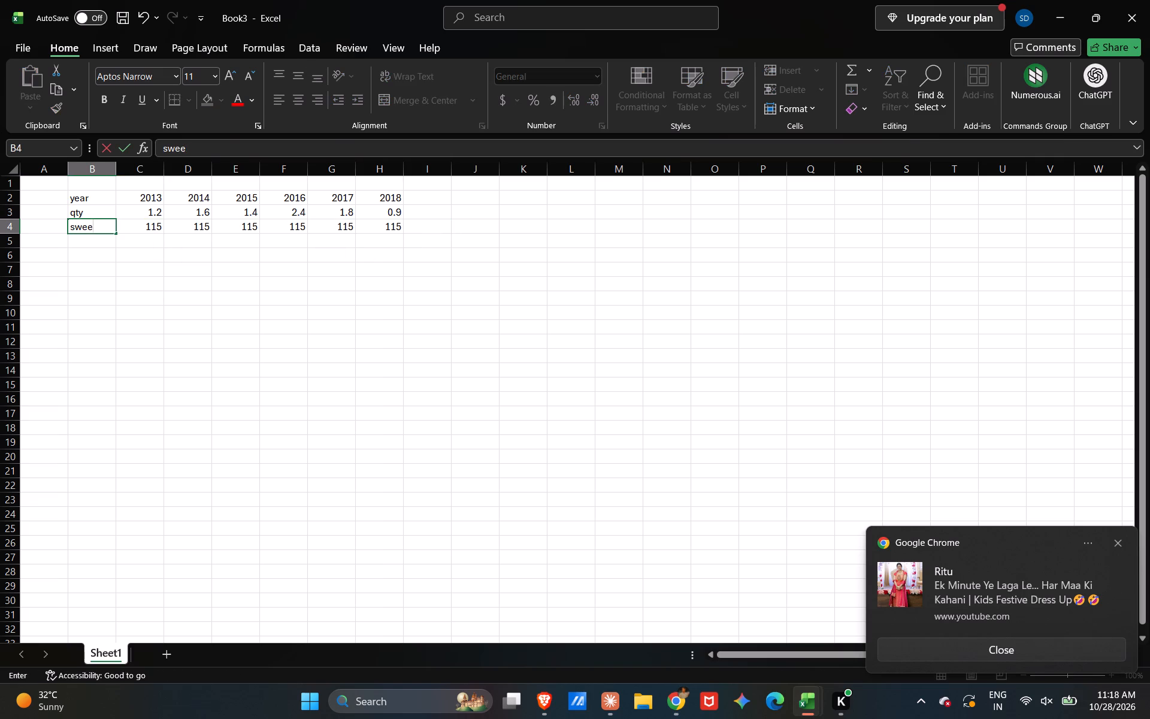
pyautogui.press('BackSpace')
pyautogui.press('BackSpace')
pyautogui.write('ell p')
pyautogui.press('Down')
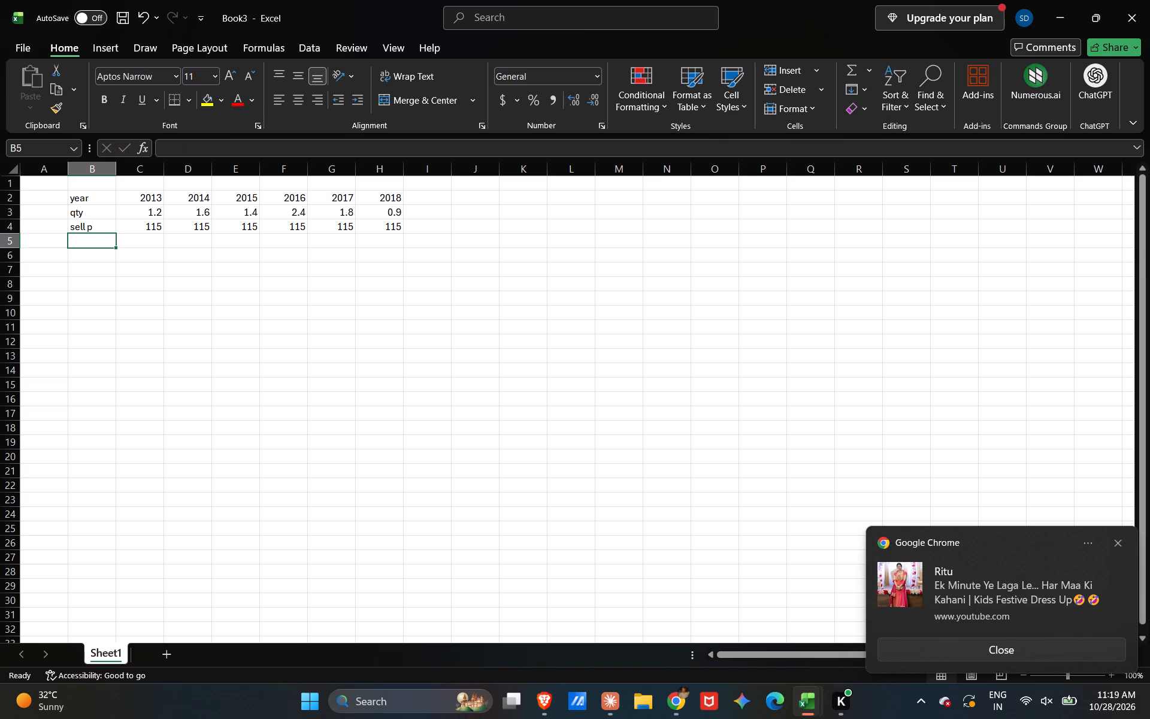
pyautogui.press('e')
pyautogui.press('BackSpace')
pyautogui.write('revenue')
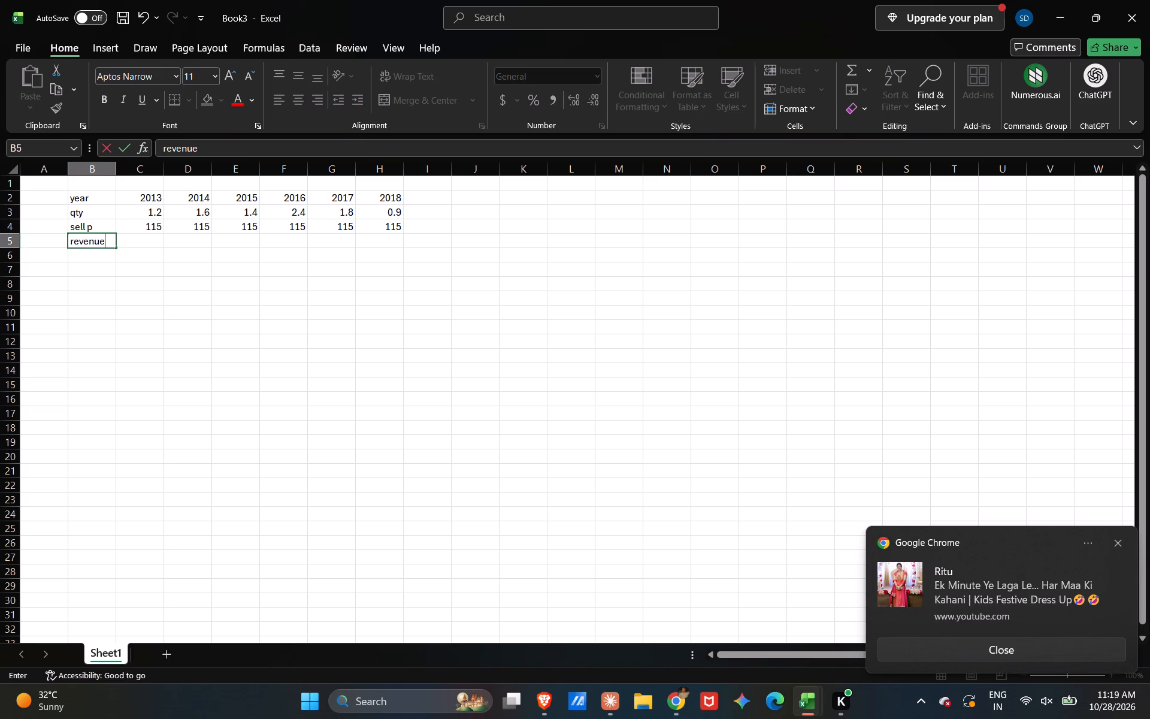
pyautogui.press('Right')
# Calculate 2013 revenue in C5 with =C3*C4 and fill the formula across to H5.
pyautogui.press('1')
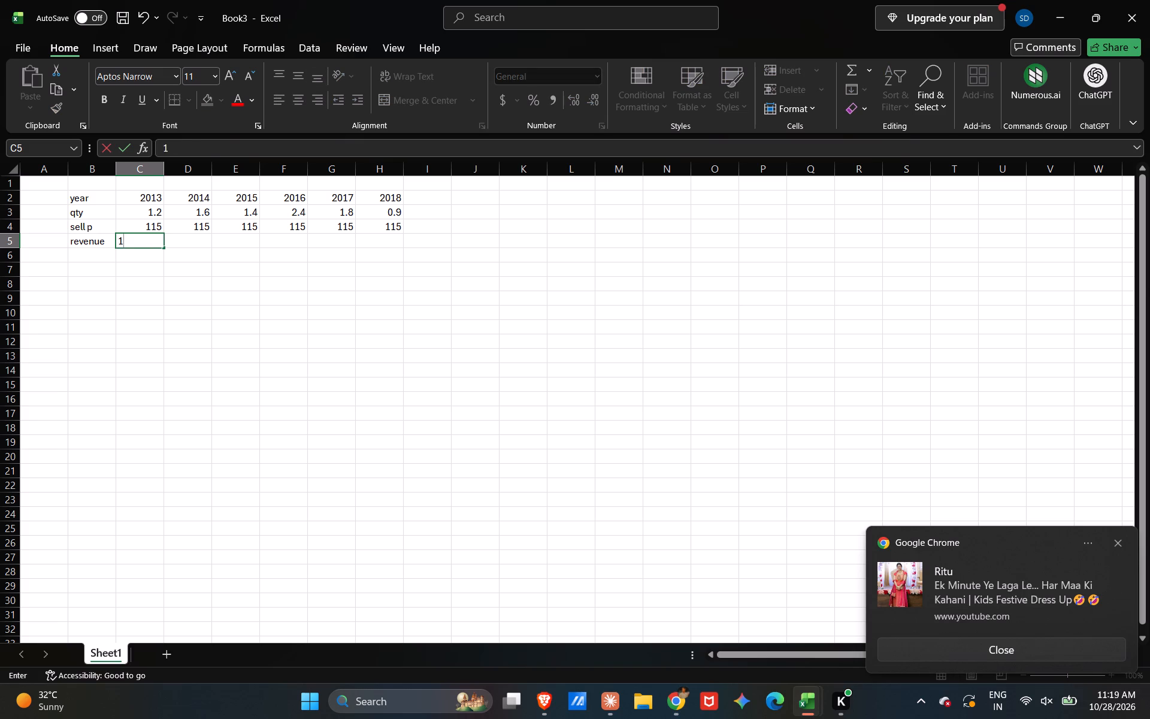
pyautogui.press('BackSpace')
pyautogui.press('=')
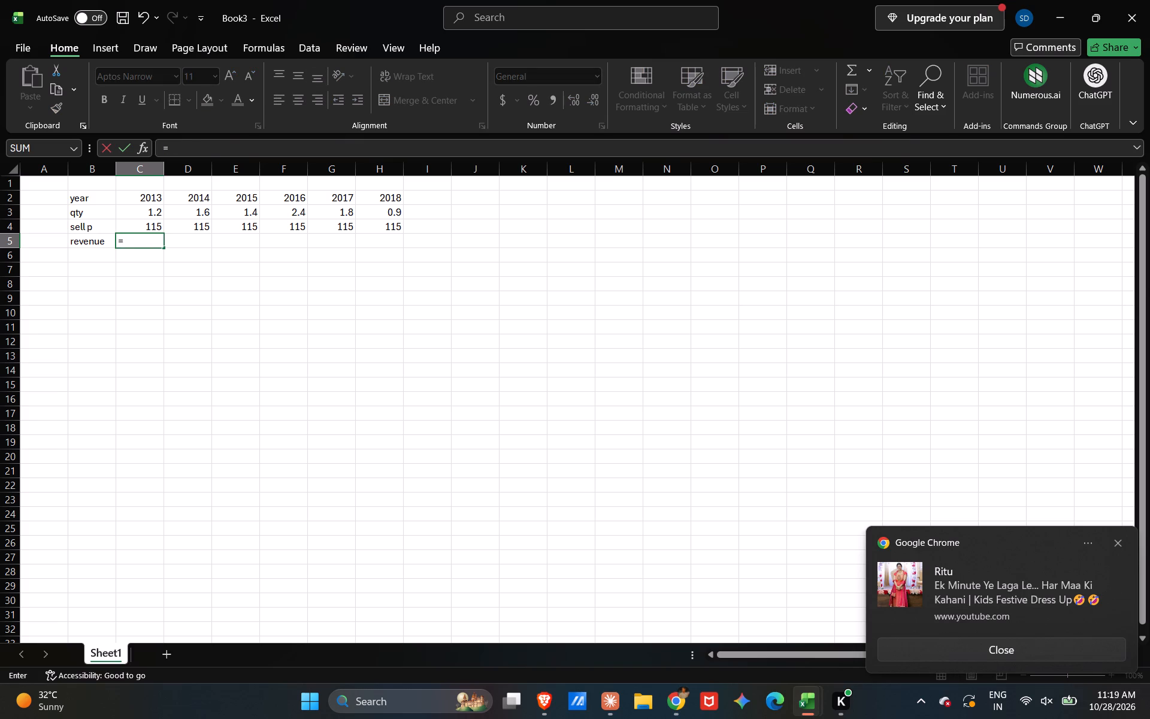
pyautogui.keyDown('shift'); pyautogui.click(148, 211); pyautogui.keyUp('shift')
pyautogui.hotkey('shift', '*')
pyautogui.keyDown('shift'); pyautogui.click(153, 229); pyautogui.keyUp('shift')
pyautogui.press('Return')
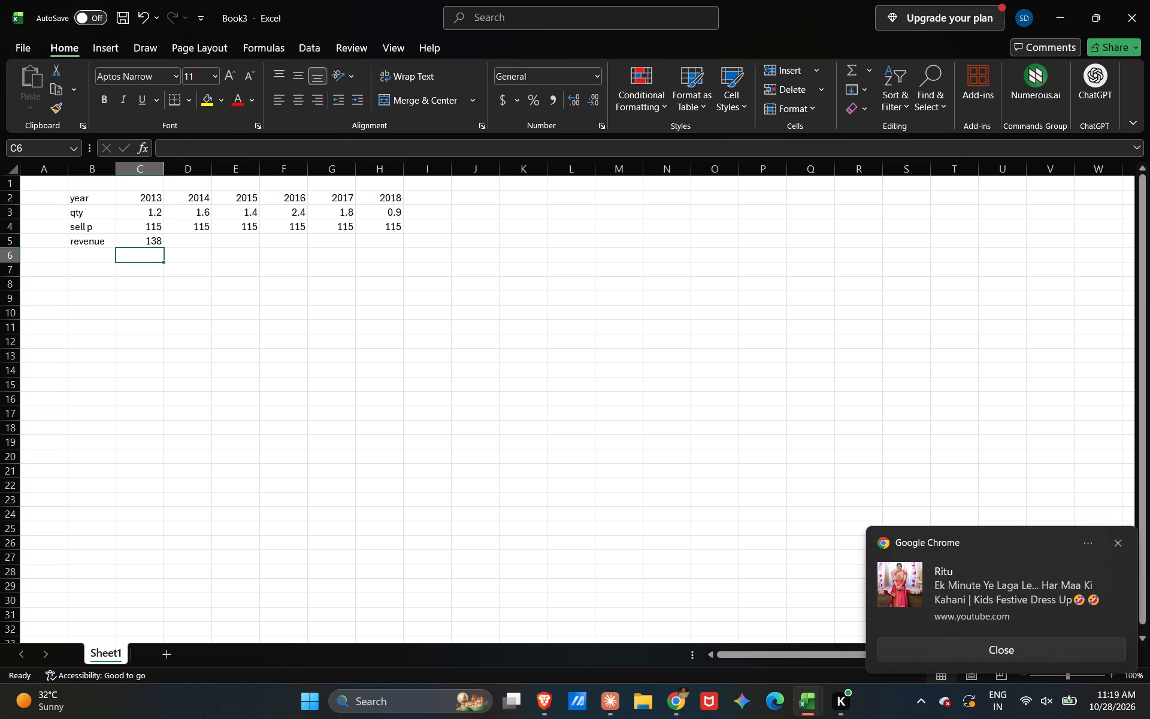
pyautogui.click(152, 235)
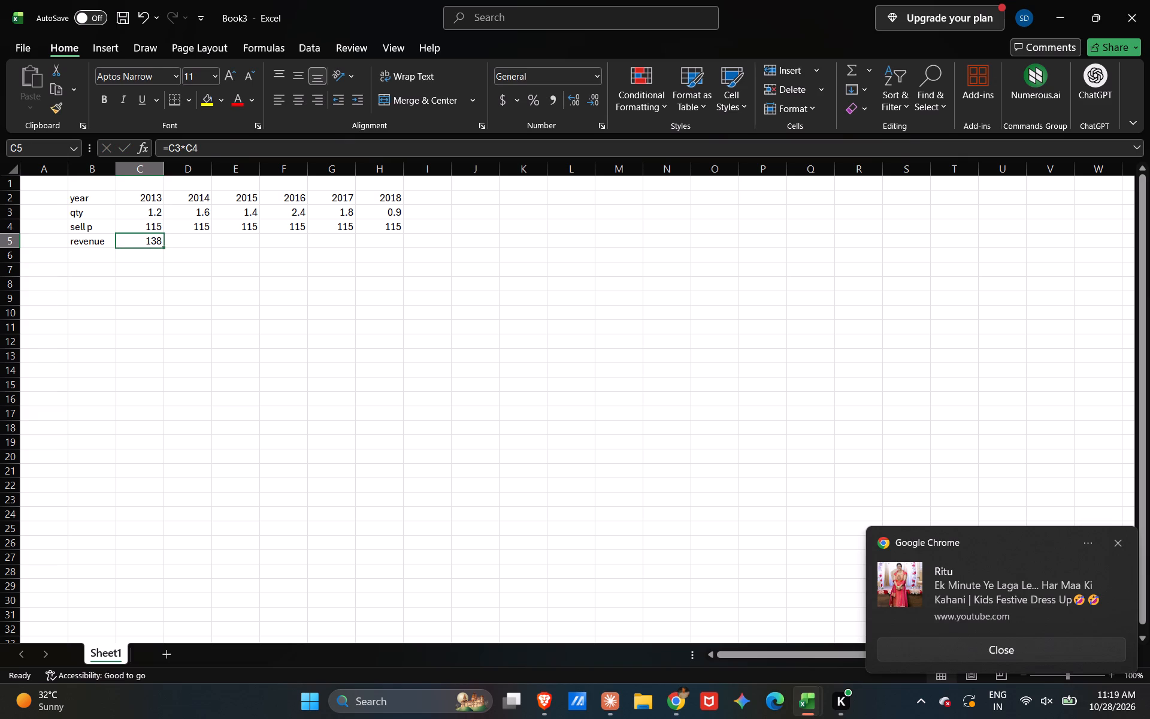
pyautogui.moveTo(164, 247); pyautogui.dragTo(410, 245)
pyautogui.click(479, 259)
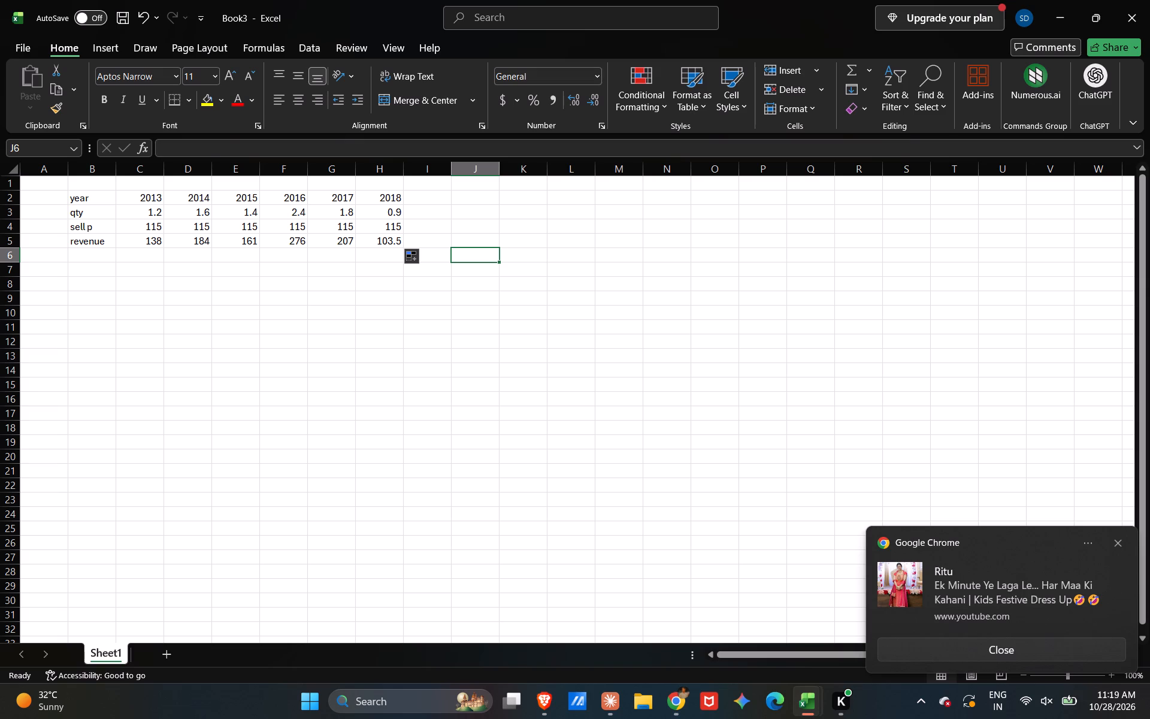
# Extend the label in B5 to read revenue sneaker shoe.
pyautogui.press('Left')
pyautogui.press('Left')
pyautogui.press('Left')
pyautogui.press('Left')
pyautogui.press('Left')
pyautogui.press('Left')
pyautogui.press('Left')
pyautogui.press('Left')
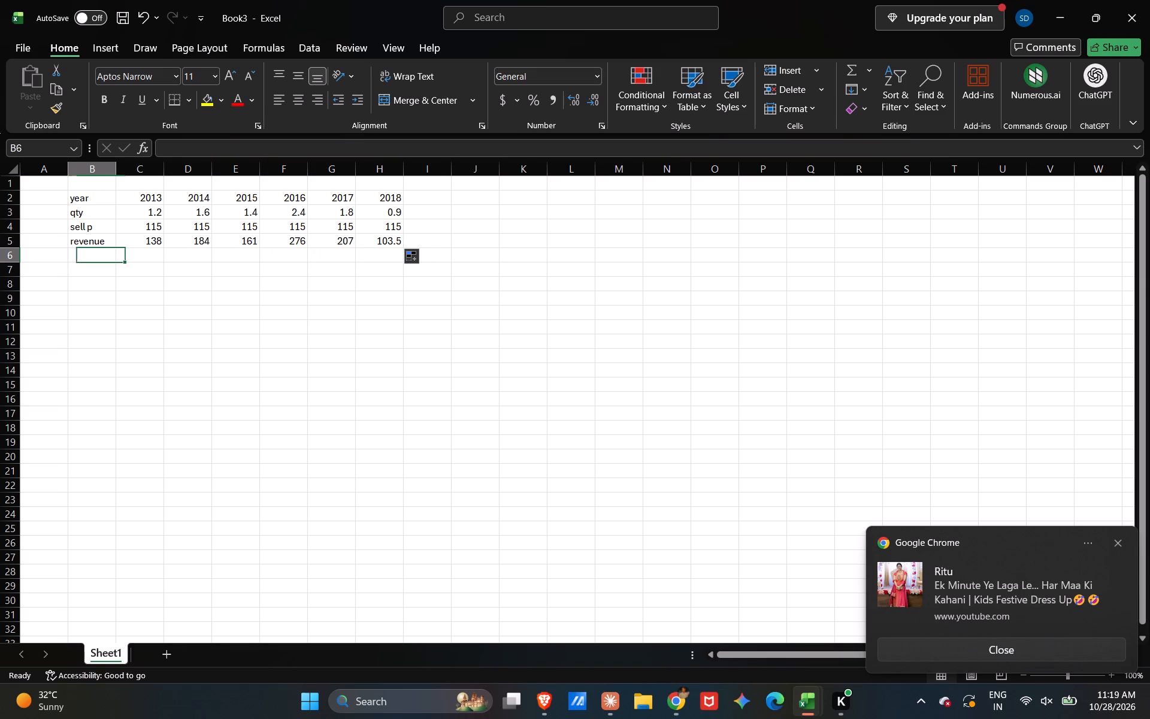
pyautogui.press('Up')
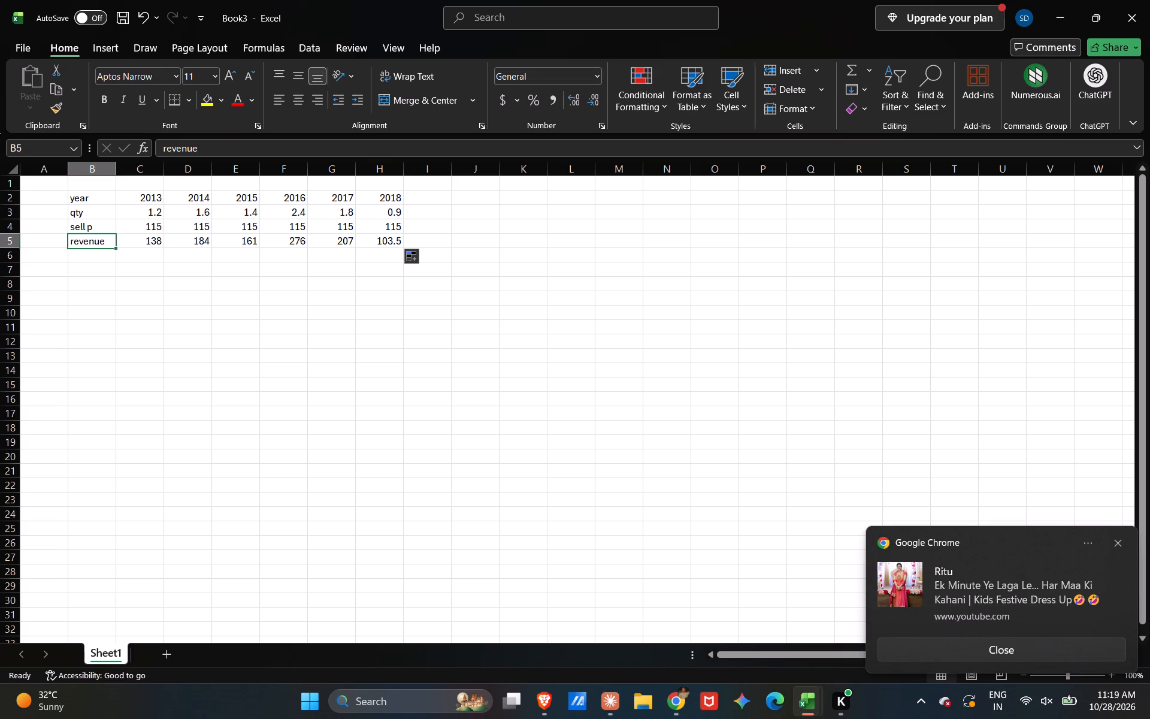
pyautogui.click(295, 132)
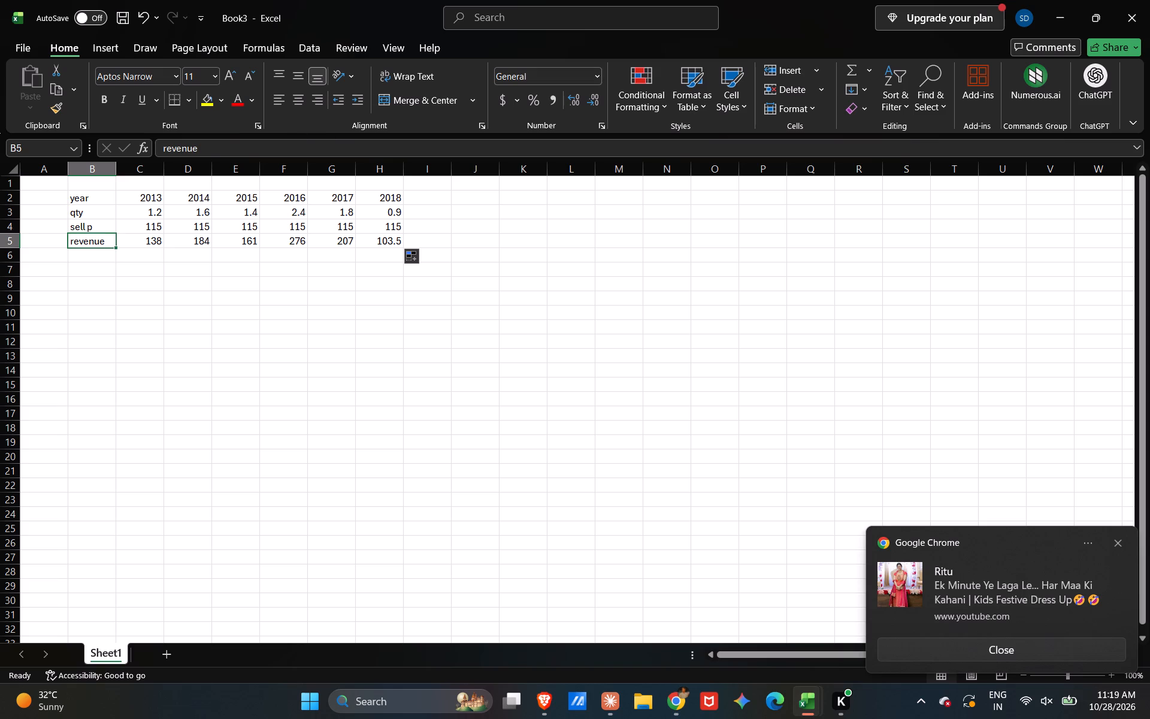
pyautogui.click(270, 145)
pyautogui.press('space')
pyautogui.write('sneka')
pyautogui.press('BackSpace')
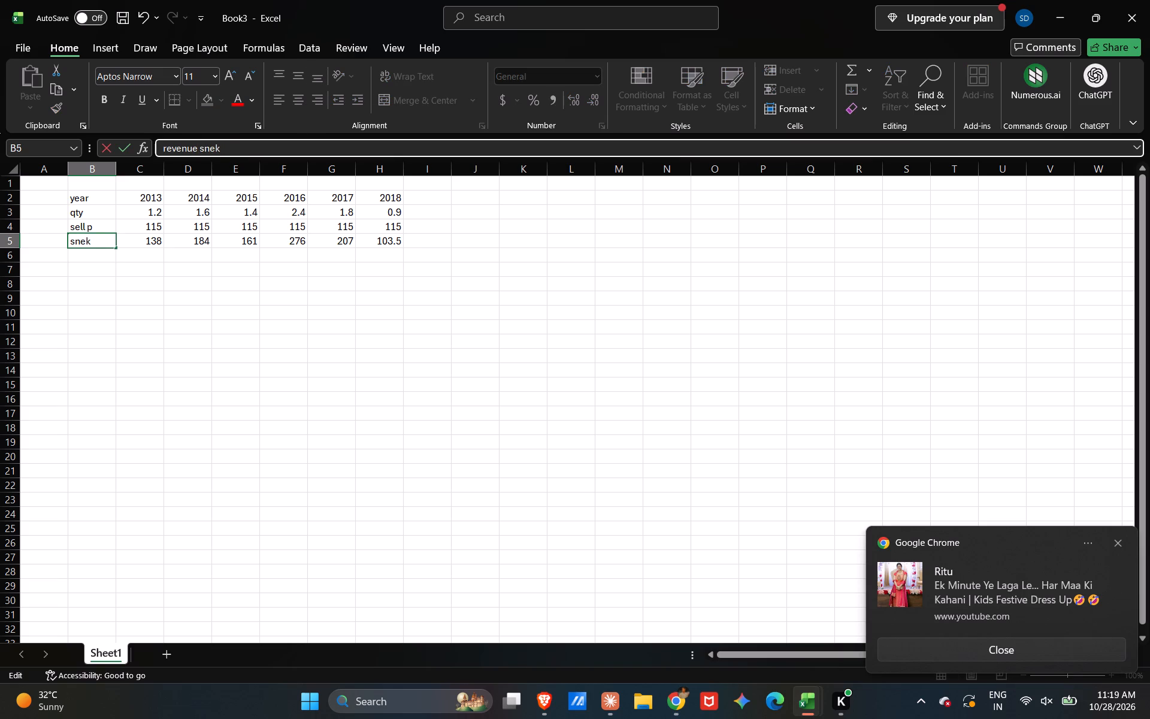
pyautogui.press('BackSpace')
pyautogui.write('aker')
pyautogui.write('shiw')
pyautogui.press('BackSpace')
pyautogui.press('BackSpace')
pyautogui.press('BackSpace')
pyautogui.press('BackSpace')
pyautogui.press('space')
pyautogui.write('show]e')
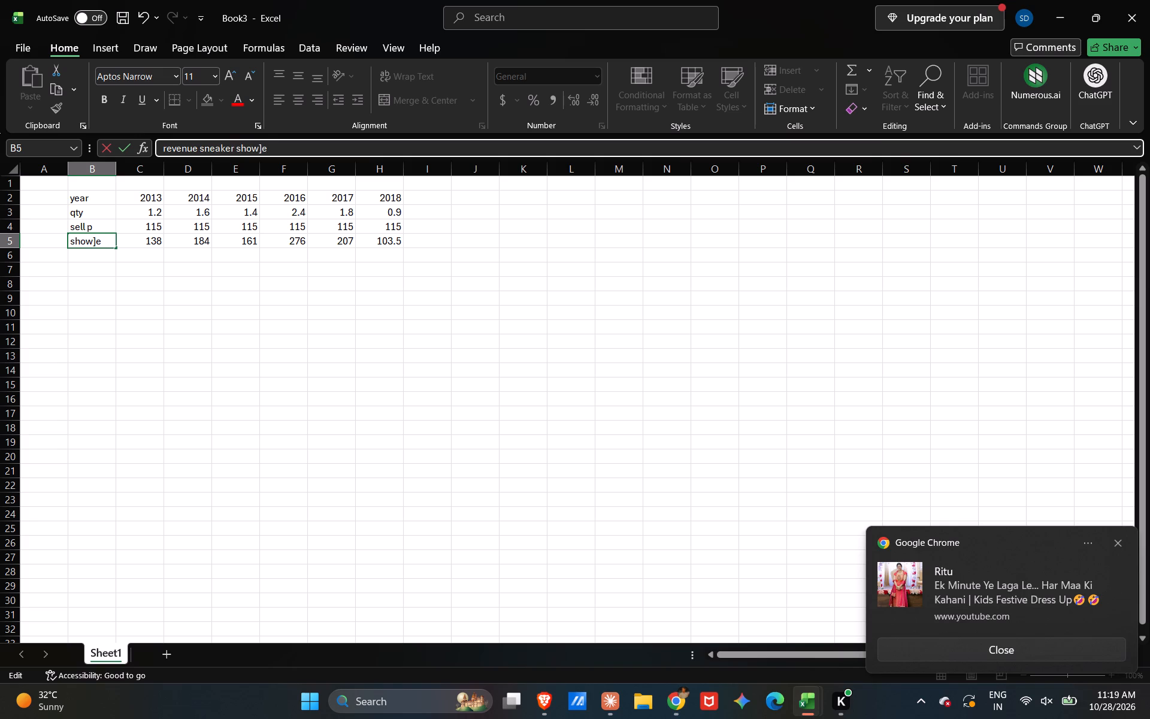
pyautogui.press('BackSpace')
pyautogui.press('BackSpace')
pyautogui.press('BackSpace')
pyautogui.press('e')
pyautogui.press('Return')
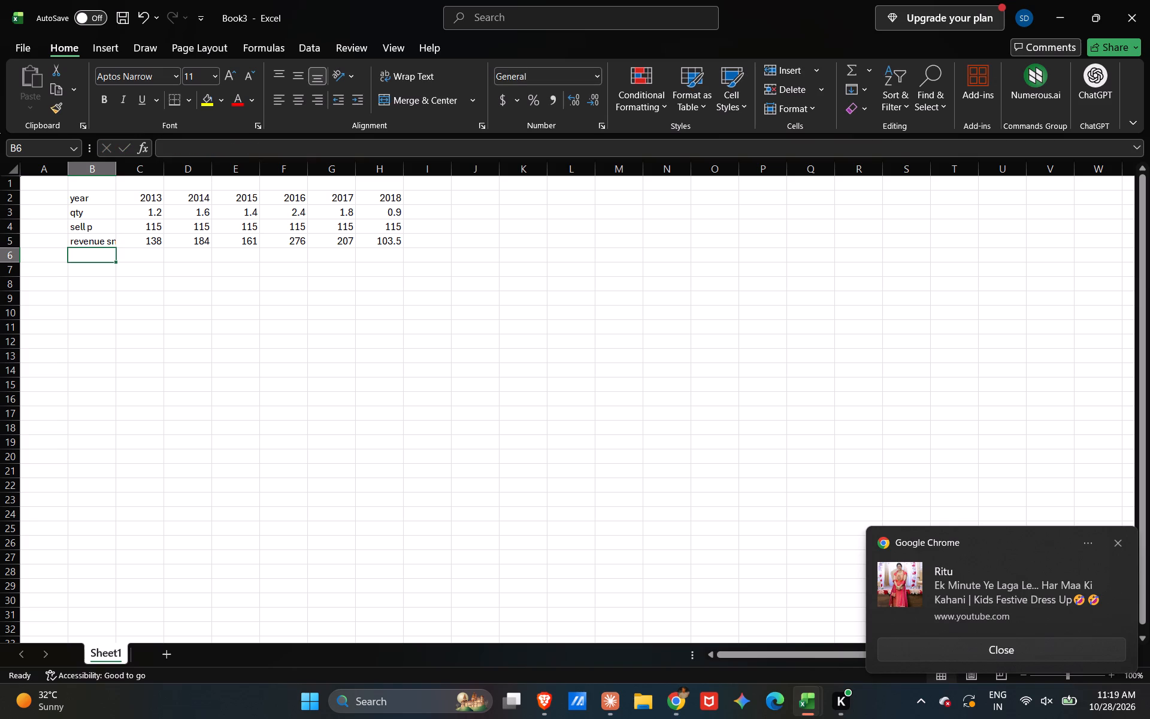
# Widen column B slightly to show more of the revenue label.
pyautogui.moveTo(112, 159); pyautogui.dragTo(118, 166)
pyautogui.moveTo(118, 166); pyautogui.dragTo(137, 168)
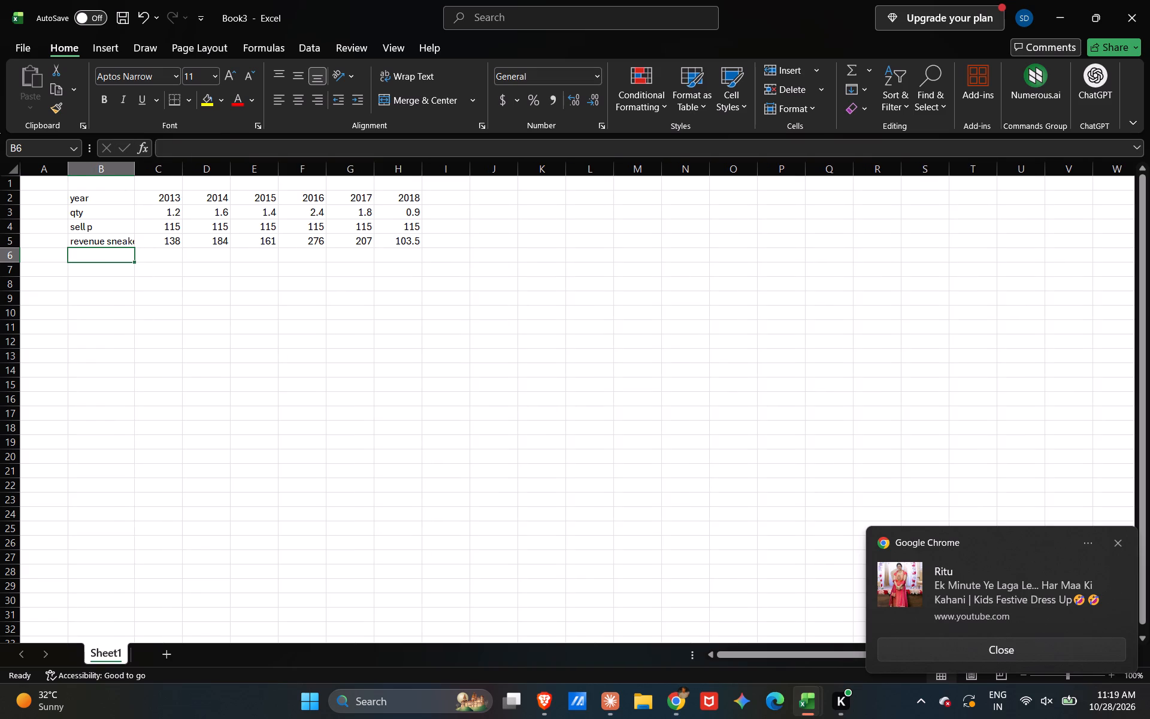
# Enter the row label less cannibalisation in B6, below the revenue label.
pyautogui.write('less cannibalri')
pyautogui.press('BackSpace')
pyautogui.press('BackSpace')
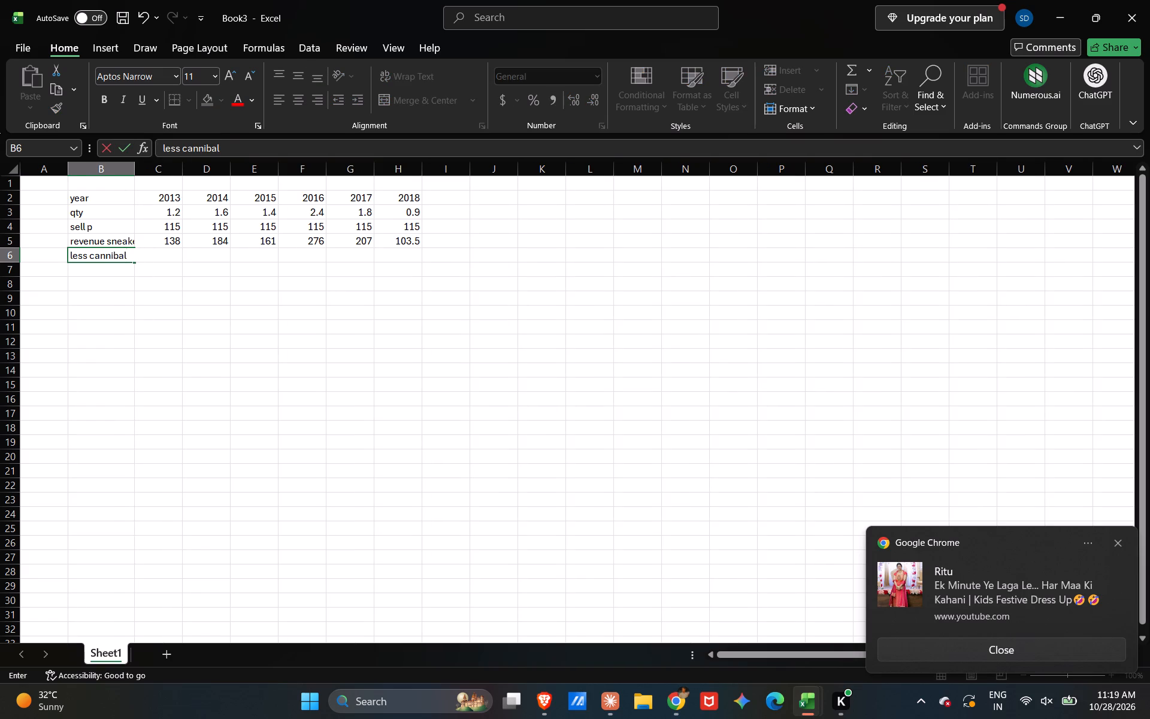
pyautogui.write('isation')
pyautogui.press('Return')
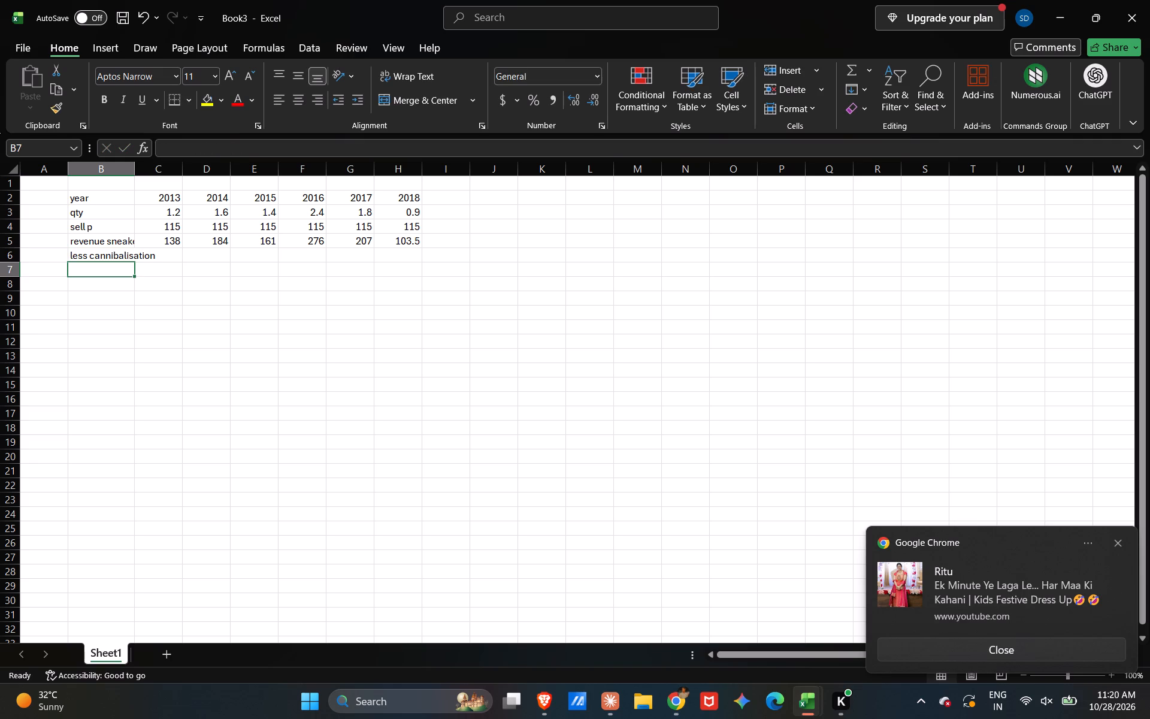
# Widen column B to about 18 so the long row labels fit.
pyautogui.moveTo(134, 165); pyautogui.dragTo(175, 164)
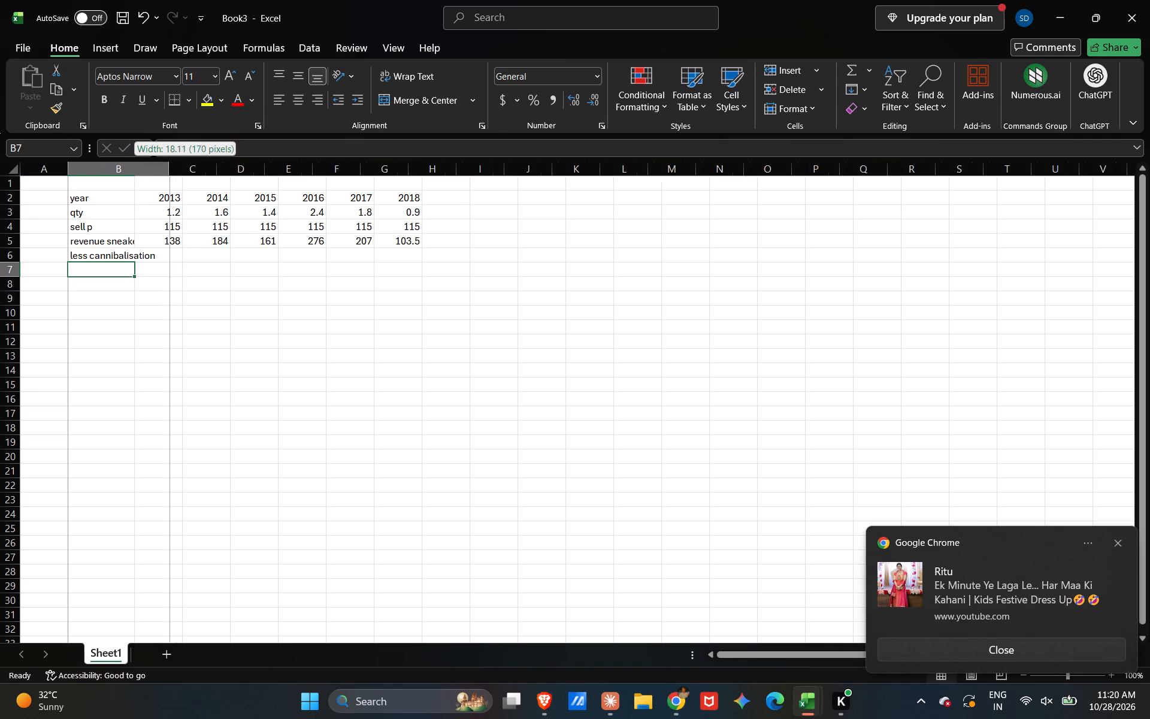
# Widen column B slightly further so the full revenue sneaker shoe label fits.
pyautogui.moveTo(175, 164); pyautogui.dragTo(178, 165)
# Enter the cannibalisation amounts in row 6: 35 for 2013 and 15 for 2014.
pyautogui.click(204, 261)
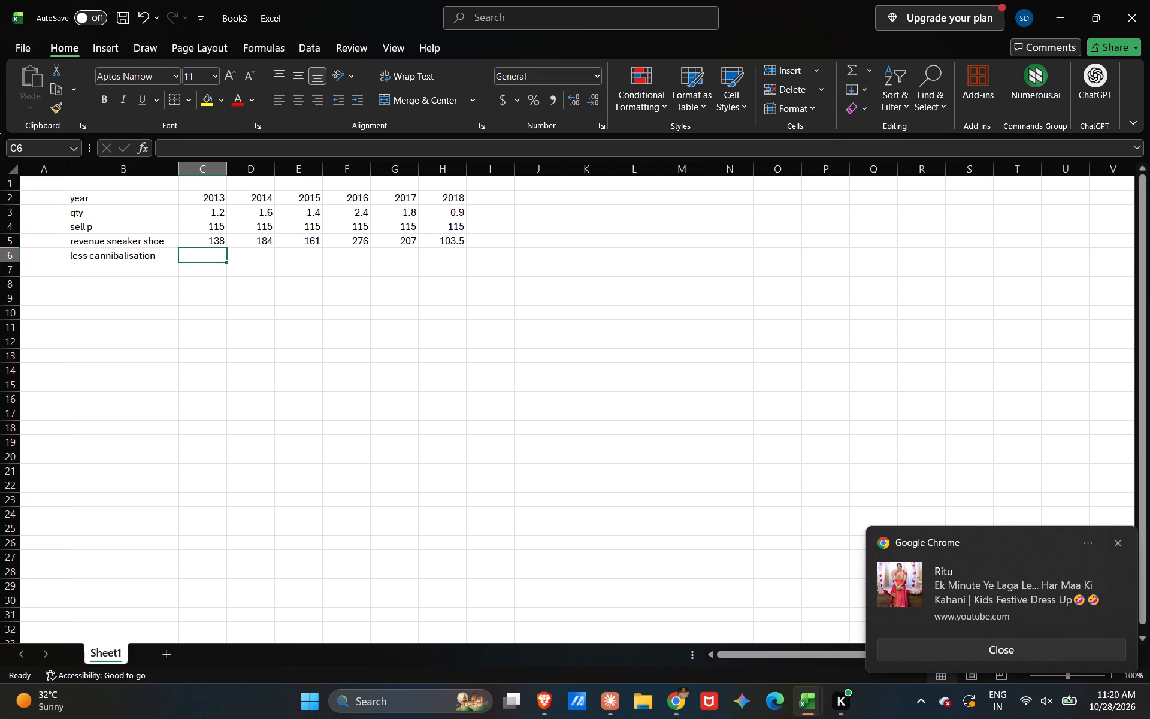
pyautogui.write('35')
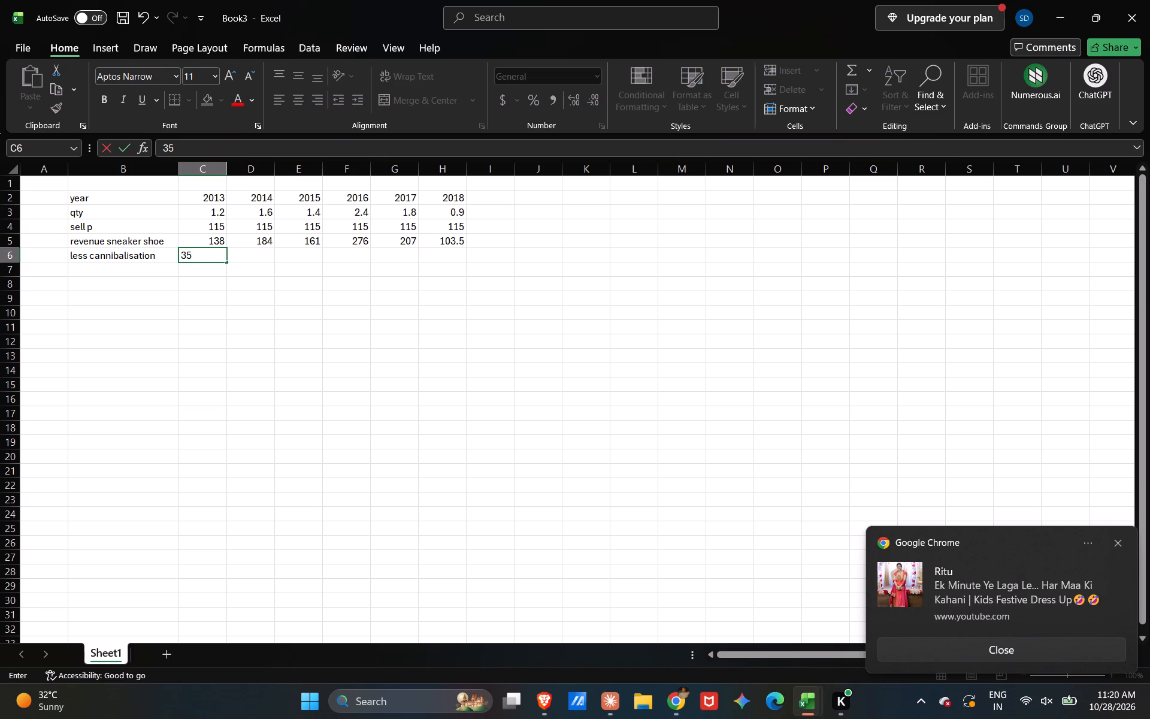
pyautogui.press('Right')
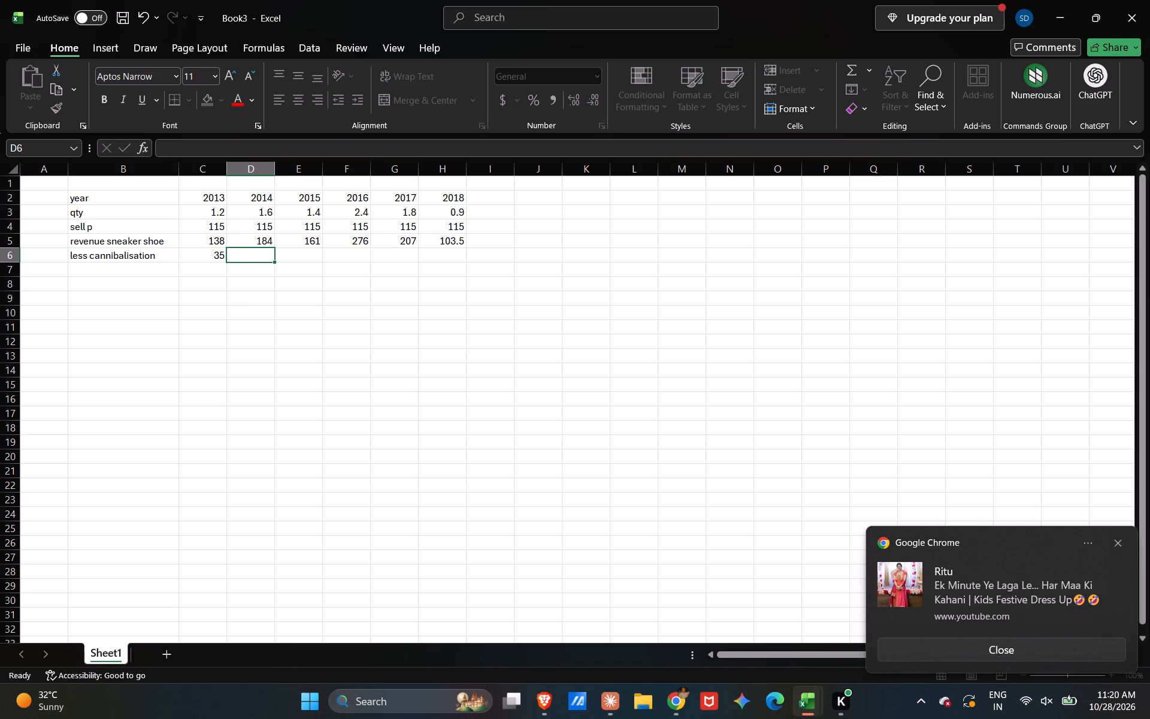
pyautogui.write('15')
pyautogui.press('Right')
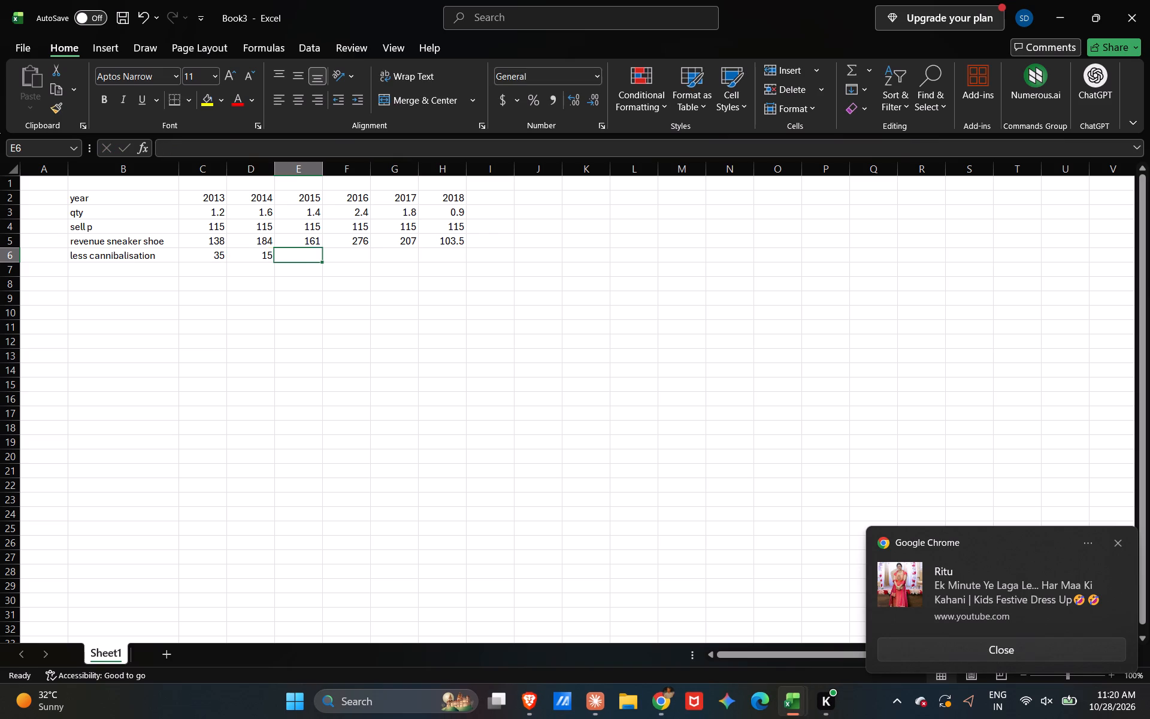
# Enter the row label net revenue in B7, below less cannibalisation.
pyautogui.press('Down')
pyautogui.press('Left')
pyautogui.press('Left')
pyautogui.press('Left')
pyautogui.write('net rev')
pyautogui.write('enue')
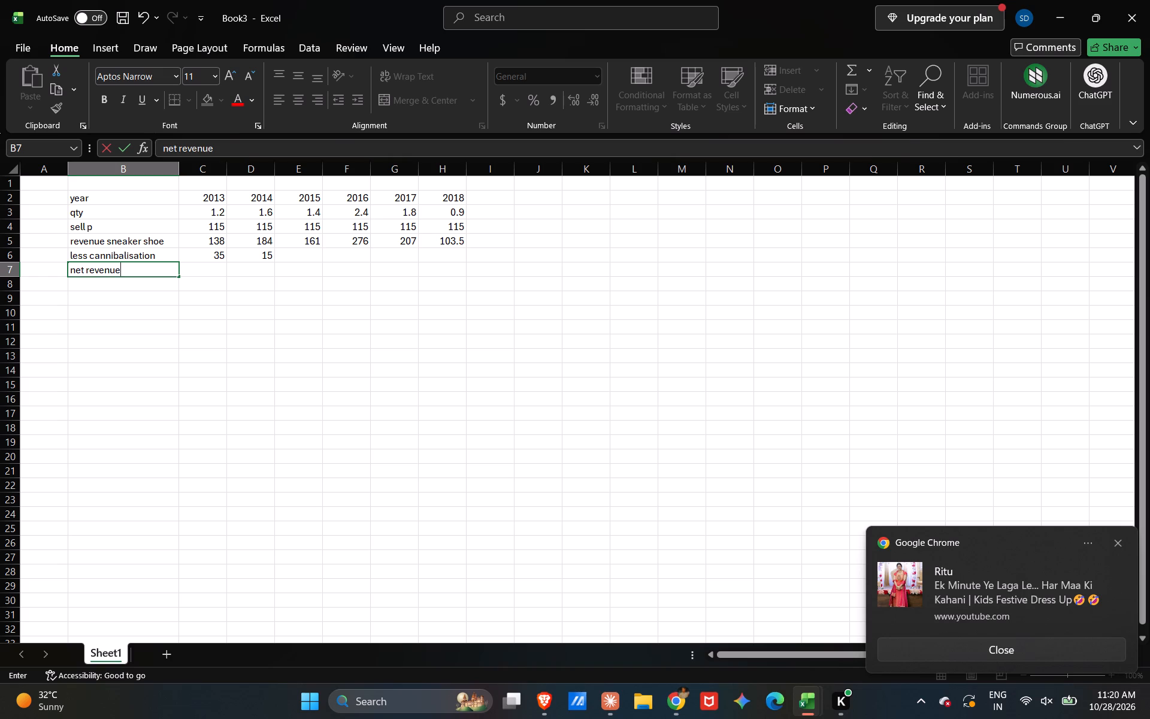
pyautogui.press('space')
pyautogui.press('Right')
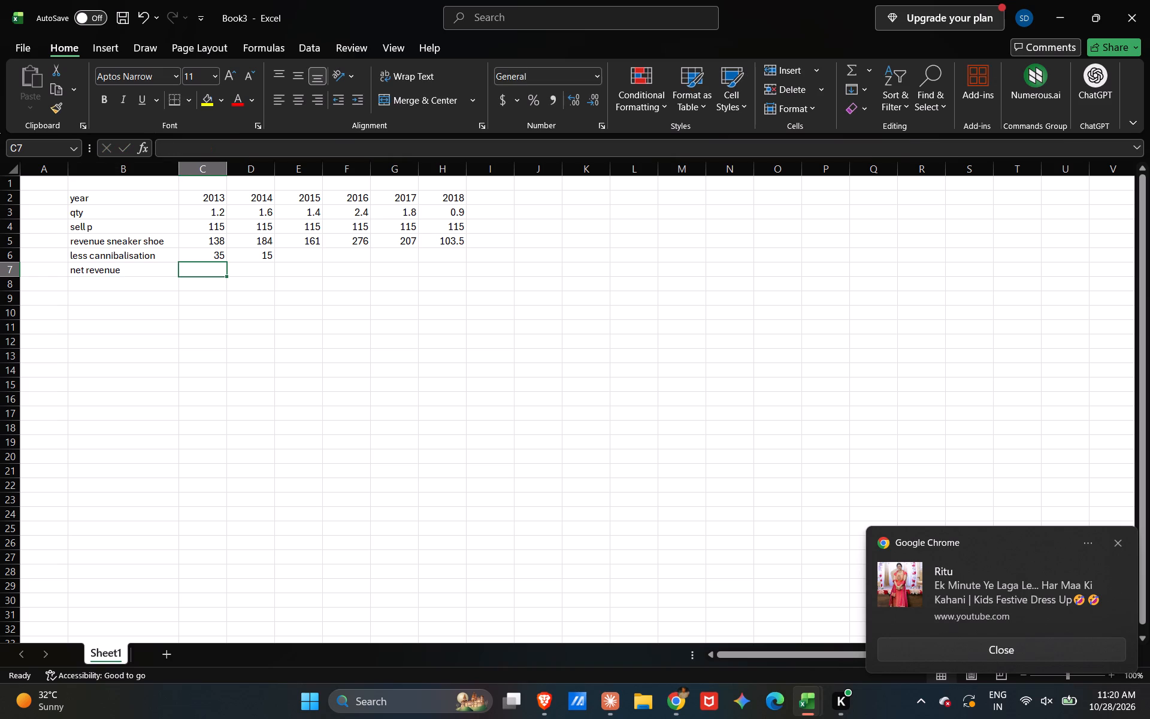
# Calculate the 2013 net revenue in C7 as revenue minus cannibalisation, with the formula =C5-C6.
pyautogui.press('=')
pyautogui.keyDown('shift'); pyautogui.click(215, 247); pyautogui.keyUp('shift')
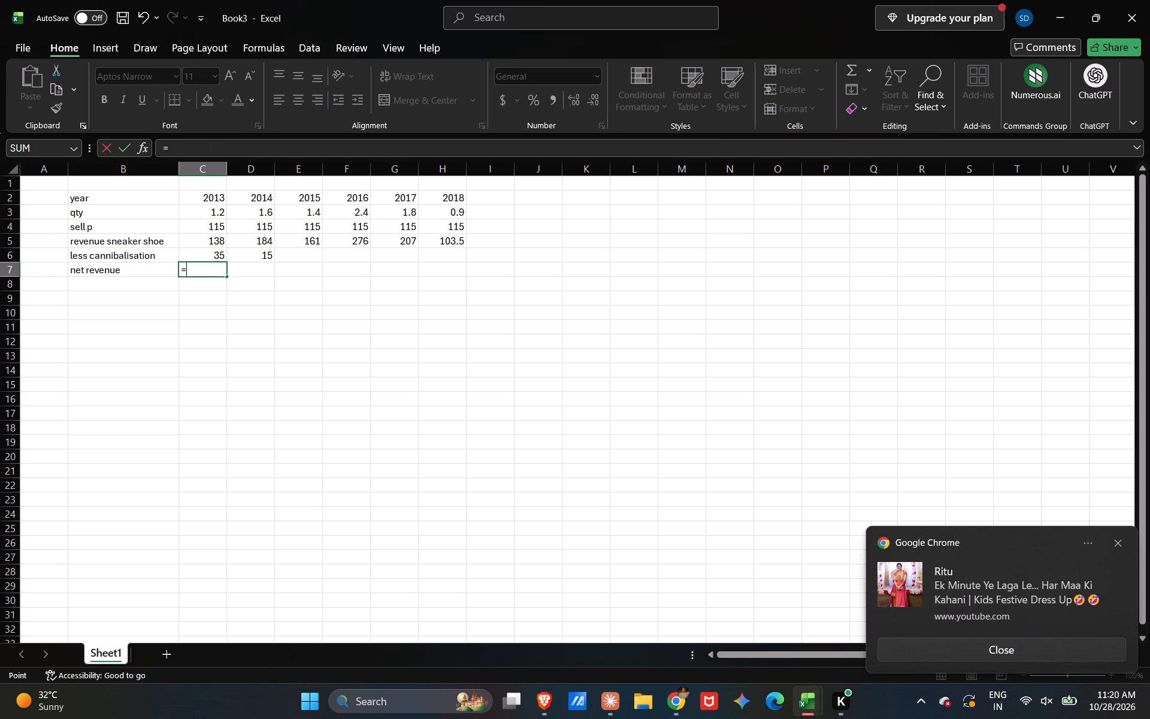
pyautogui.press('-')
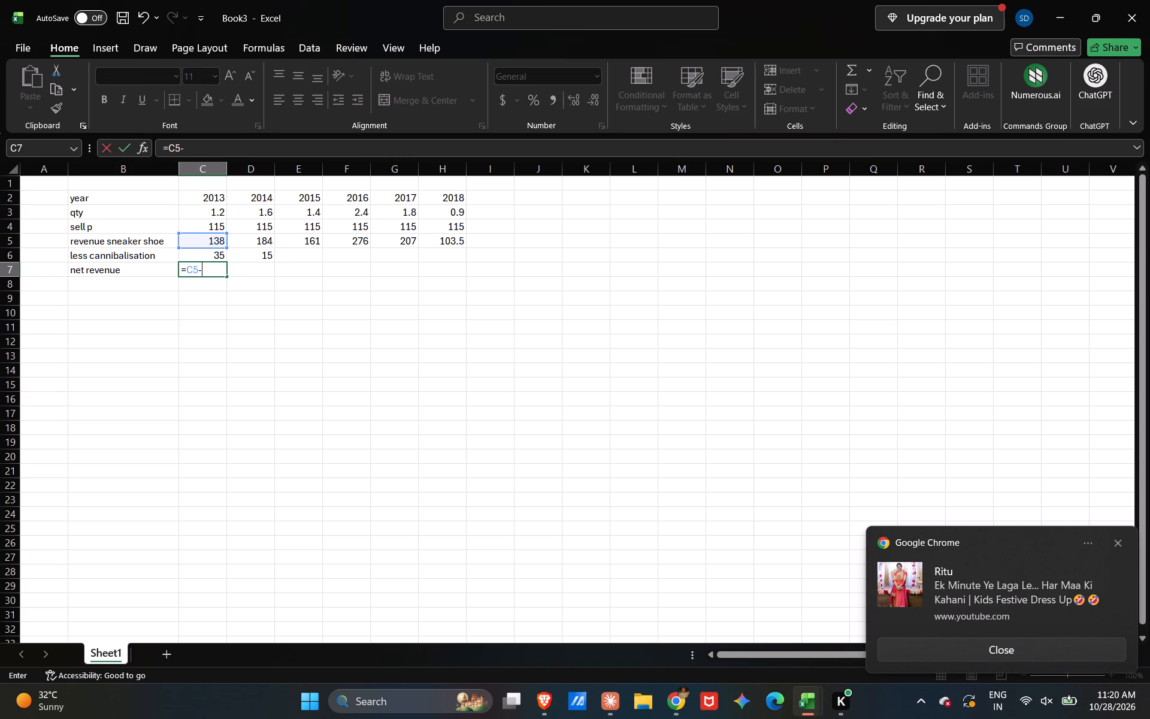
pyautogui.click(213, 256)
pyautogui.press('Return')
# Fill the net revenue formula from C7 across row 7 through the 2018 column, H7.
pyautogui.click(217, 267)
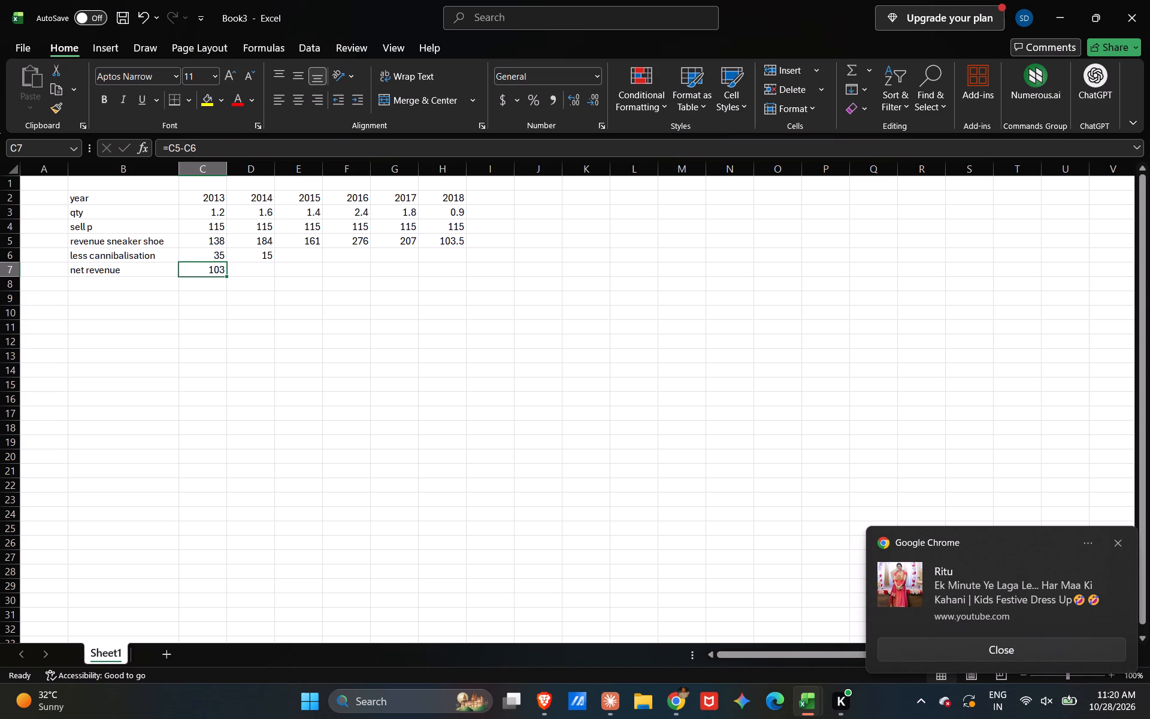
pyautogui.moveTo(228, 278); pyautogui.dragTo(272, 269)
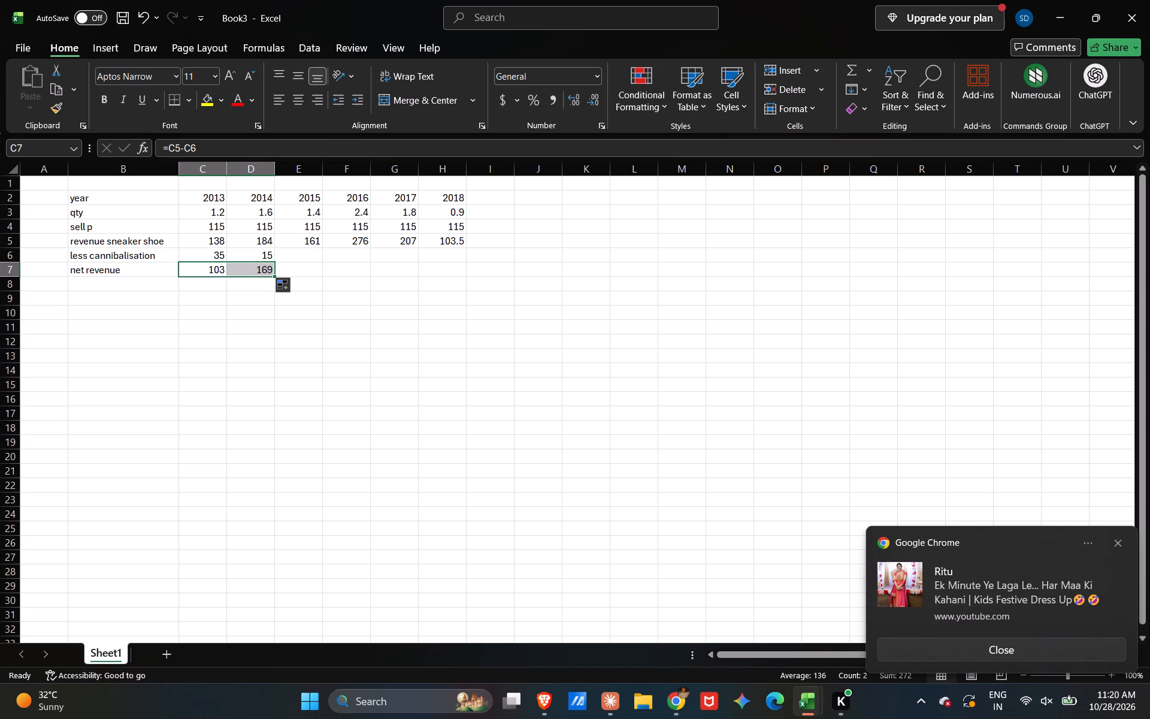
pyautogui.click(279, 321)
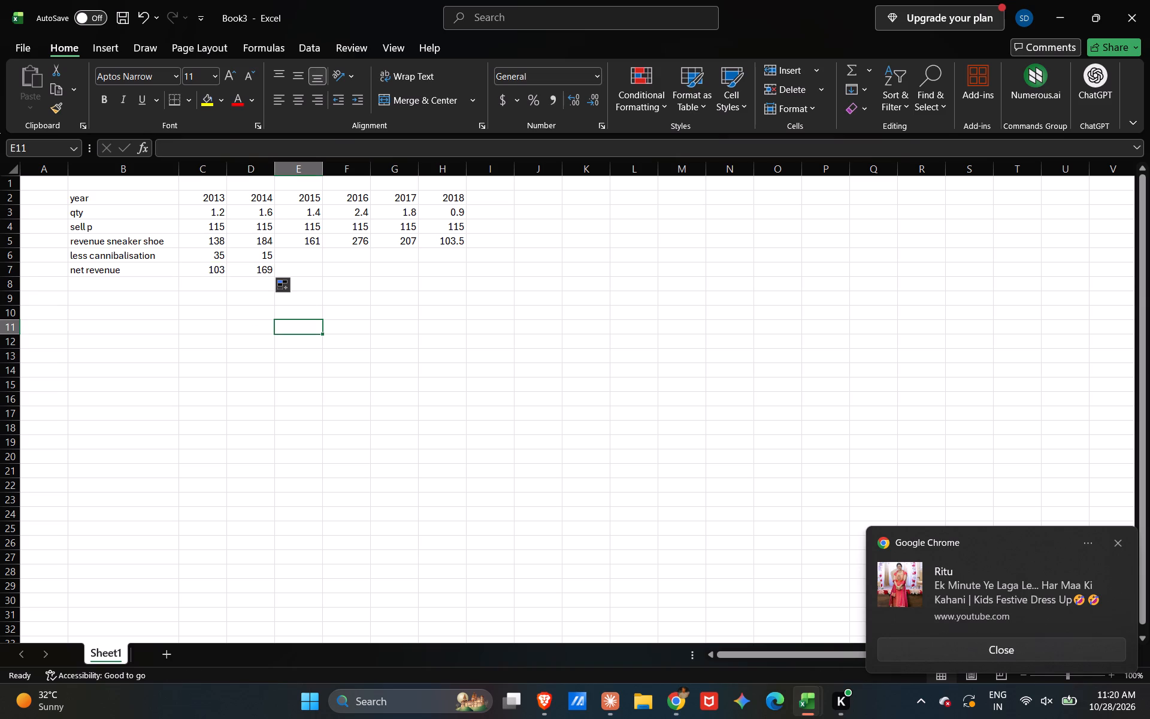
pyautogui.click(268, 269)
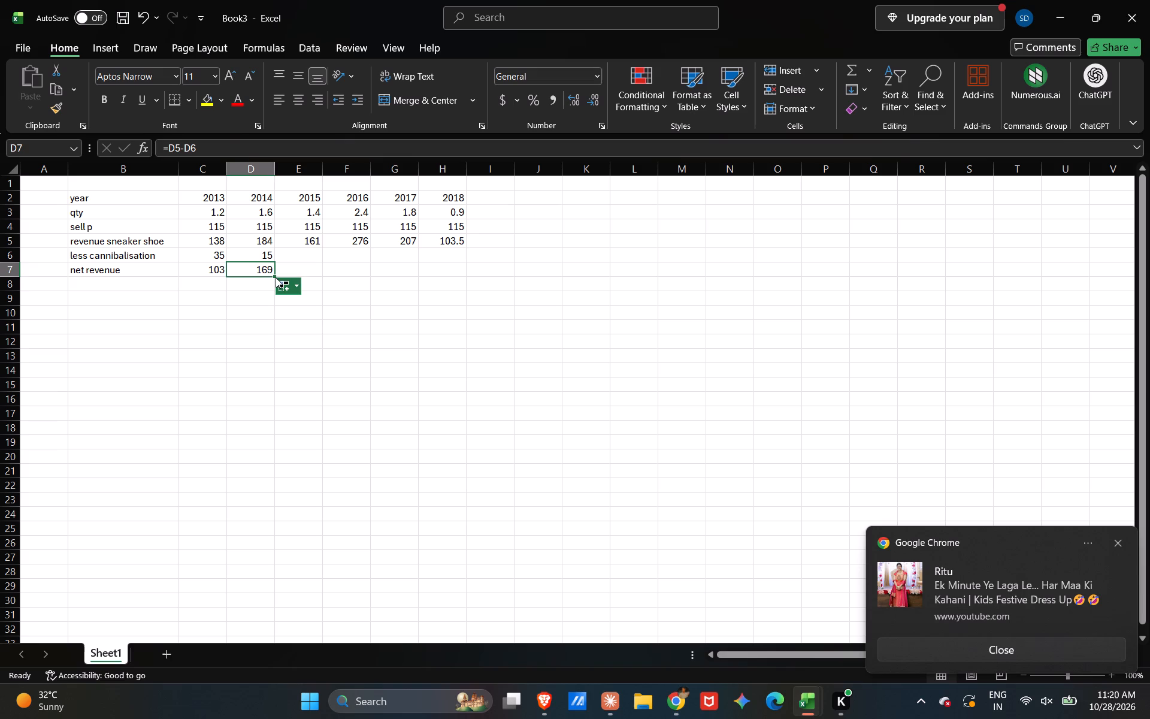
pyautogui.moveTo(274, 276); pyautogui.dragTo(455, 255)
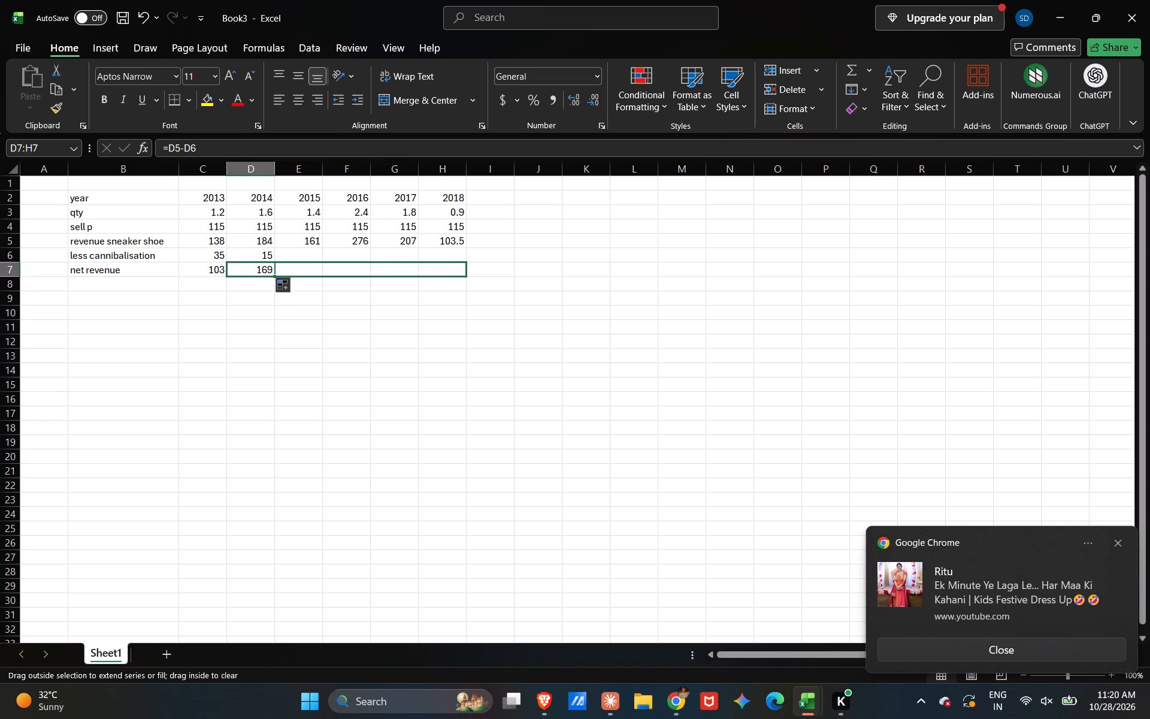
pyautogui.click(520, 247)
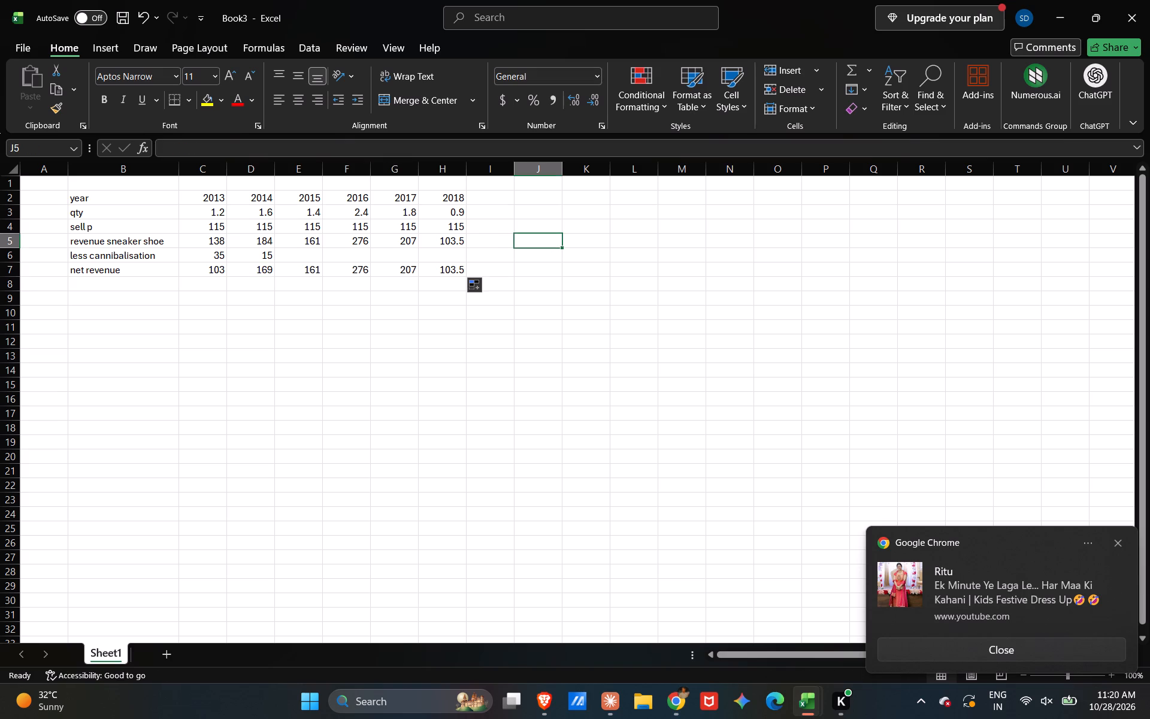
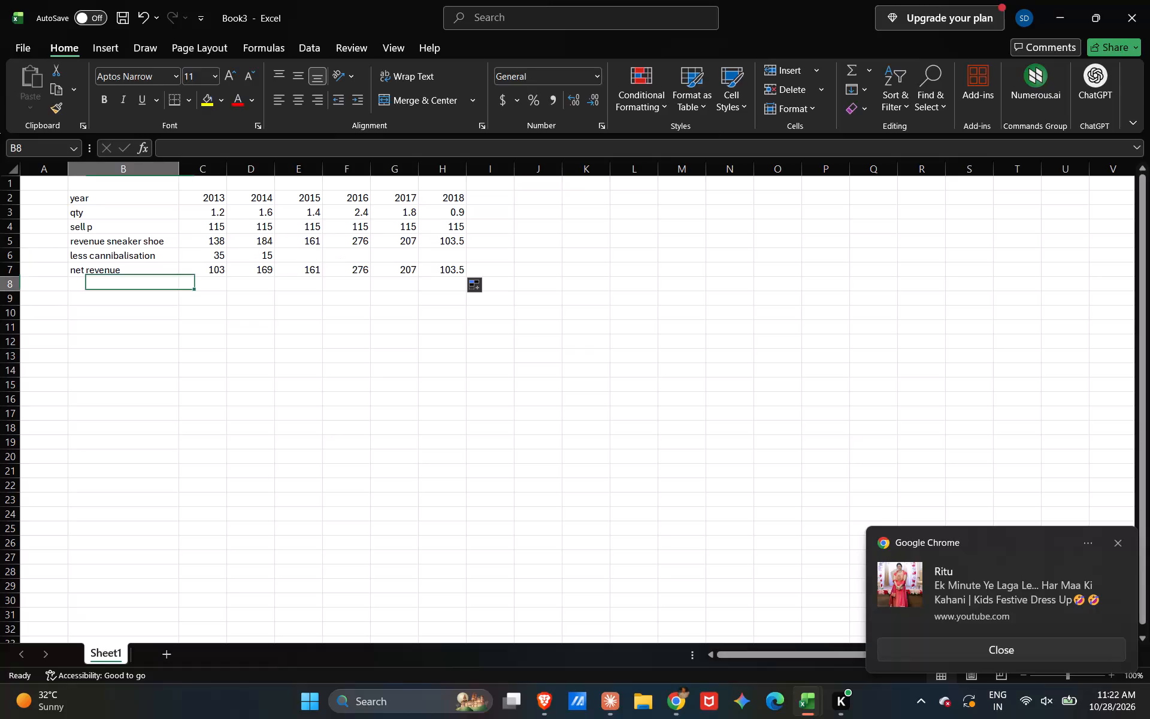
# Enter the row label less varibale cose in B8, below net revenue.
pyautogui.write('lw')
pyautogui.press('BackSpace')
pyautogui.write('es')
pyautogui.press('space')
pyautogui.press('BackSpace')
pyautogui.write('s varibale cose')
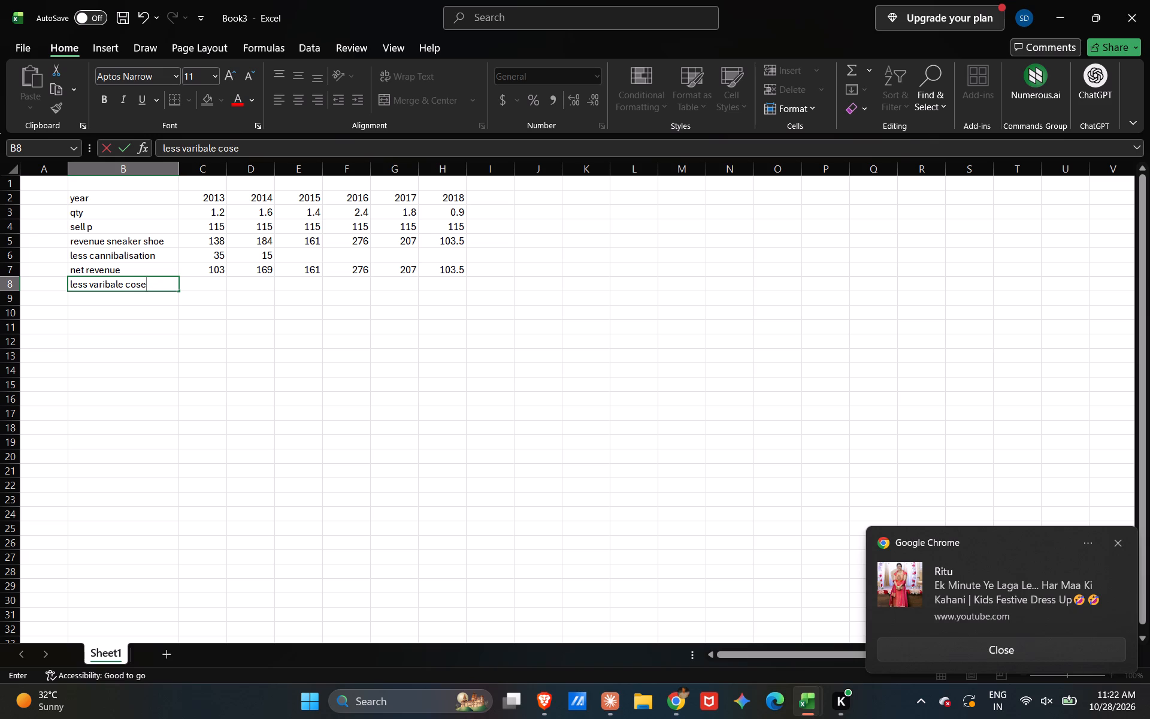
# Enter the variable cost rate of 55% in J5, beside the table.
pyautogui.click(557, 240)
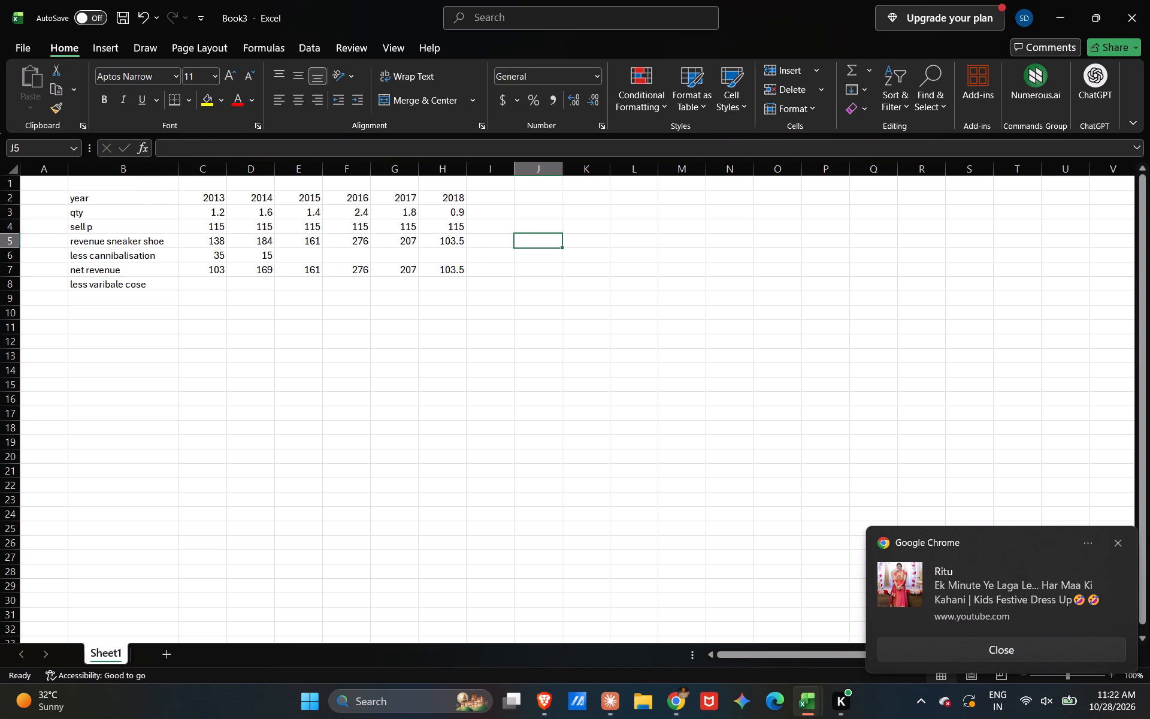
pyautogui.press('6')
pyautogui.press('BackSpace')
pyautogui.write('55')
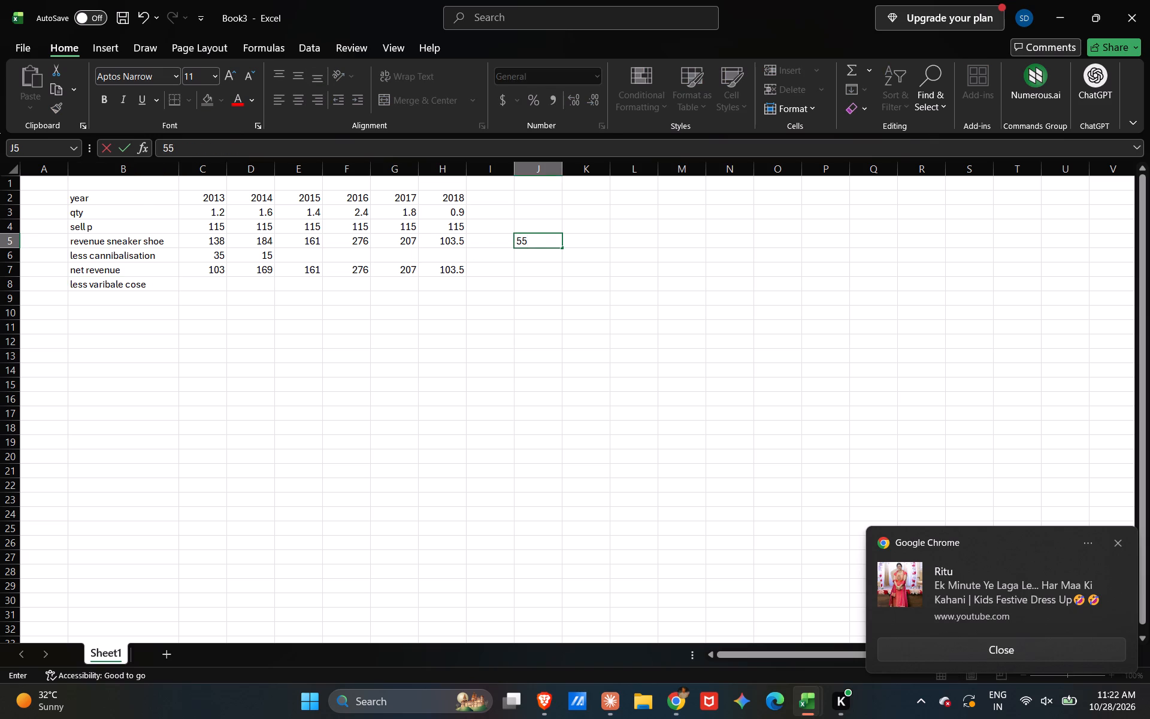
pyautogui.hotkey('shift', '%')
# Calculate the 2013 variable cost in C8 as net revenue times the fixed rate cell, with the formula =C7*$J$5.
pyautogui.click(207, 283)
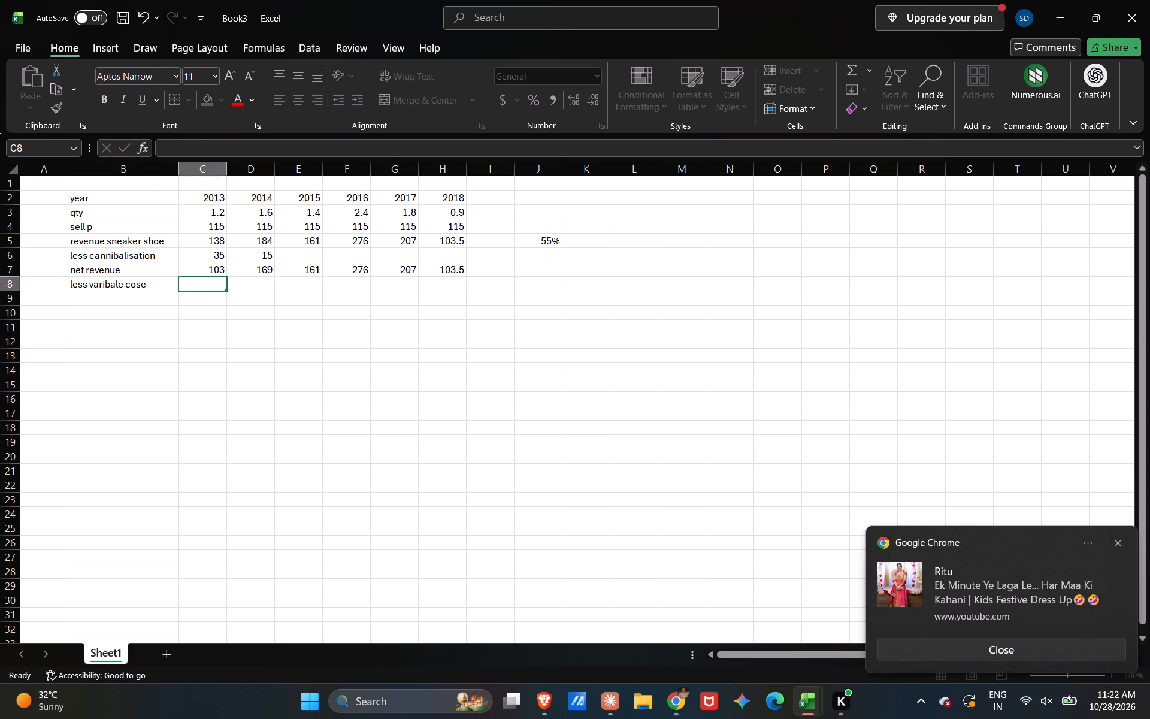
pyautogui.press('=')
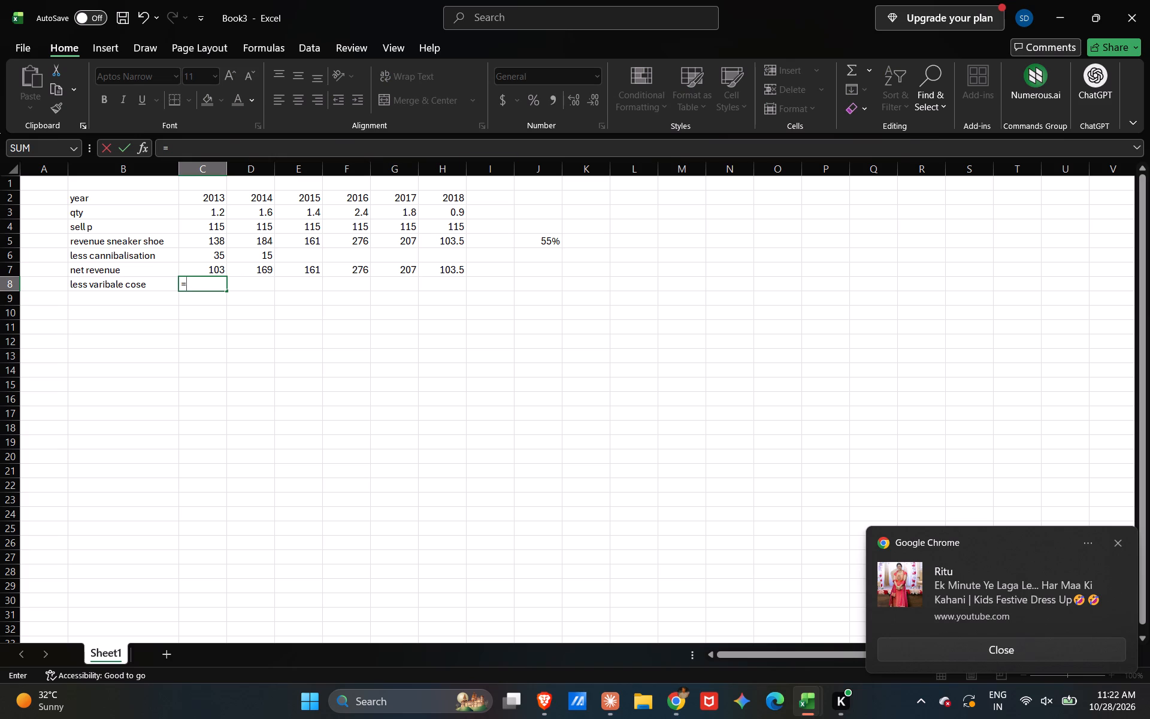
pyautogui.keyDown('shift'); pyautogui.click(214, 267); pyautogui.keyUp('shift')
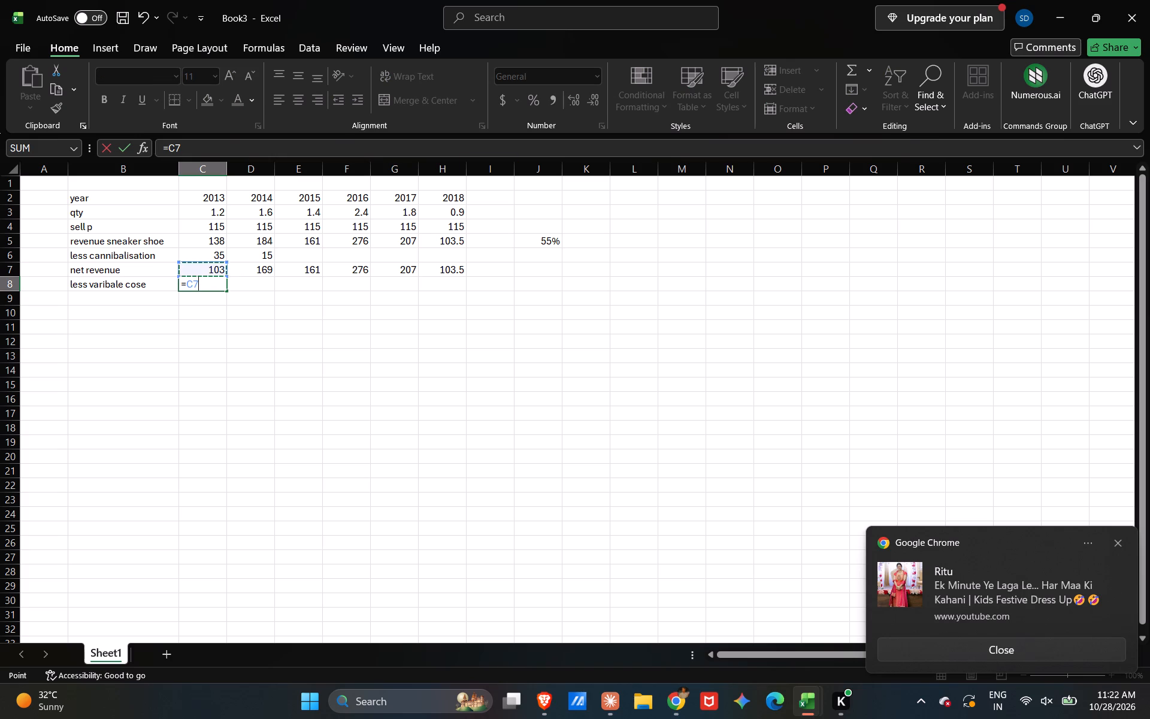
pyautogui.hotkey('shift', '*')
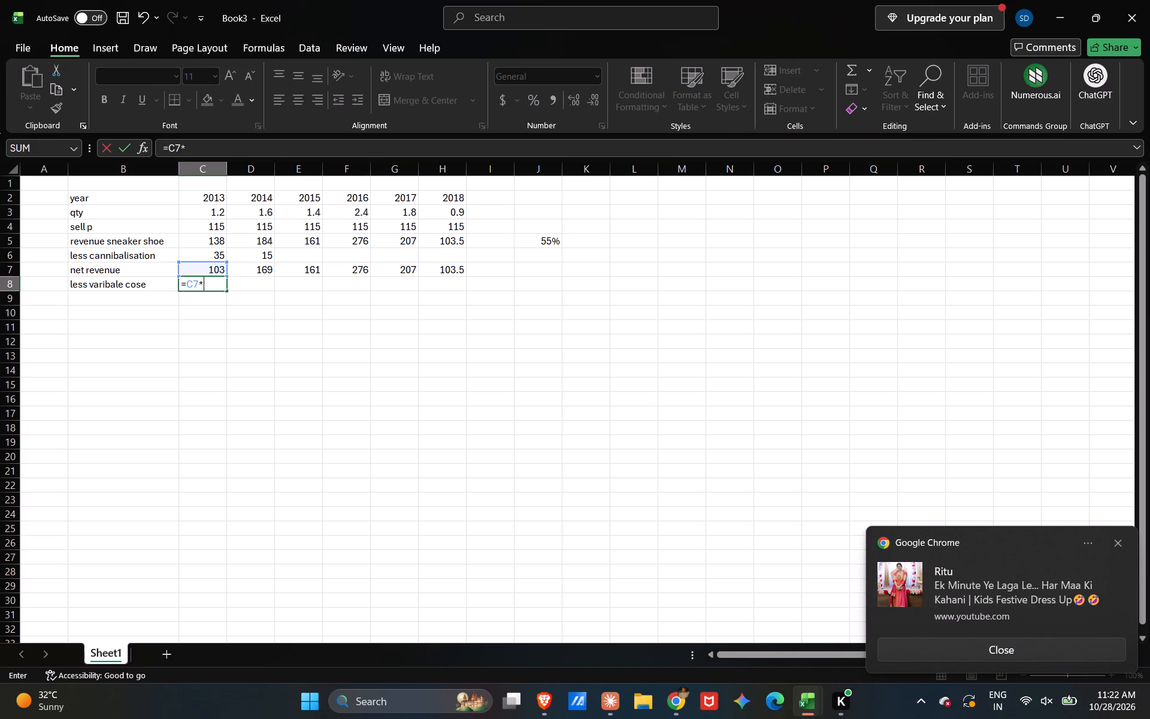
pyautogui.keyDown('shift'); pyautogui.click(540, 238); pyautogui.keyUp('shift')
pyautogui.click(192, 143)
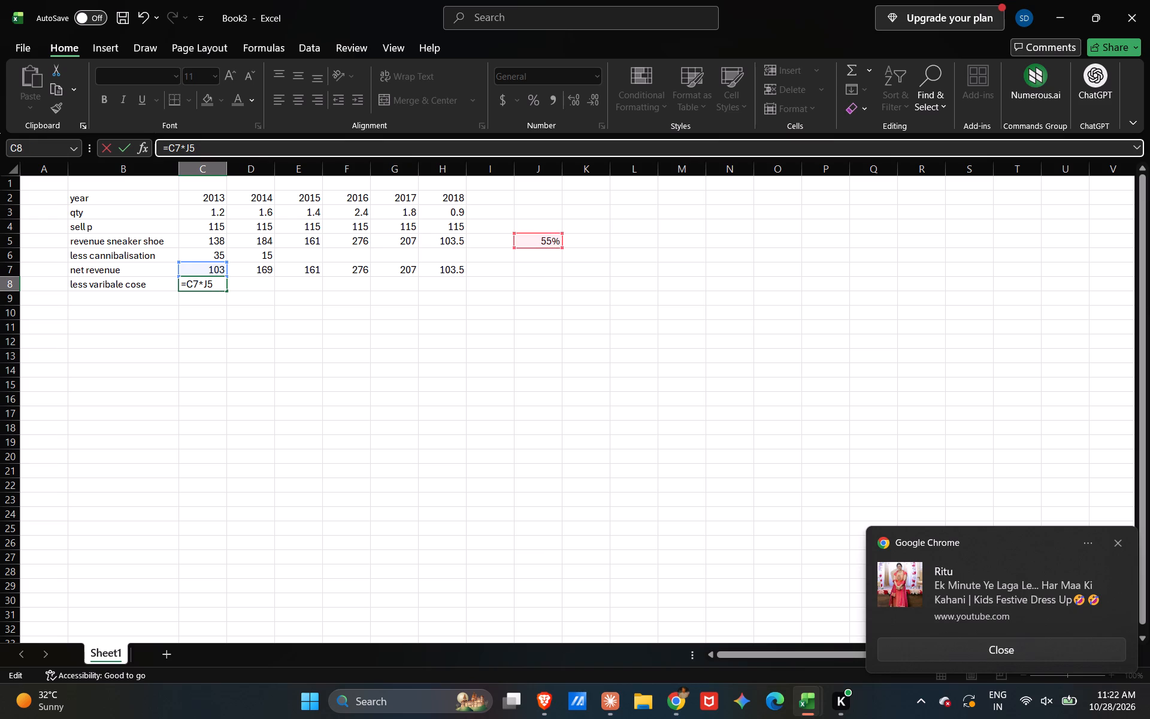
pyautogui.press('Left')
pyautogui.hotkey('shift', '%')
pyautogui.press('BackSpace')
pyautogui.hotkey('shift', '&')
pyautogui.press('BackSpace')
pyautogui.hotkey('shift', '$')
pyautogui.press('Left')
pyautogui.press('Left')
pyautogui.hotkey('shift', '$')
pyautogui.press('Return')
# Fill the variable cost formula from C8 across row 8 through the 2018 column, H8.
pyautogui.click(211, 286)
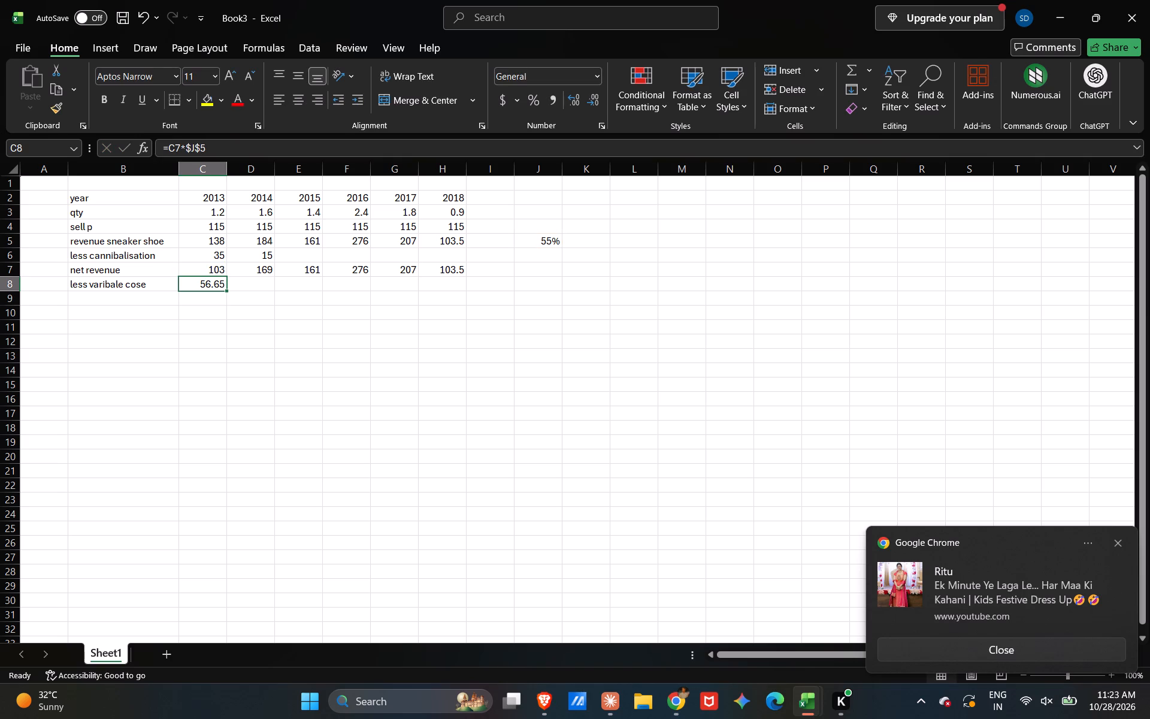
pyautogui.moveTo(225, 291); pyautogui.dragTo(456, 295)
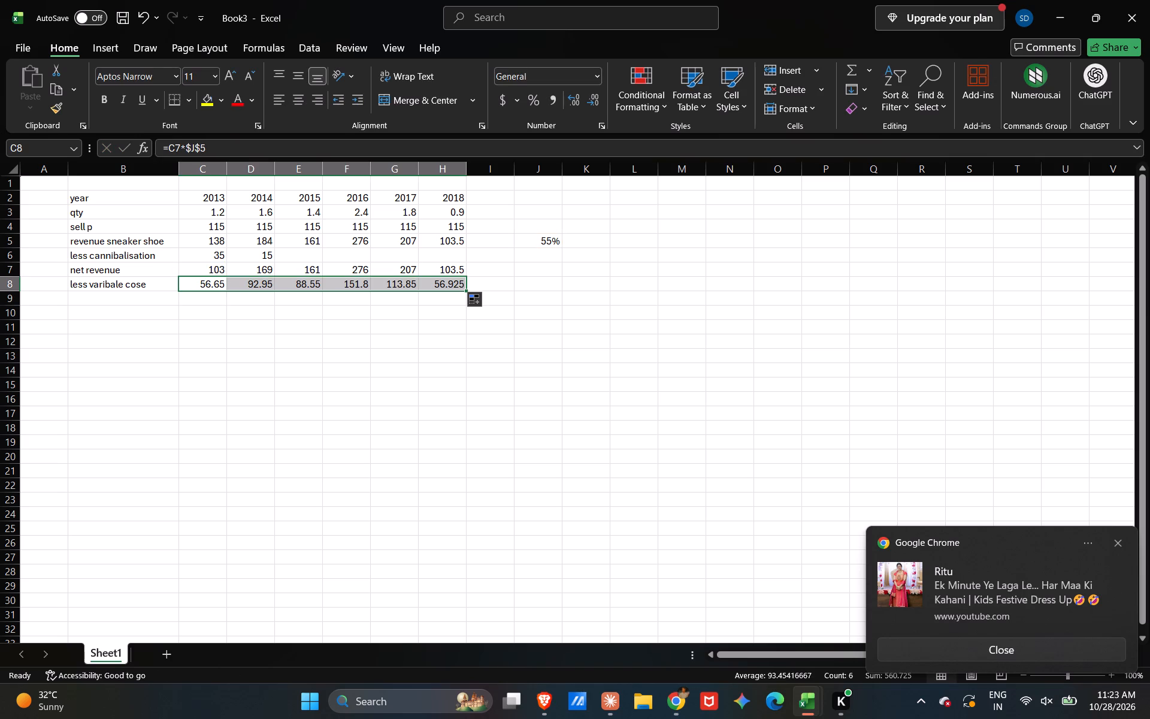
pyautogui.click(352, 331)
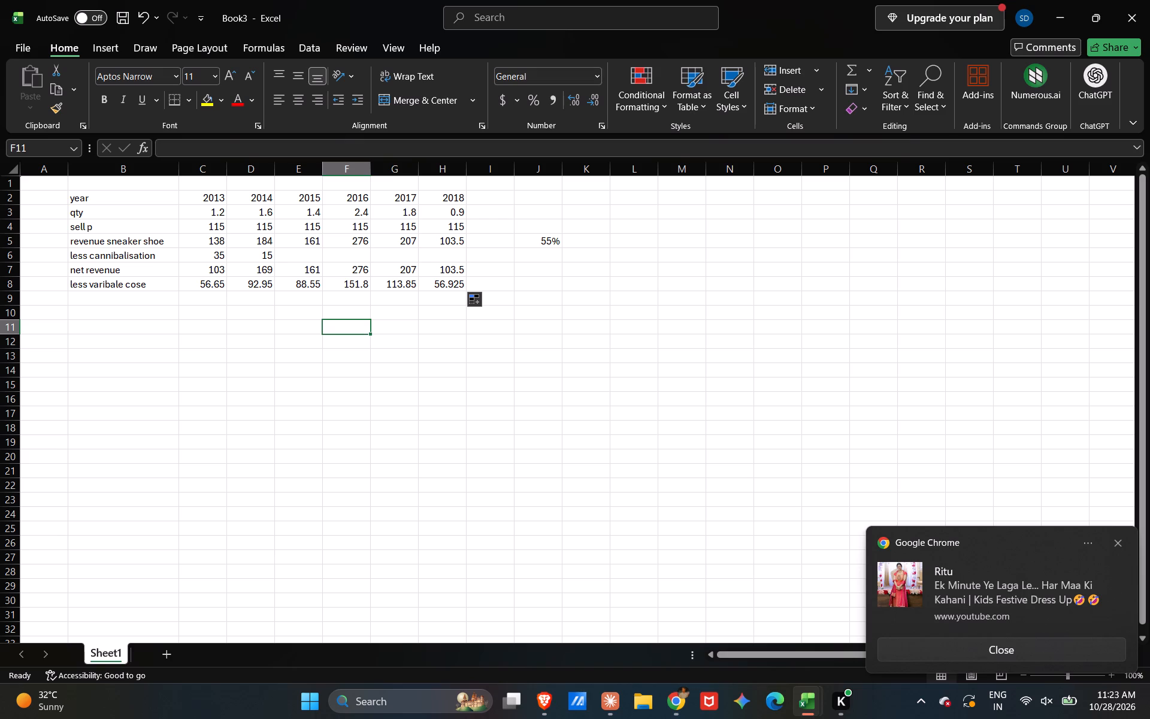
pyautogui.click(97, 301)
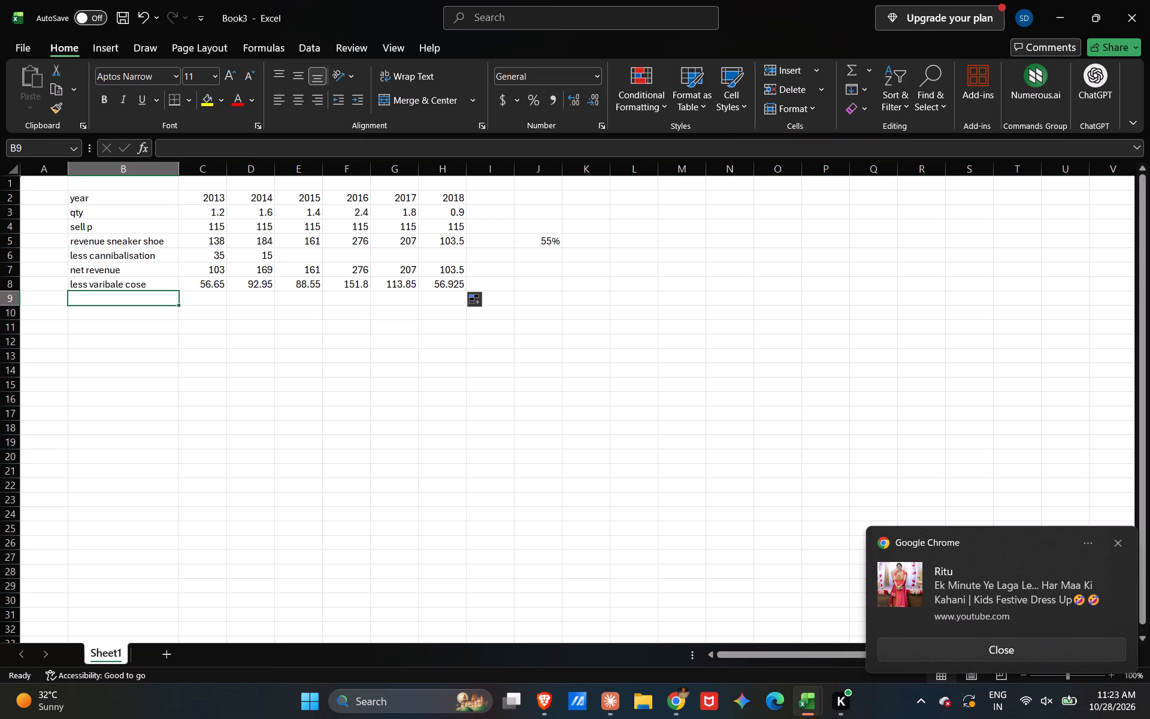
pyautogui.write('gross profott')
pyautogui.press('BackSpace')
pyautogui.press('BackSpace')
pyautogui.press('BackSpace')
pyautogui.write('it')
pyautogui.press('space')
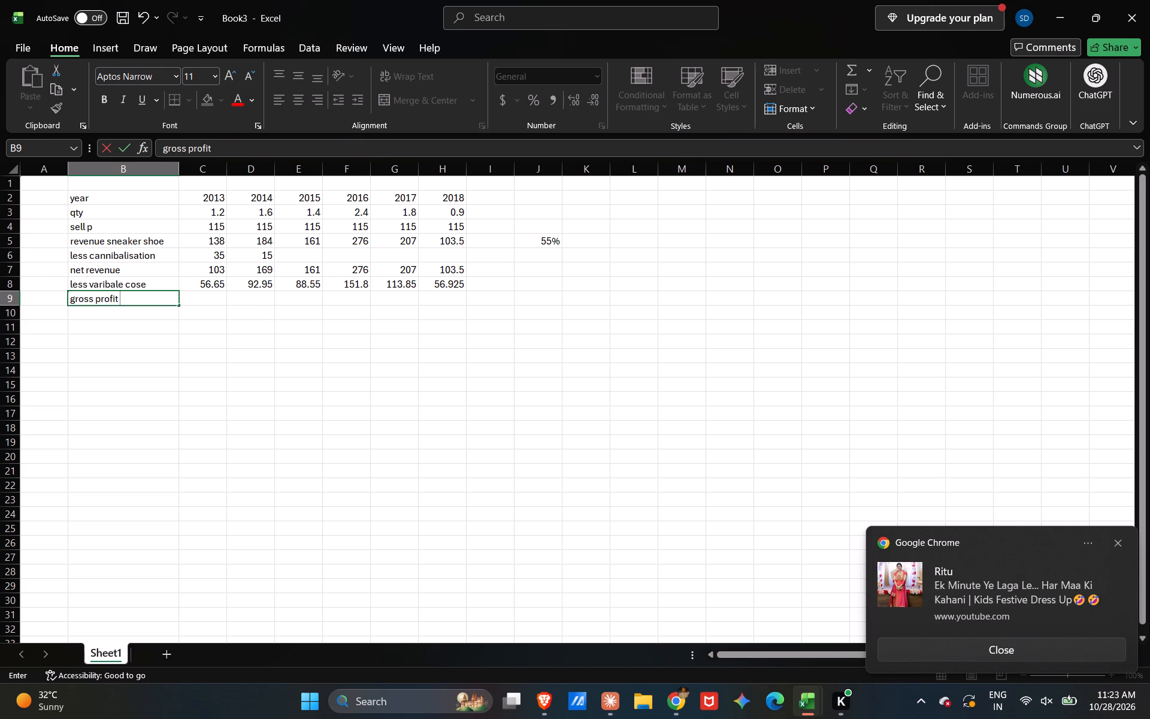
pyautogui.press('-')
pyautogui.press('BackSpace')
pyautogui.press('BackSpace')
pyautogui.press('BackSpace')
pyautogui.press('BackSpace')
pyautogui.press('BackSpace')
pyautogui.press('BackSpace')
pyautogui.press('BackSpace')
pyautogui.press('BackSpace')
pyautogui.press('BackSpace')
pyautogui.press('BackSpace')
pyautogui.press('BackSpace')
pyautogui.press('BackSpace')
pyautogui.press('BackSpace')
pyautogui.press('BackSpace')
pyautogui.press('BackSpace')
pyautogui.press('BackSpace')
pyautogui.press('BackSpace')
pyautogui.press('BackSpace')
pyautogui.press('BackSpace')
# Enter the row label contribbution in B9, below the variable cost row.
pyautogui.write('connt')
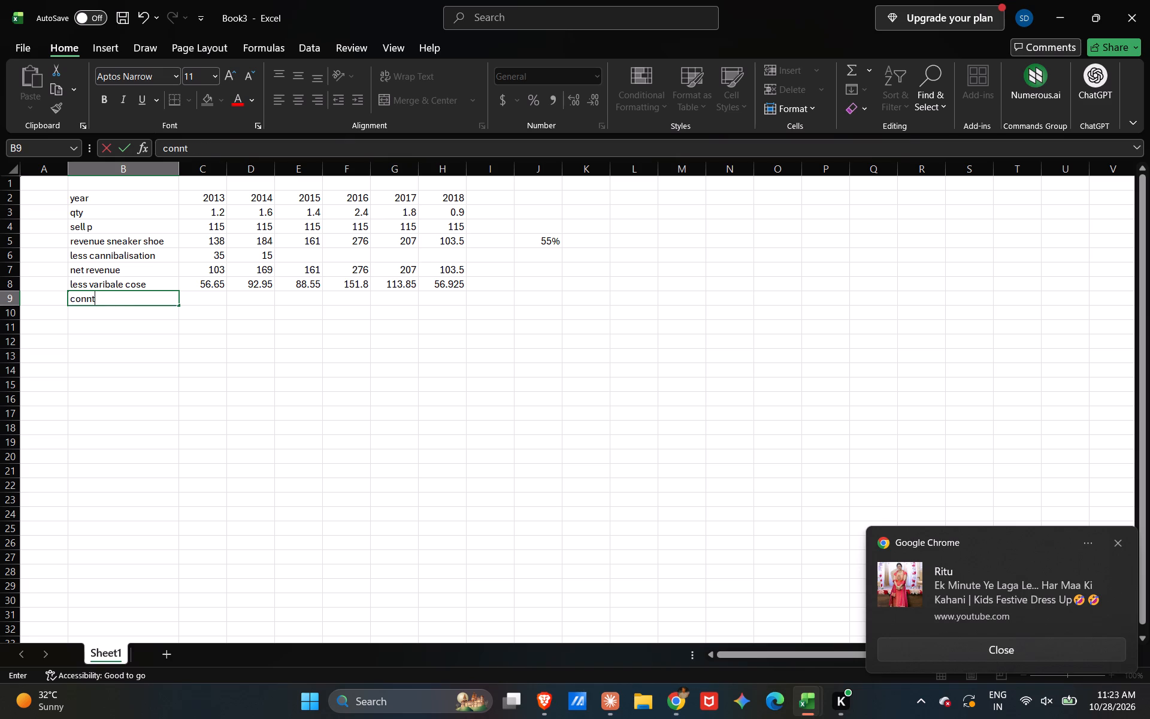
pyautogui.press('BackSpace')
pyautogui.press('BackSpace')
pyautogui.write('tribbut')
pyautogui.write('ion')
pyautogui.press('Right')
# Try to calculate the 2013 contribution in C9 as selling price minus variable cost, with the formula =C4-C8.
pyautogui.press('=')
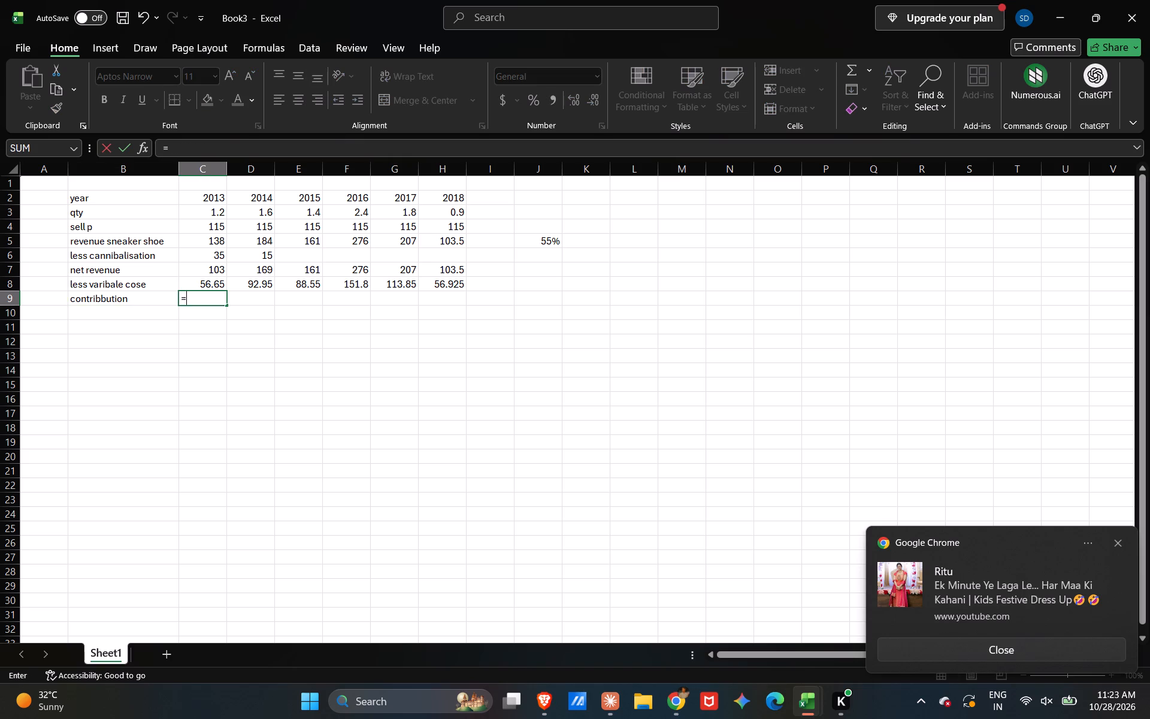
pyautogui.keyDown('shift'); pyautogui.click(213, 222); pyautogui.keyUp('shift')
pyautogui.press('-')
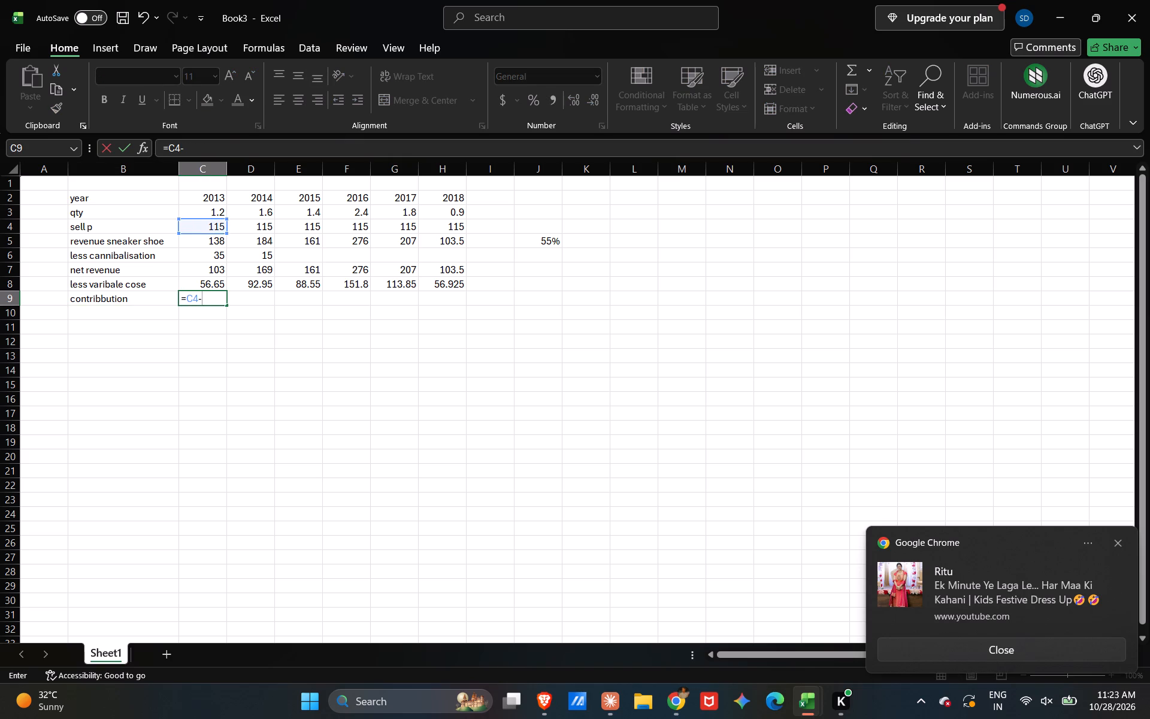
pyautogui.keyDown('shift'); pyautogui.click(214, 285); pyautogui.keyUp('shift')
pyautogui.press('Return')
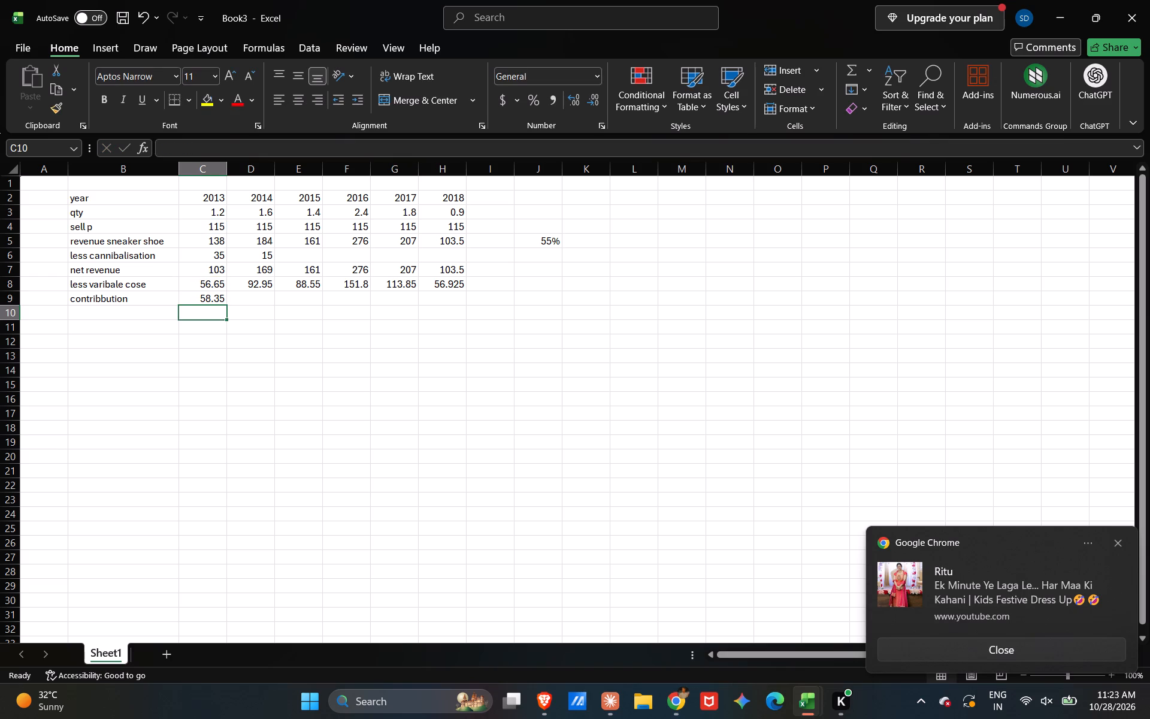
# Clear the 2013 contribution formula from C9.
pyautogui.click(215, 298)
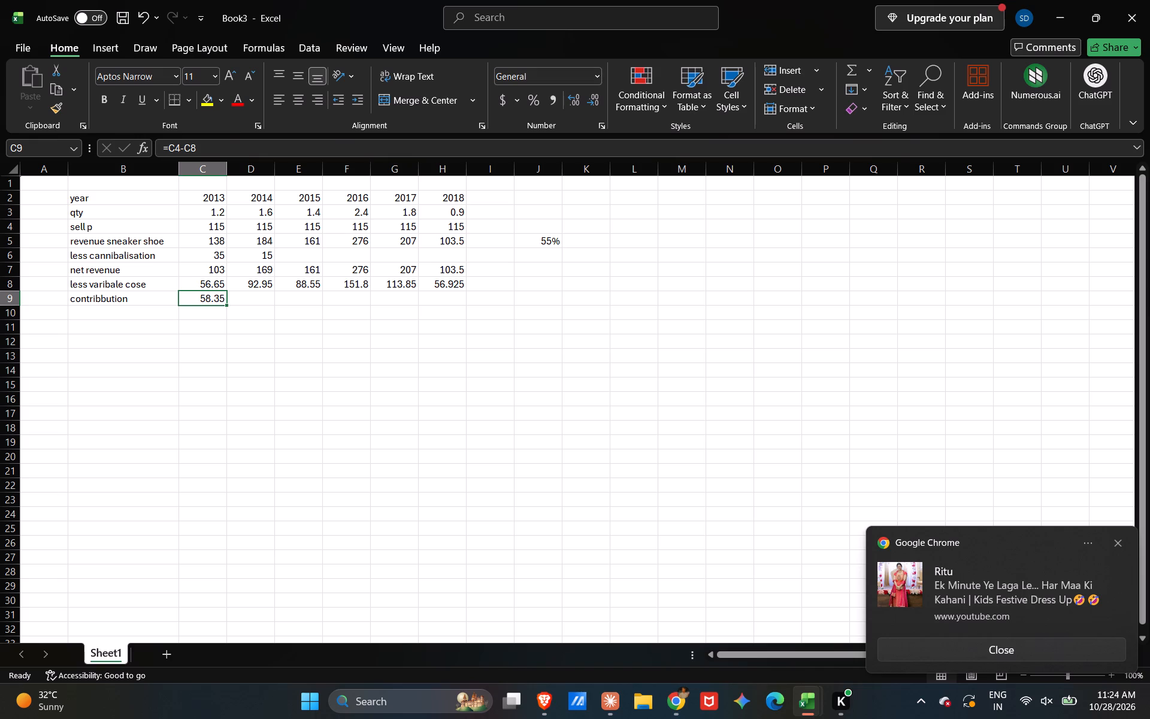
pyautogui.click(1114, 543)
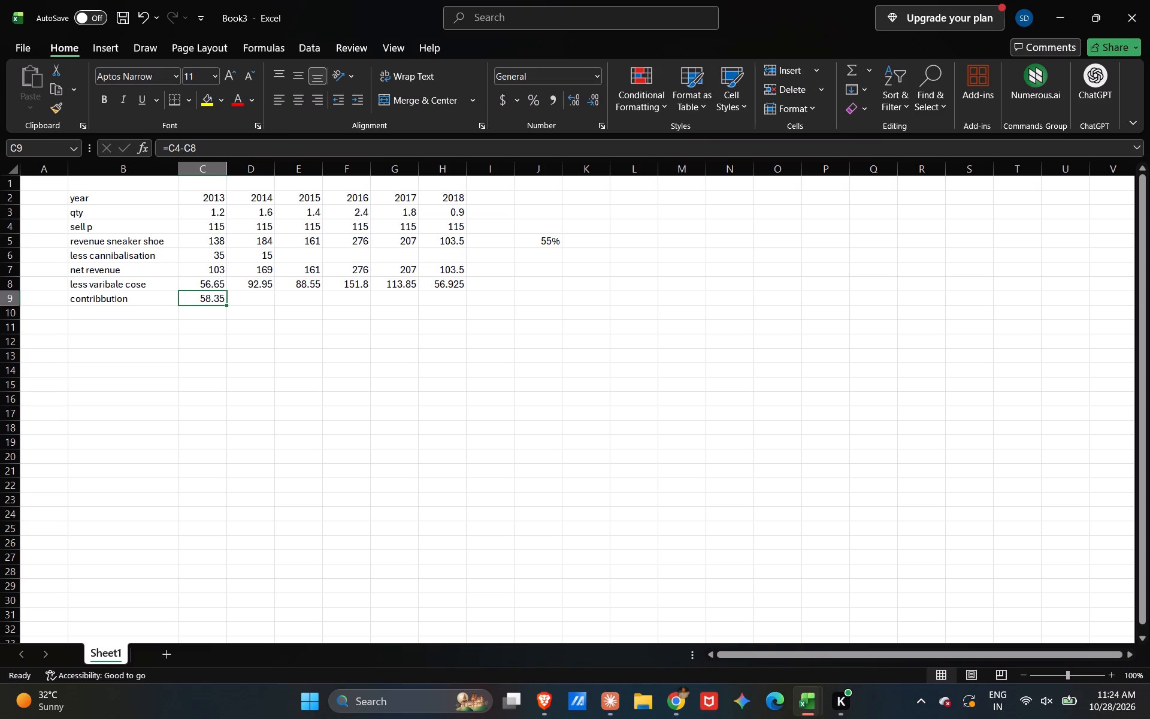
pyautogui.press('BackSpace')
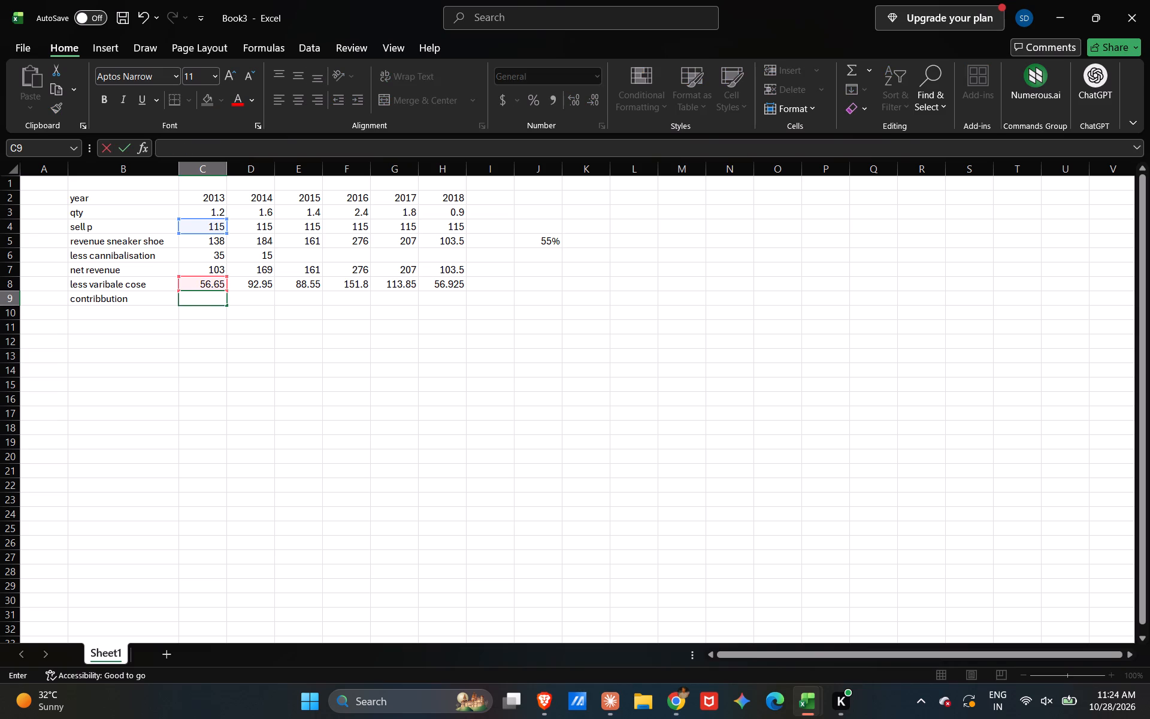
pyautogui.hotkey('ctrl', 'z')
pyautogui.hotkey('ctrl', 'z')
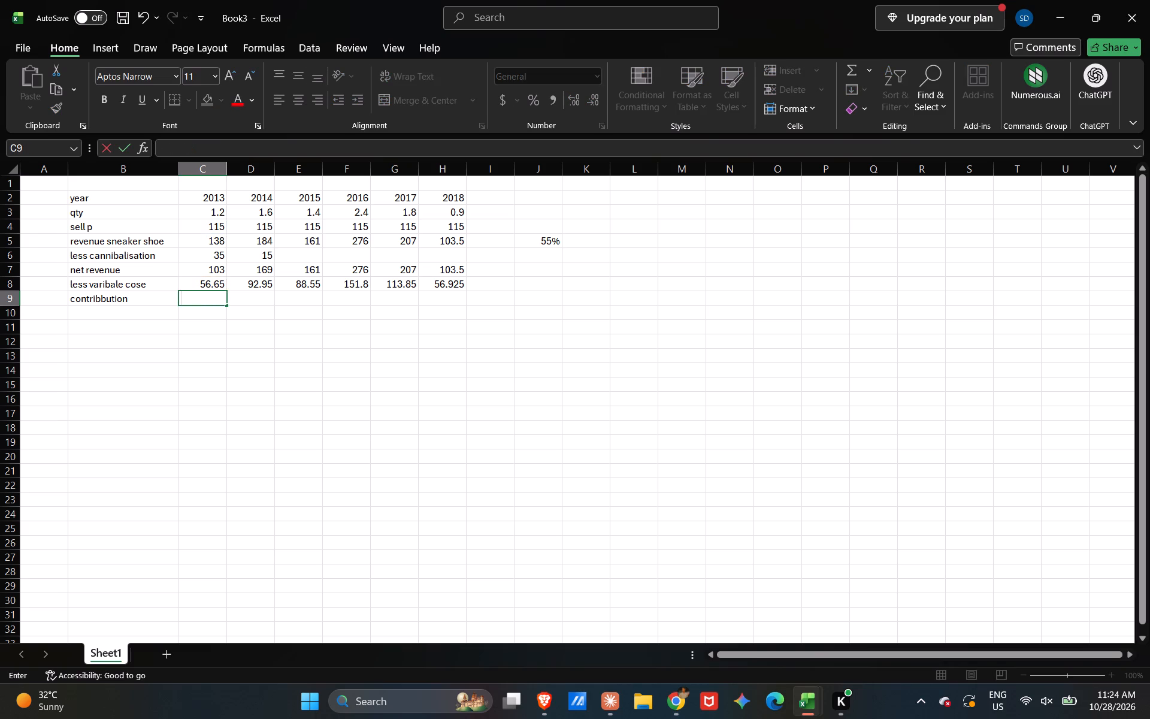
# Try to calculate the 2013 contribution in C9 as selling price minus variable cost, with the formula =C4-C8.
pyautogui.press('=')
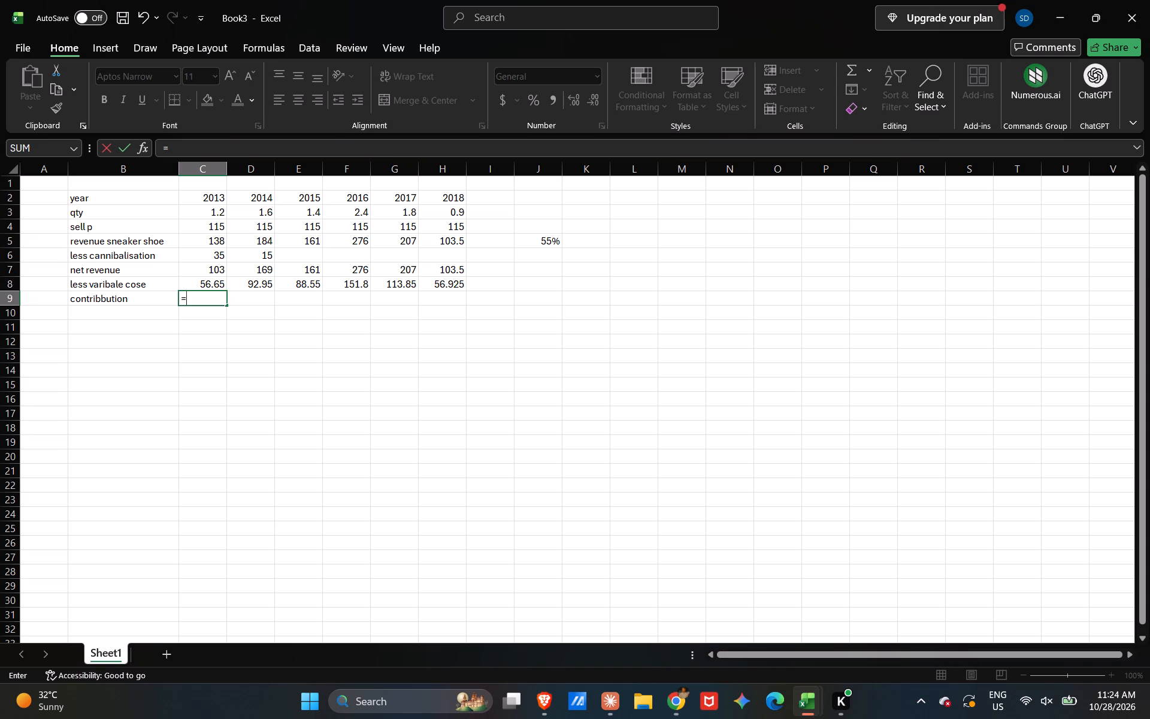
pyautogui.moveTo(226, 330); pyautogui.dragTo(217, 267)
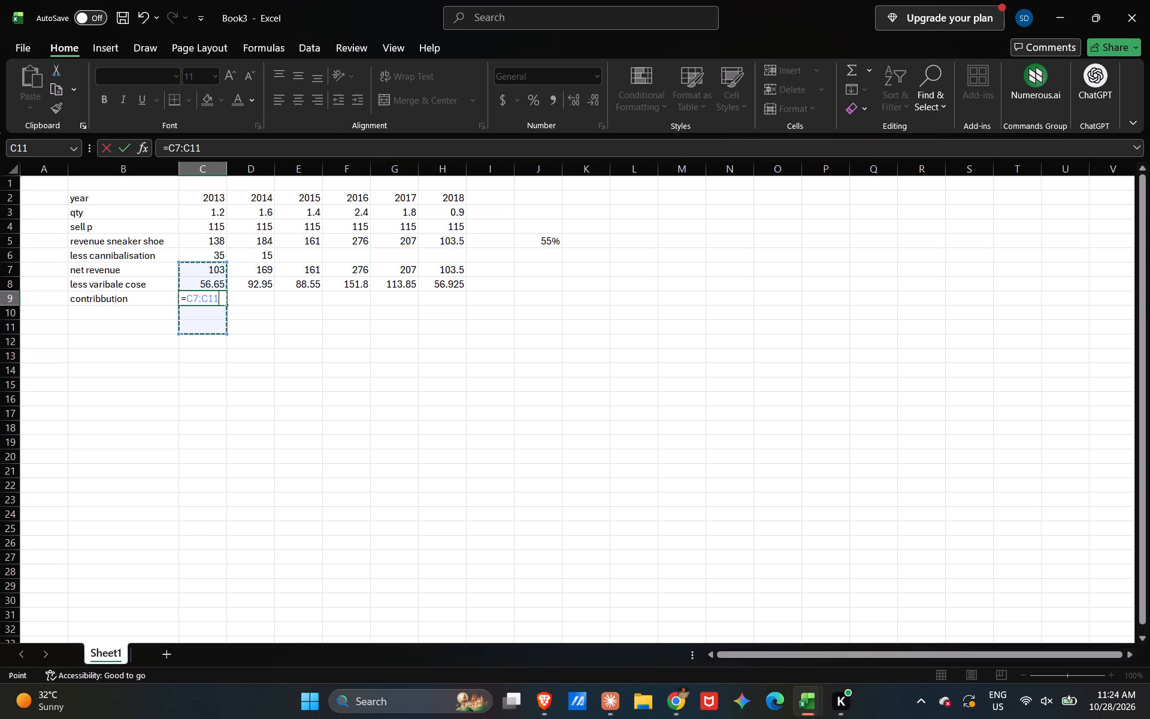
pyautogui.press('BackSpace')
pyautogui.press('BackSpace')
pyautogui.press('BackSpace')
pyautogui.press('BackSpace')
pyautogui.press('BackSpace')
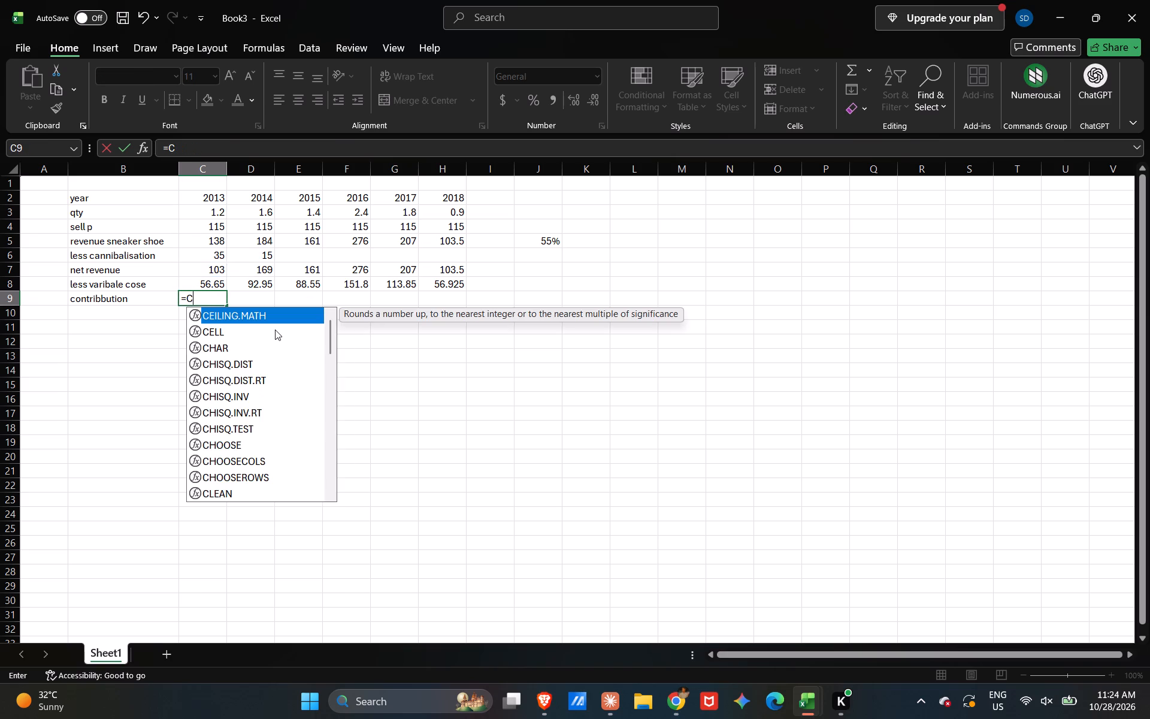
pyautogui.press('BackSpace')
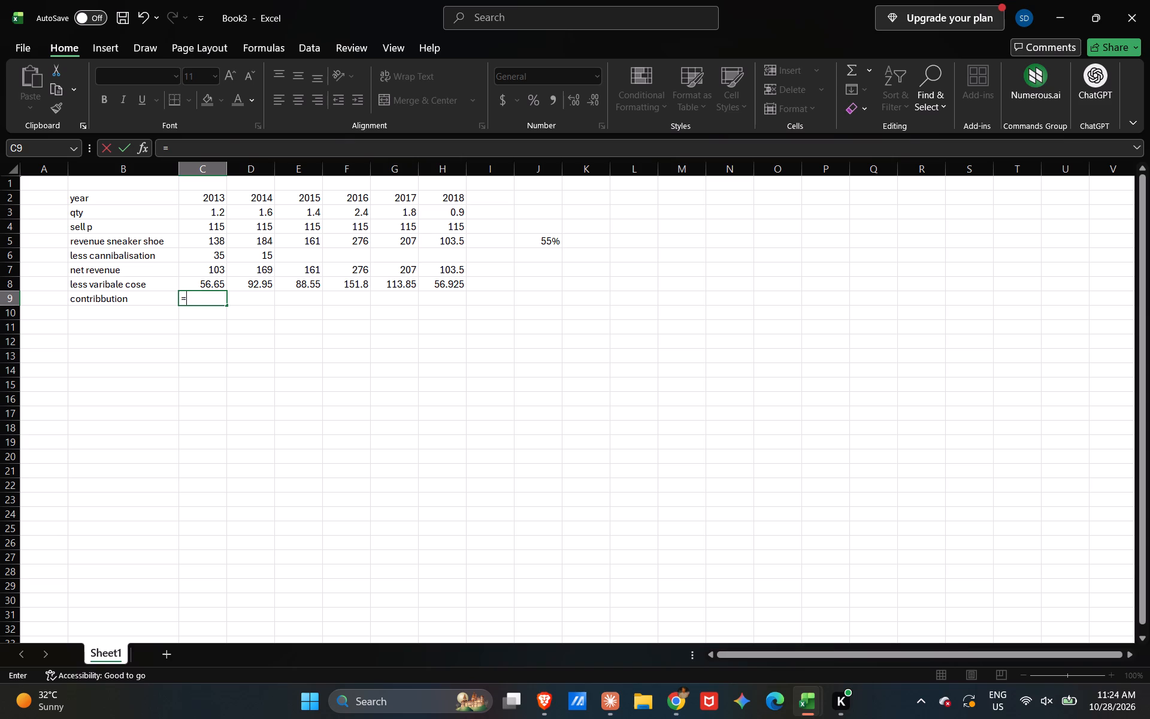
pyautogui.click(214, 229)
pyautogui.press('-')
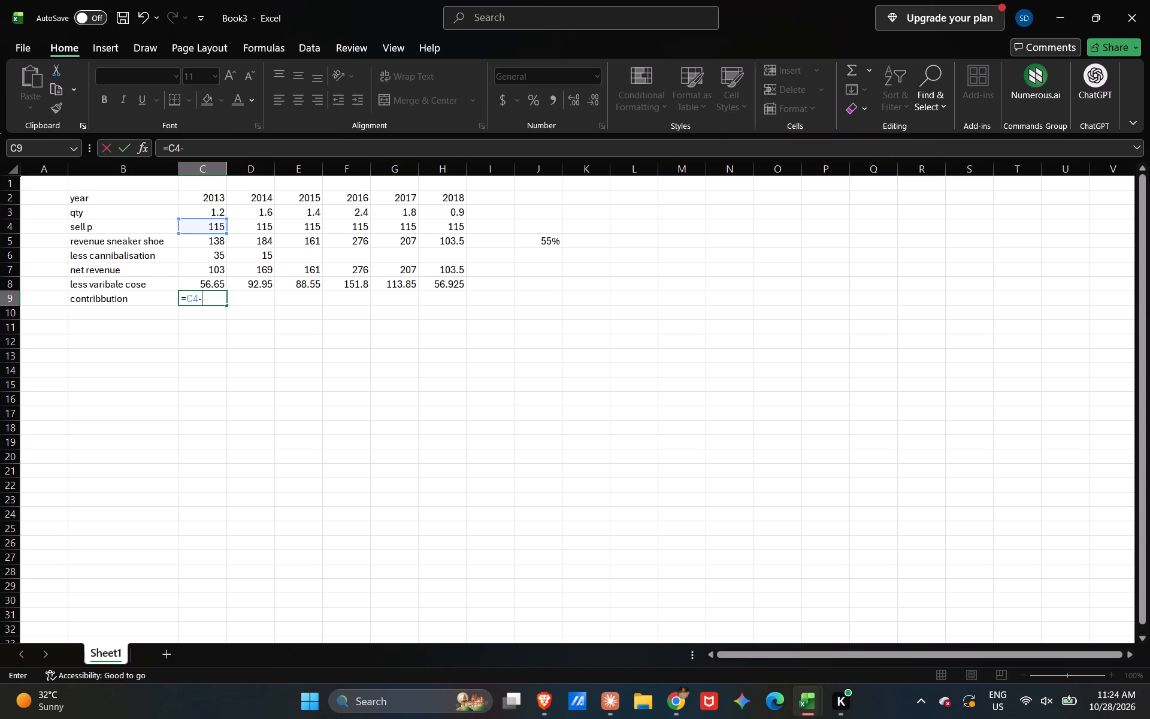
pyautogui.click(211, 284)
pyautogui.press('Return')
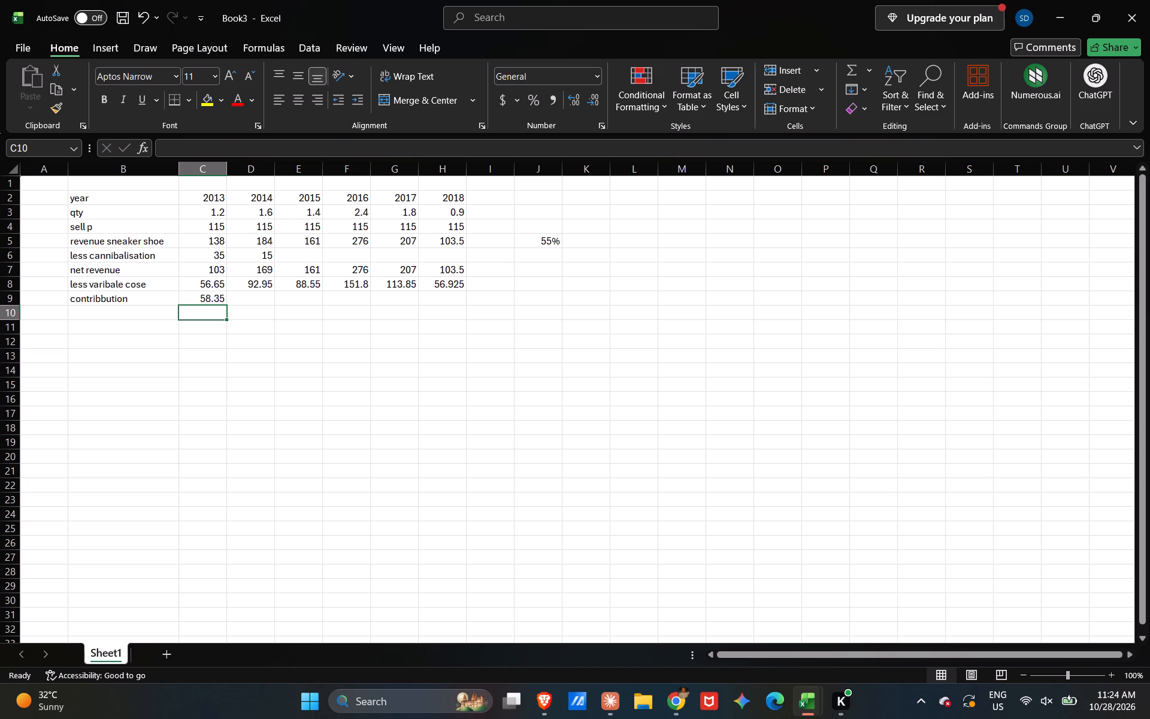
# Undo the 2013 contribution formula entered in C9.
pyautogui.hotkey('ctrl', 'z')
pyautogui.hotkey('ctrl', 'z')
# Calculate the 2013 contribution in C9 as net revenue minus variable cost, with the formula =C7-C8.
pyautogui.press('=')
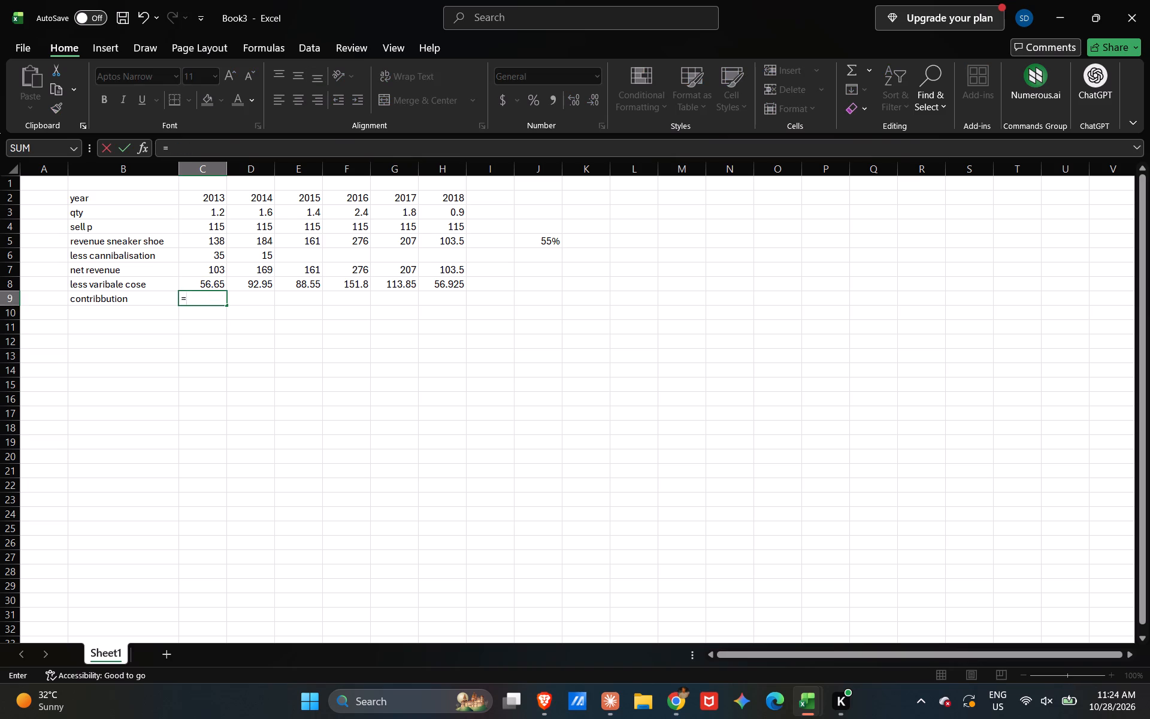
pyautogui.click(216, 267)
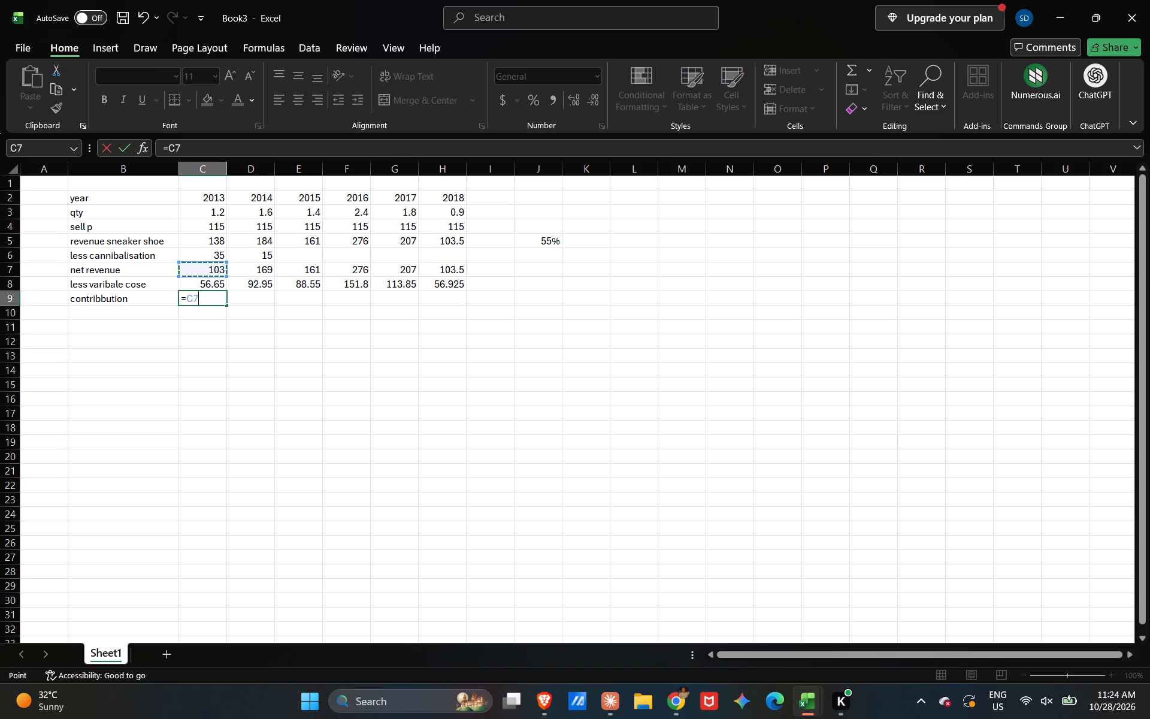
pyautogui.press('-')
pyautogui.keyDown('shift'); pyautogui.click(213, 285); pyautogui.keyUp('shift')
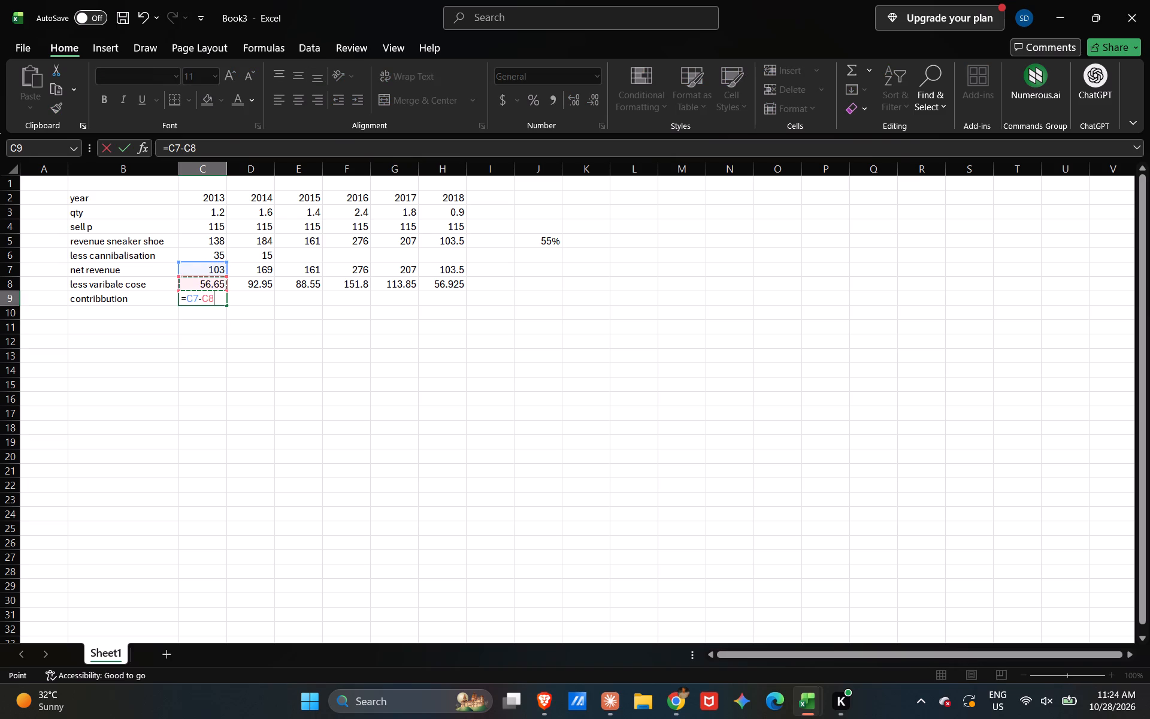
pyautogui.press('Return')
# Fill the contribution formula from C9 across row 9 through the 2018 column, H9.
pyautogui.click(217, 295)
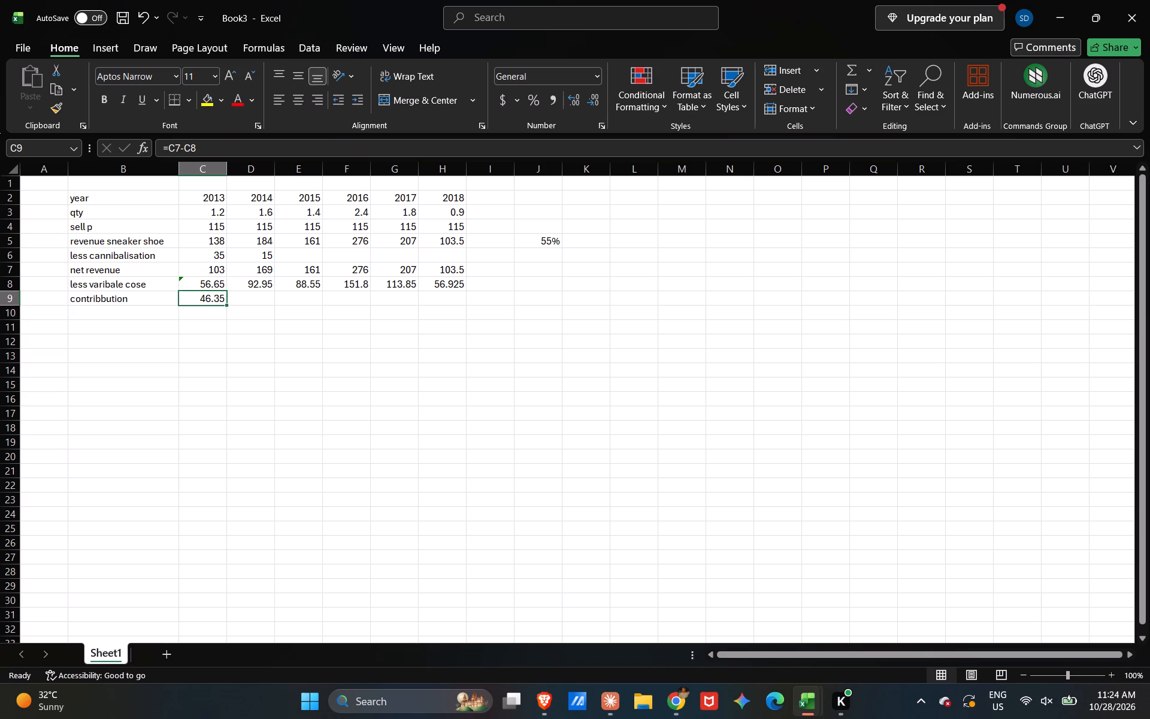
pyautogui.moveTo(226, 304); pyautogui.dragTo(464, 303)
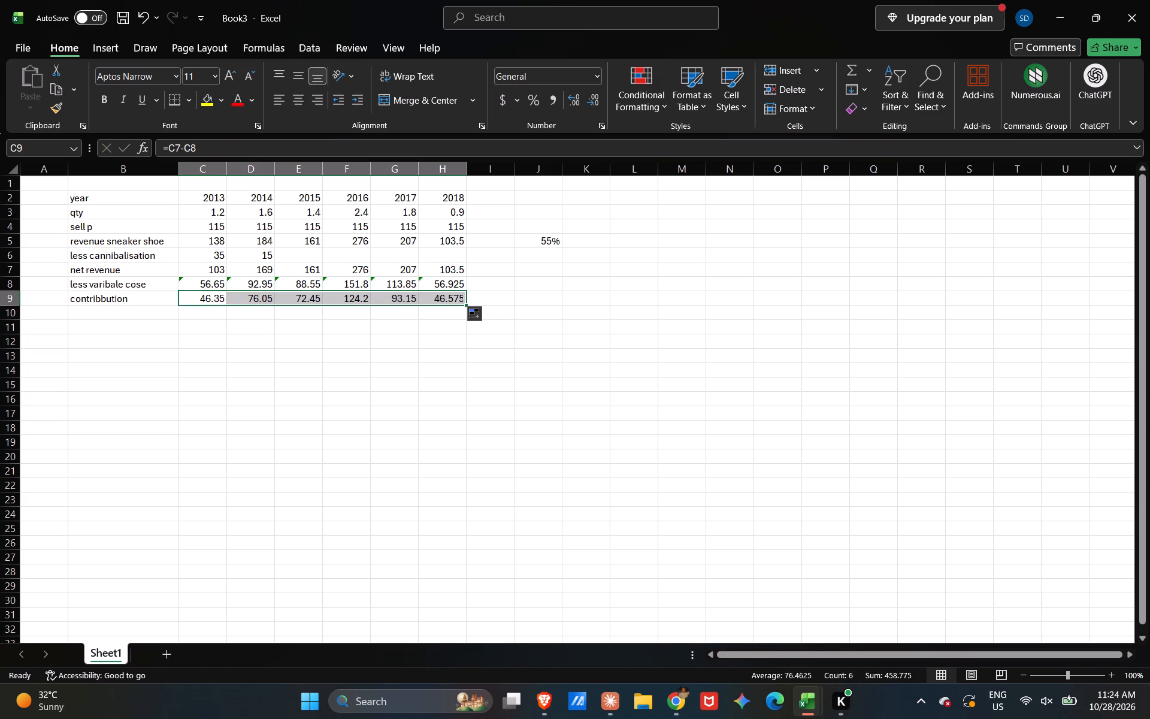
pyautogui.click(339, 380)
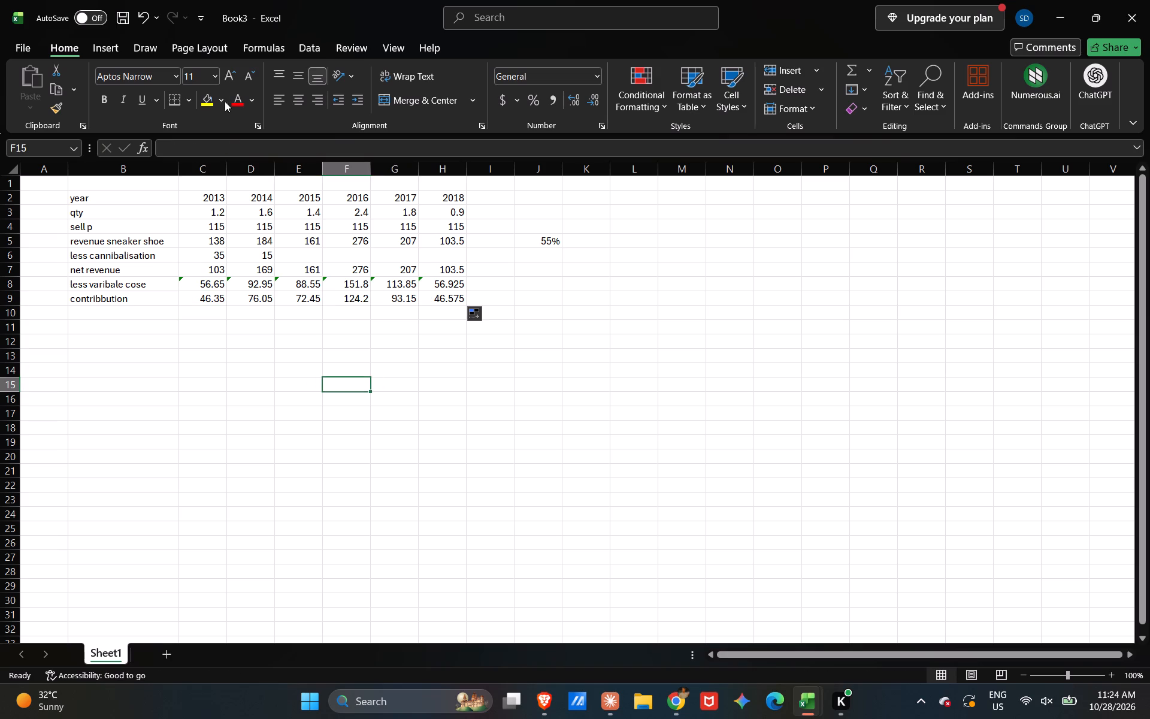
# Widen column C, the 2013 column, slightly.
pyautogui.moveTo(228, 172); pyautogui.dragTo(246, 172)
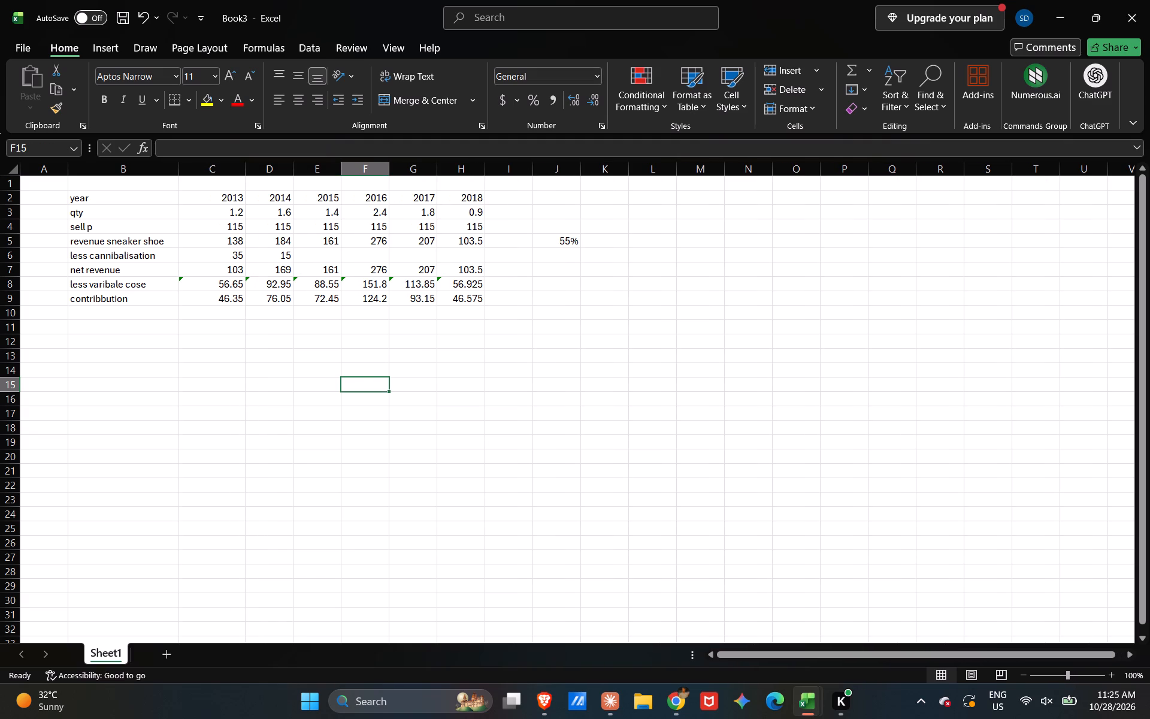
# Enter the row label less operting expense in B10, below the contribution row.
pyautogui.click(114, 312)
pyautogui.write('les')
pyautogui.press('space')
pyautogui.press('BackSpace')
pyautogui.write('s oper')
pyautogui.write('ting')
pyautogui.press('space')
pyautogui.press('space')
pyautogui.write('expee')
pyautogui.press('BackSpace')
pyautogui.write('nse')
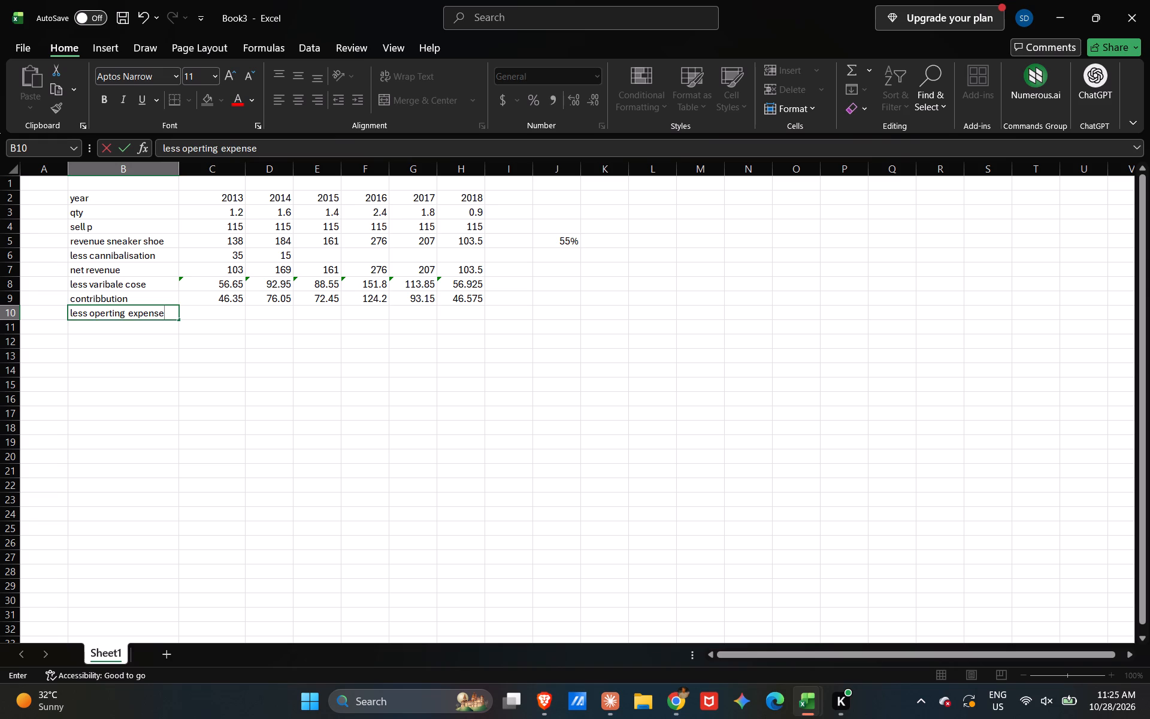
pyautogui.press('Right')
# Start a sub-item label in B11, below the operating expense row, beginning with a ).
pyautogui.press('Down')
pyautogui.press('Left')
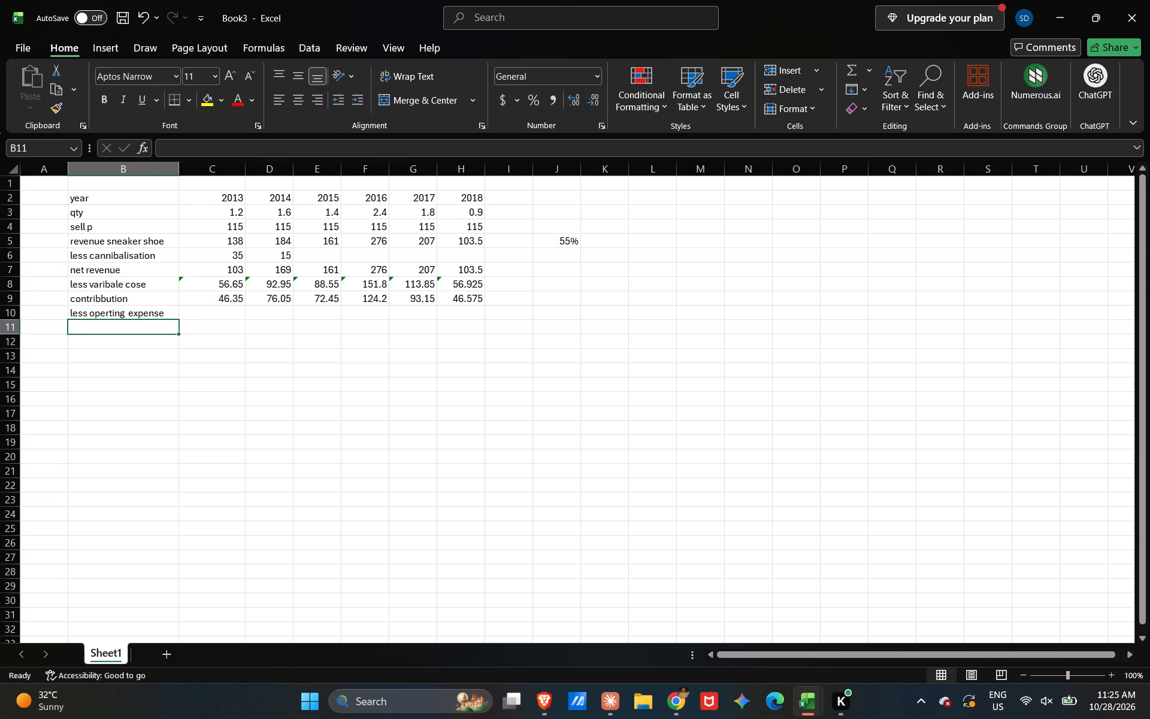
pyautogui.write('a 0')
pyautogui.press('BackSpace')
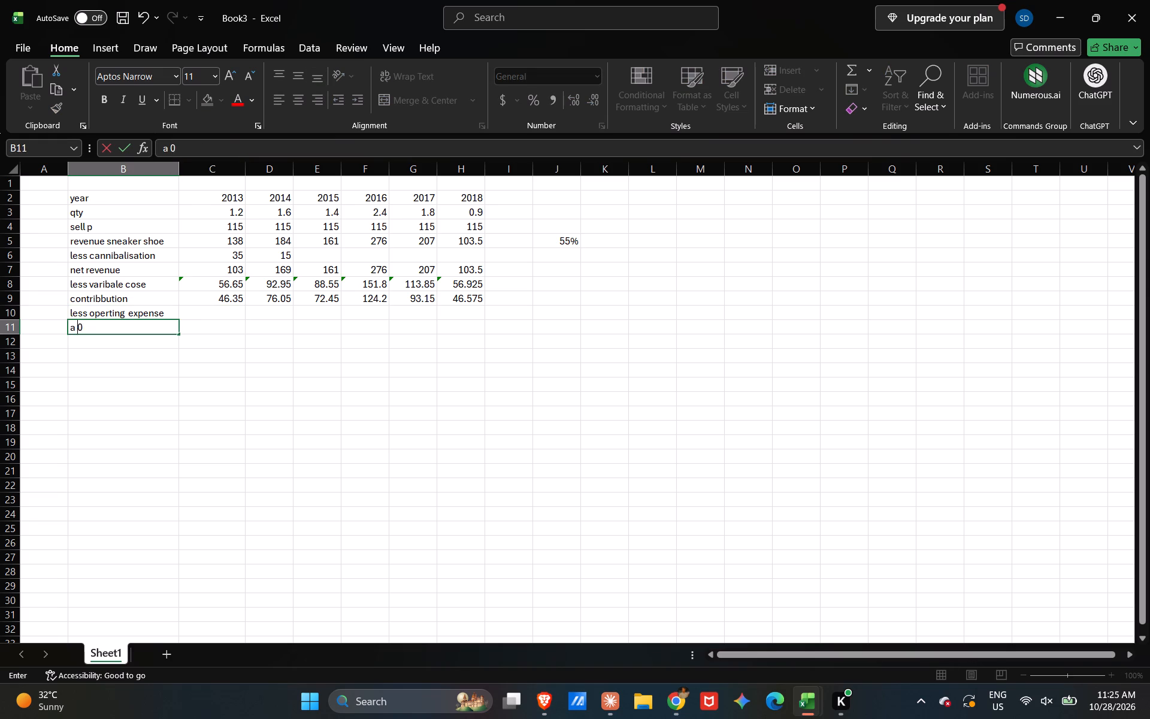
pyautogui.press('0')
pyautogui.press('BackSpace')
pyautogui.hotkey('shift', ')')
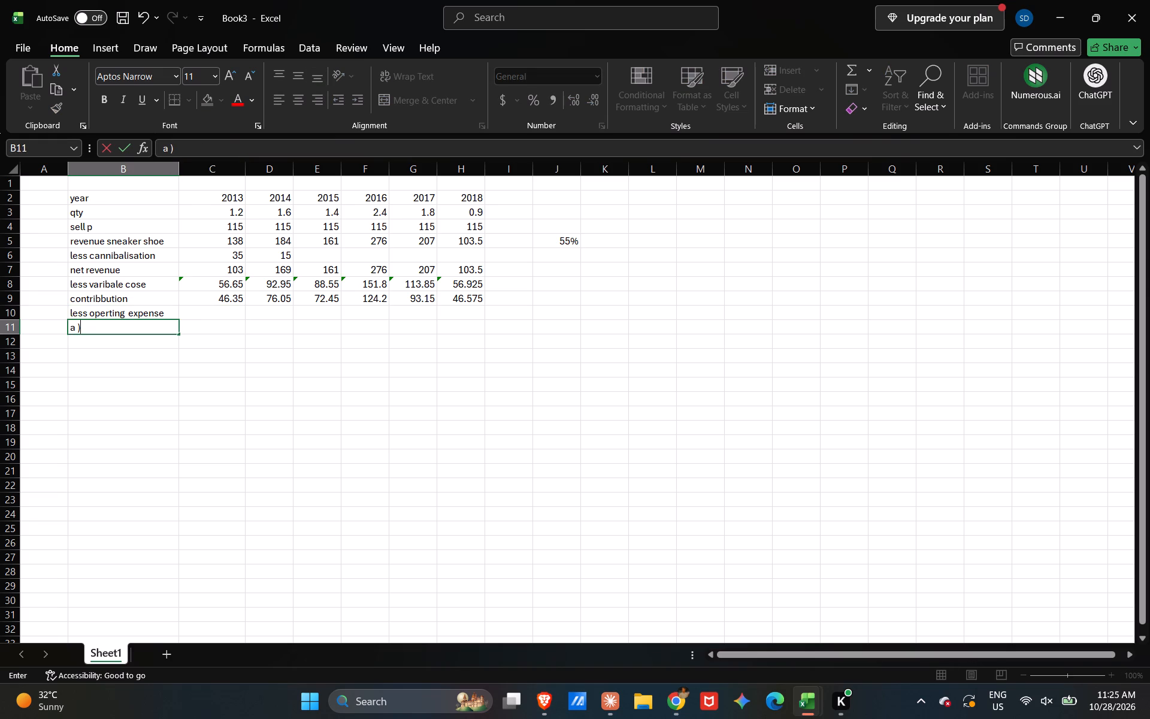
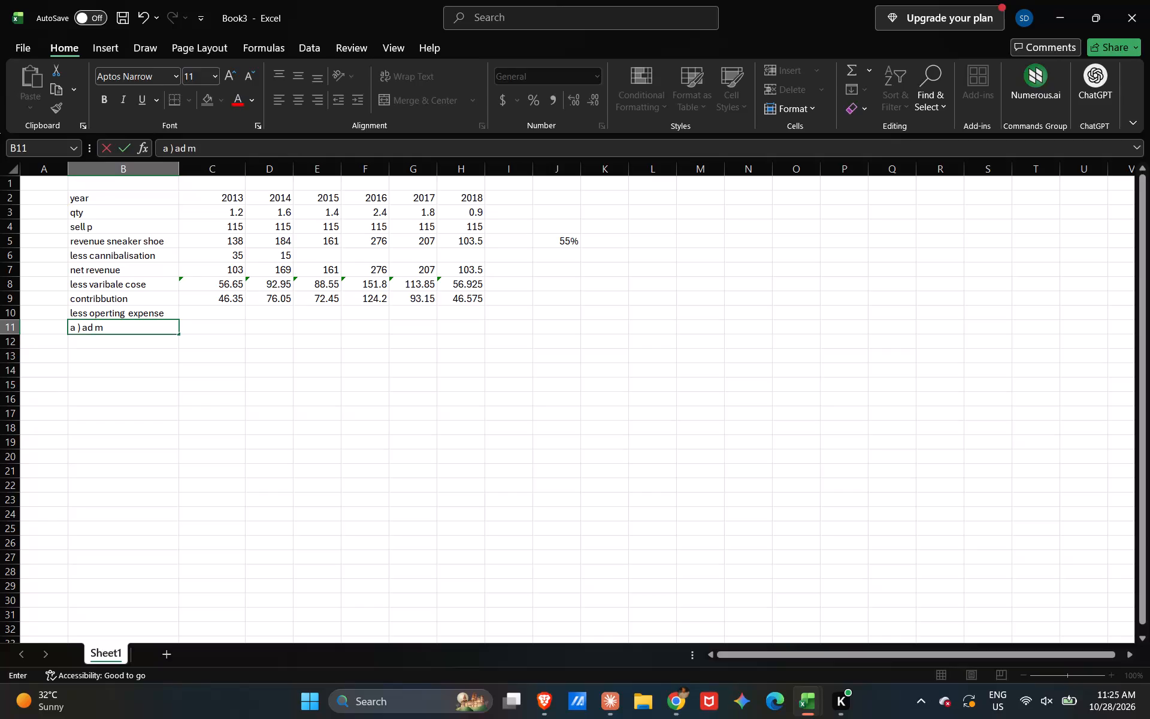
# Complete the sub-item label in B11 as a ) admin exp.
pyautogui.press('BackSpace')
pyautogui.press('BackSpace')
pyautogui.write('min exo')
pyautogui.press('BackSpace')
pyautogui.press('p')
pyautogui.press('Down')
# Enter the sub-item label b) kirani james in B12, below the admin expense label.
pyautogui.press('Left')
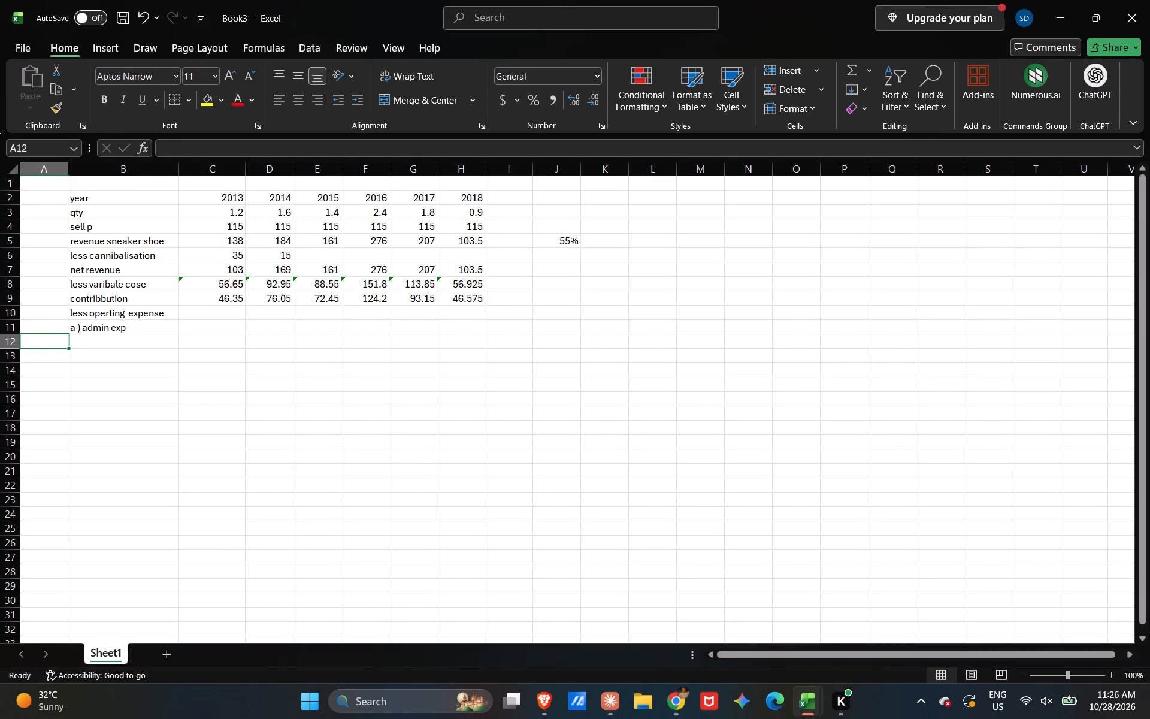
pyautogui.press('Right')
pyautogui.write('b)')
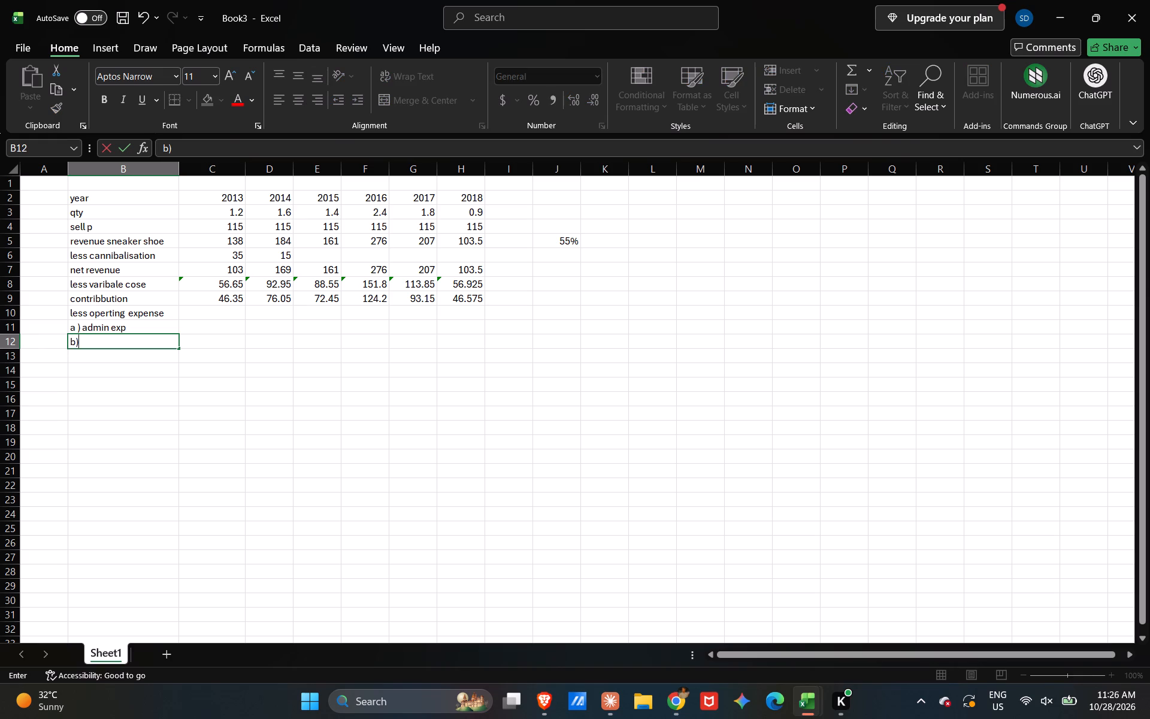
pyautogui.press('Right')
pyautogui.press('Left')
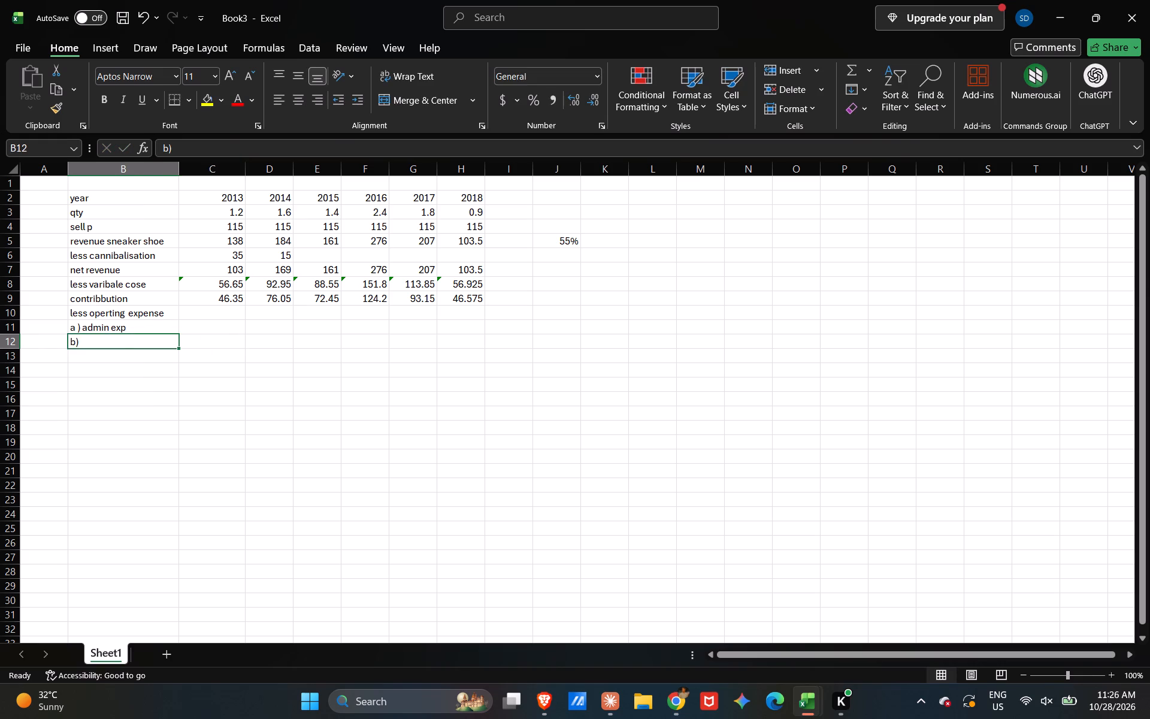
pyautogui.click(214, 149)
pyautogui.press('space')
pyautogui.write('kirn')
pyautogui.press('BackSpace')
pyautogui.write('anu')
pyautogui.press('space')
pyautogui.press('BackSpace')
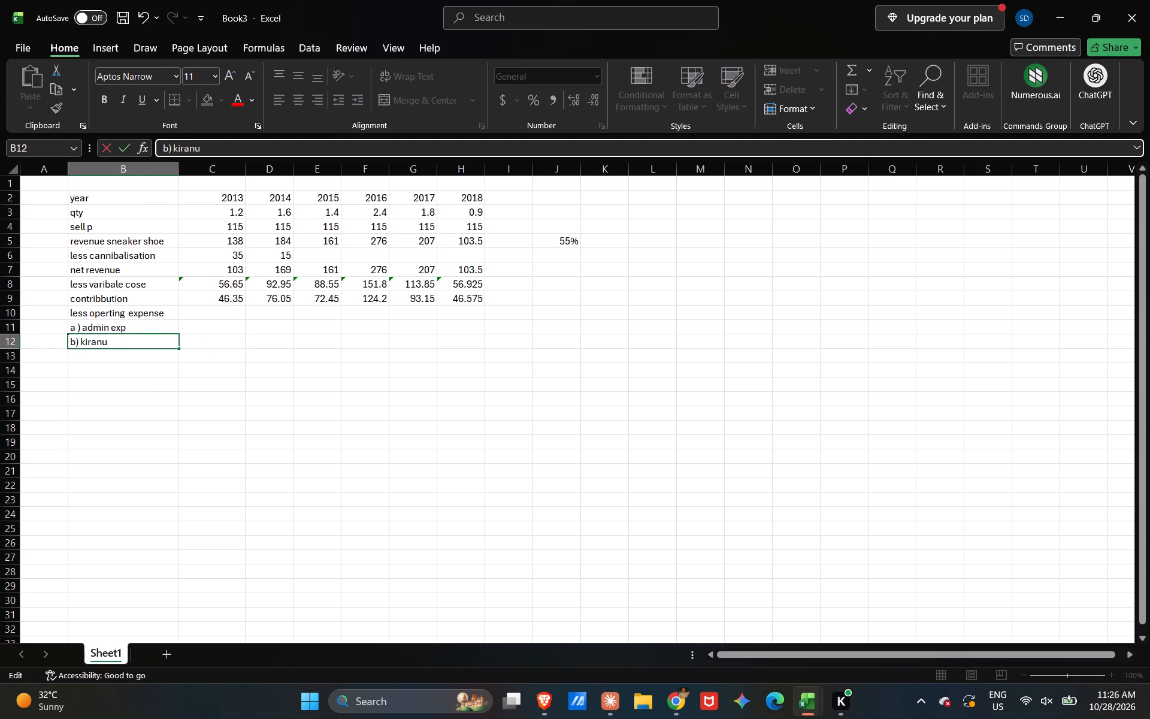
pyautogui.press('9')
pyautogui.press('BackSpace')
pyautogui.press('BackSpace')
pyautogui.write('i james')
pyautogui.press('Return')
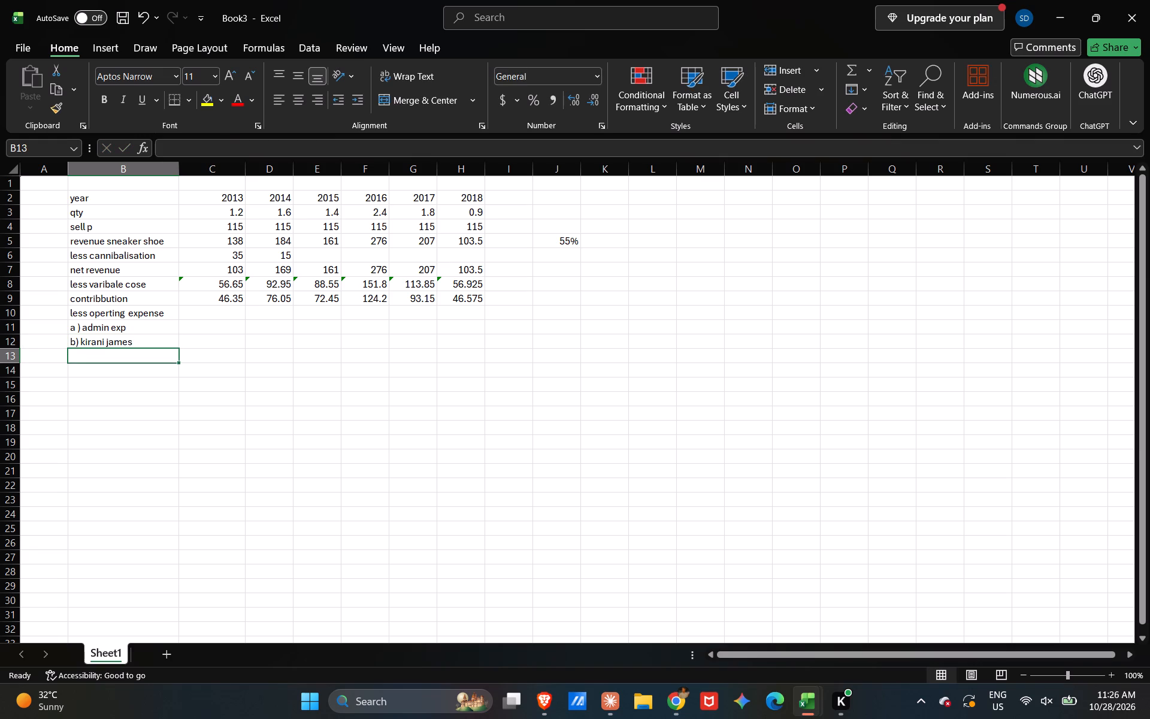
# Enter the sub-item label c) promotion exp in B13, below the kirani james label.
pyautogui.press('c')
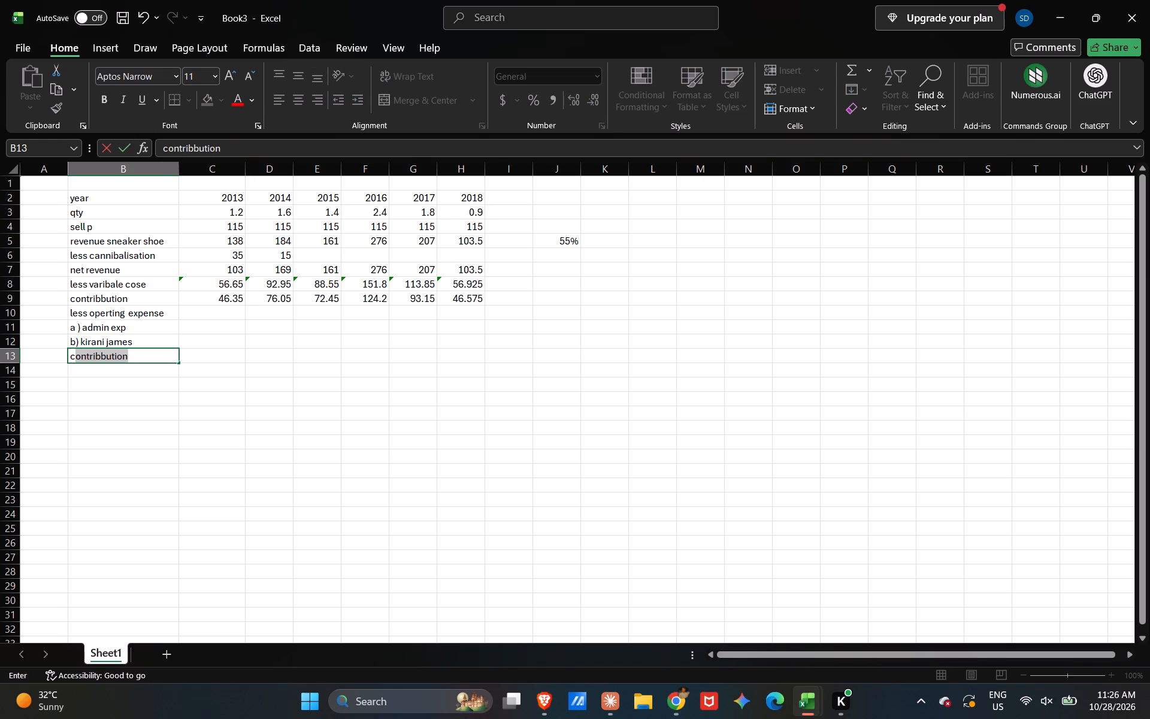
pyautogui.hotkey('shift', ')')
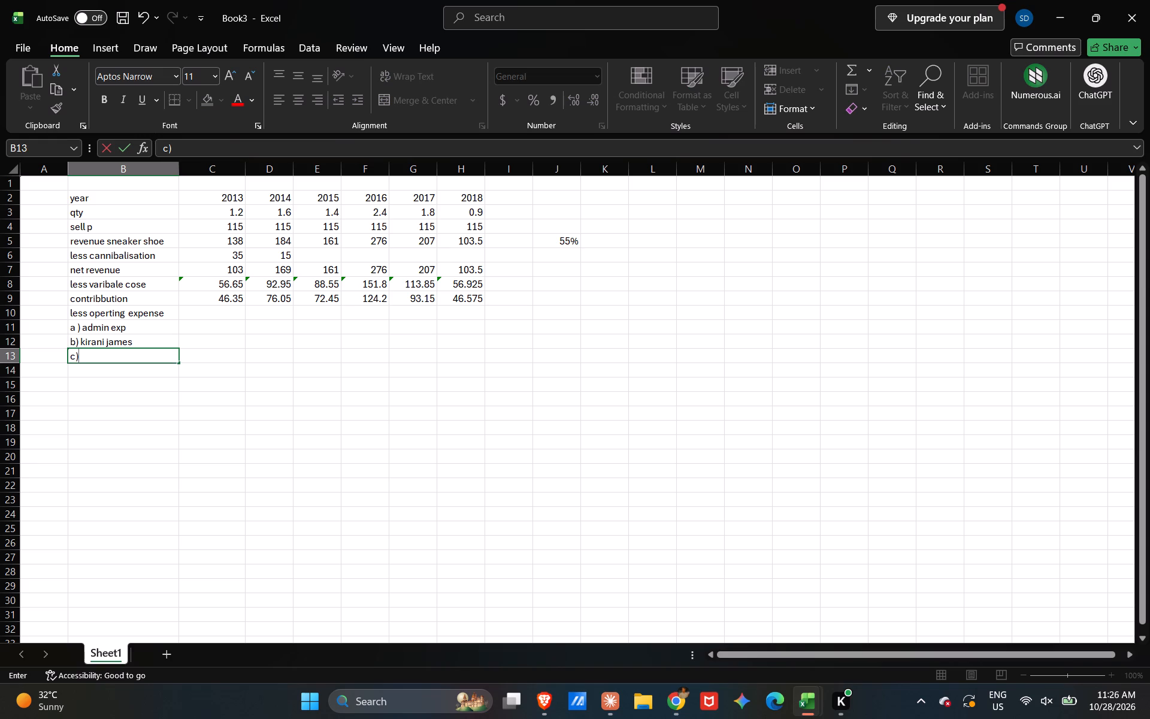
pyautogui.press('space')
pyautogui.press('r')
pyautogui.press('BackSpace')
pyautogui.write('-pro')
pyautogui.press('BackSpace')
pyautogui.press('BackSpace')
pyautogui.press('BackSpace')
pyautogui.press('BackSpace')
pyautogui.write('promotio')
pyautogui.press('BackSpace')
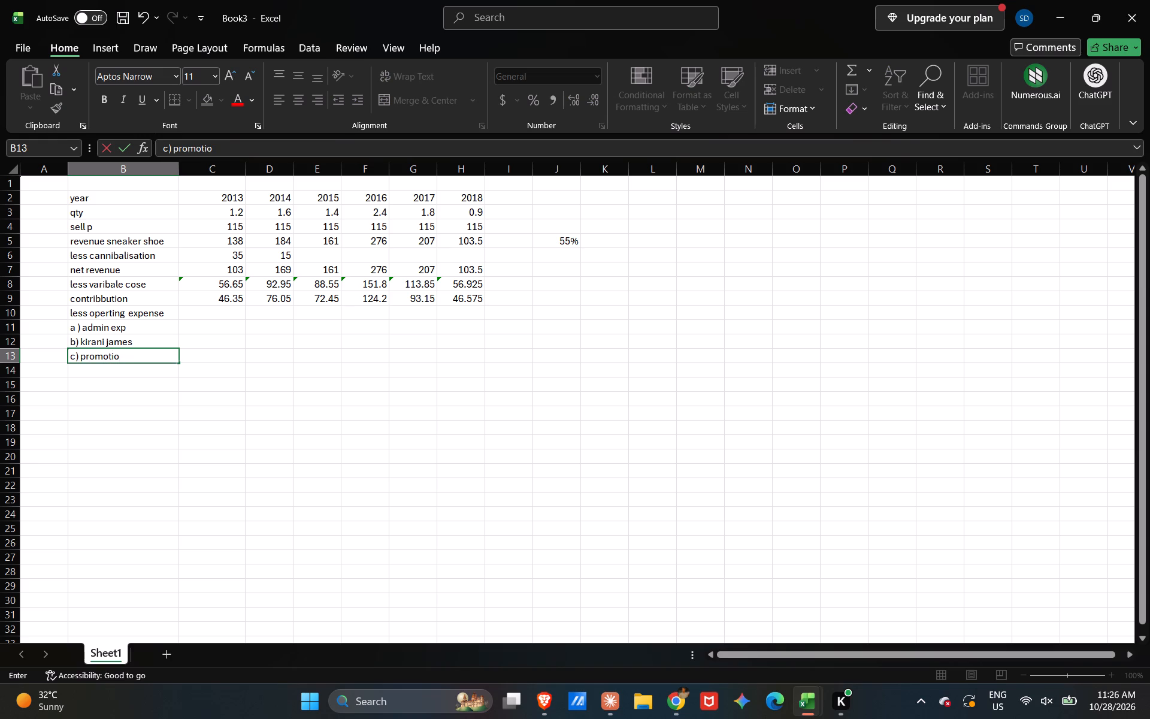
pyautogui.write('on')
pyautogui.press('space')
pyautogui.write('exp')
pyautogui.press('Right')
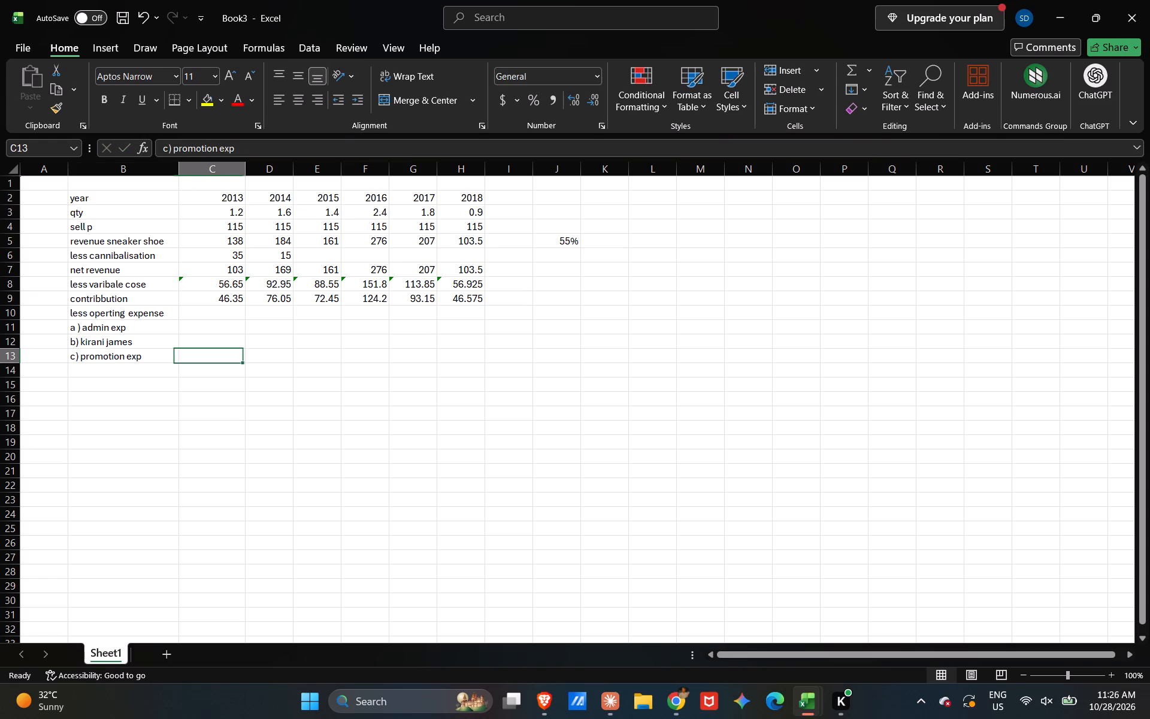
# Enter an admin expense of 7 in C11 and fill it across row 11 through the 2018 column, H11.
pyautogui.press('Up')
pyautogui.press('Up')
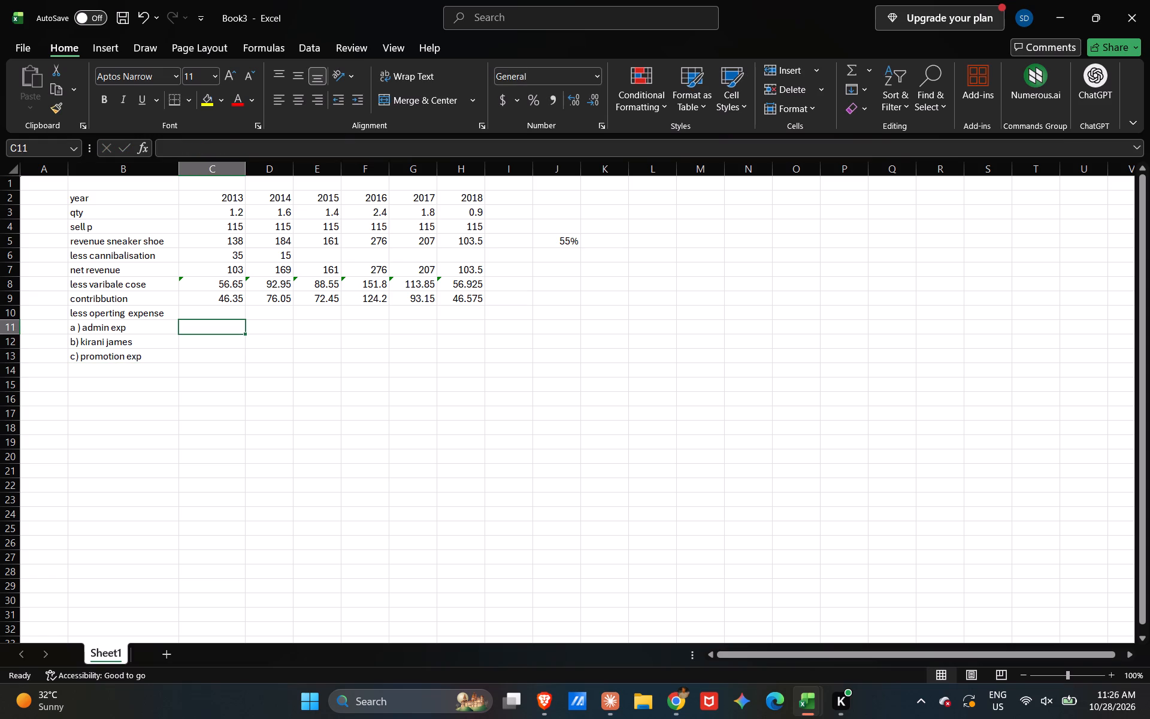
pyautogui.press('7')
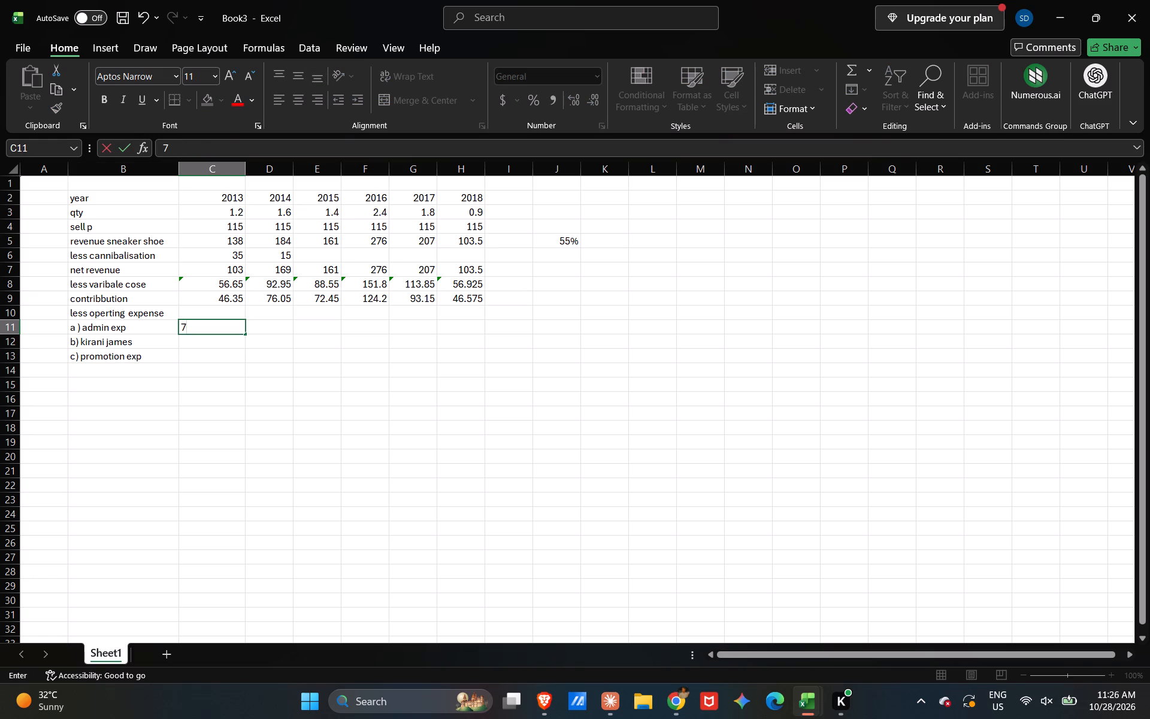
pyautogui.press('Return')
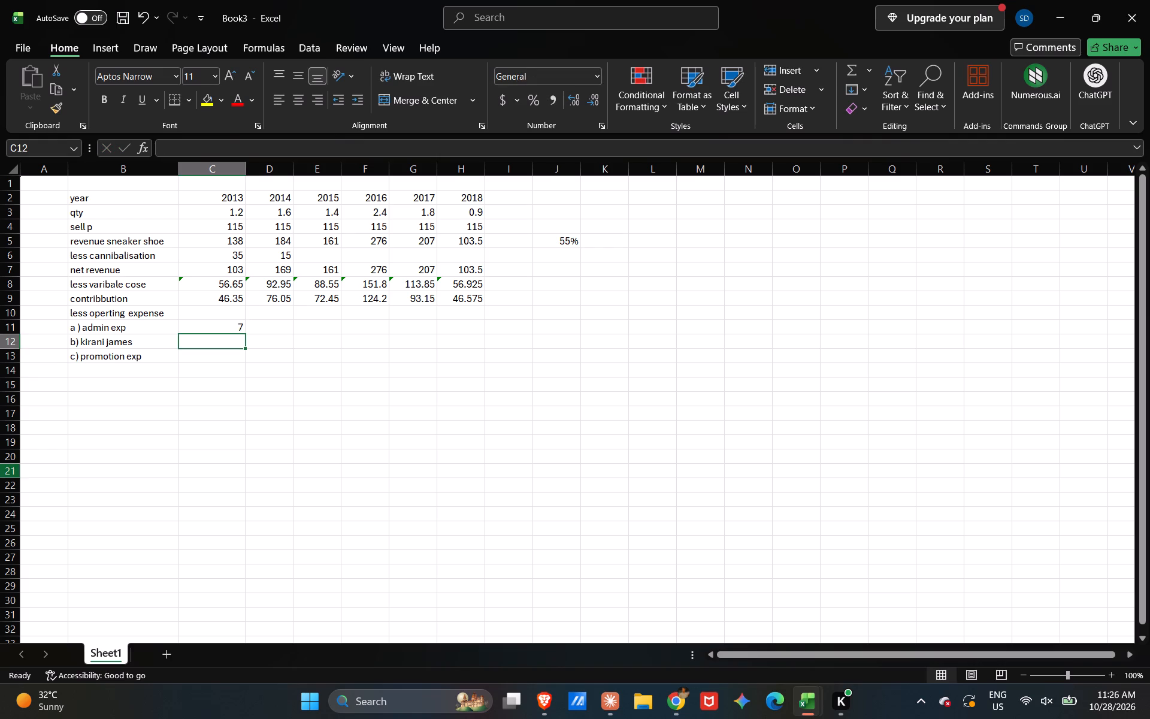
pyautogui.click(225, 330)
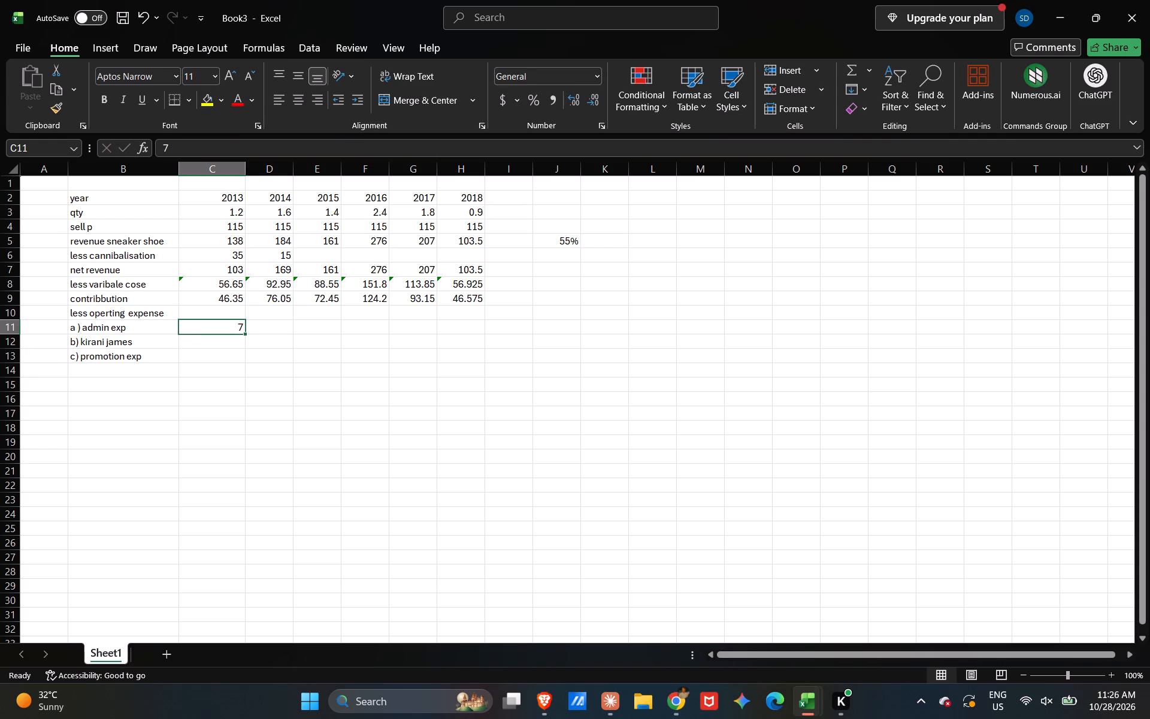
pyautogui.moveTo(243, 333); pyautogui.dragTo(446, 328)
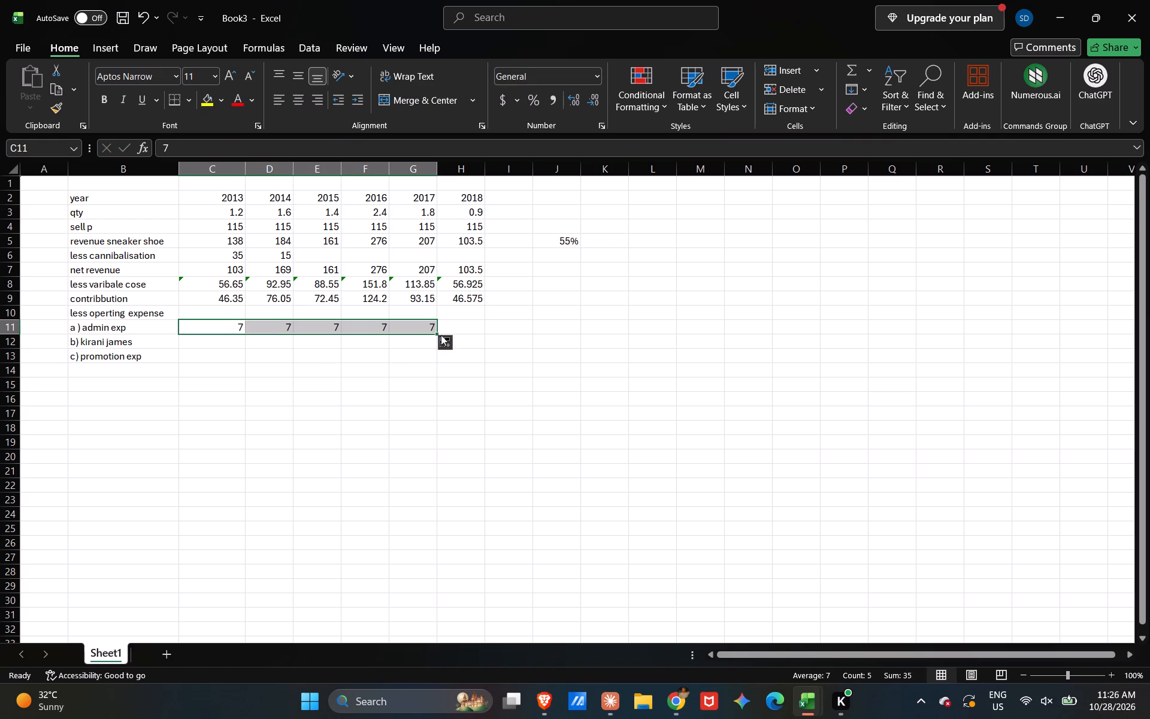
pyautogui.moveTo(434, 334); pyautogui.dragTo(473, 336)
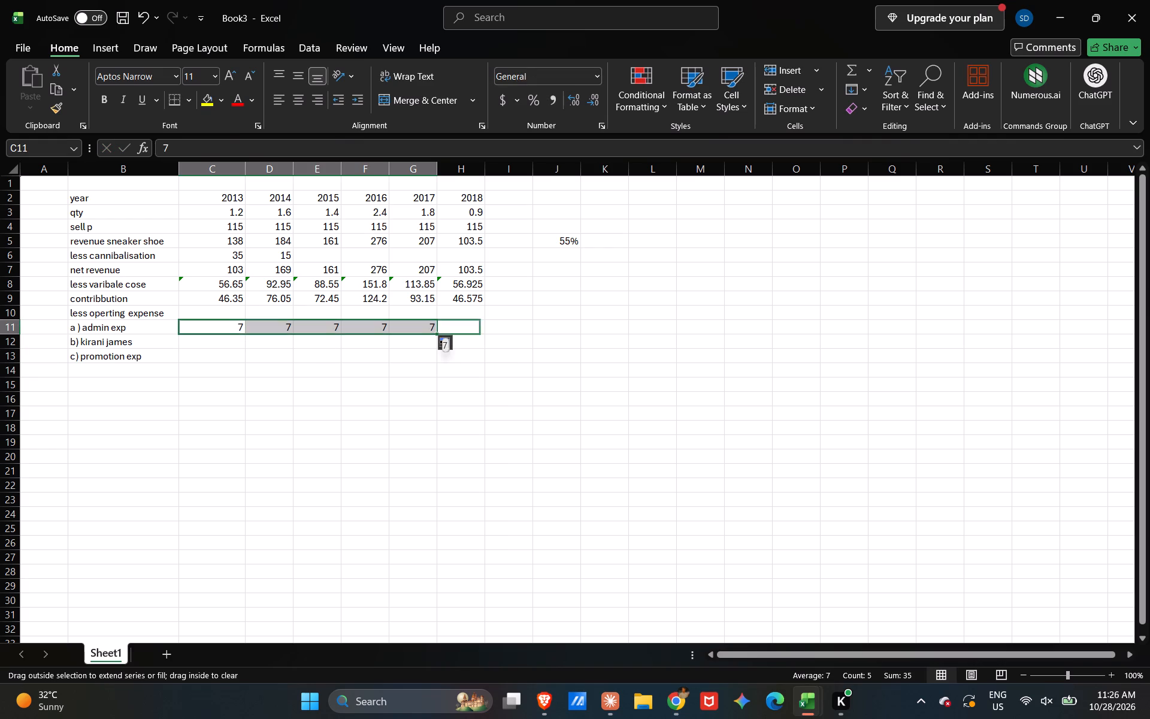
pyautogui.moveTo(473, 336); pyautogui.dragTo(476, 336)
pyautogui.click(355, 374)
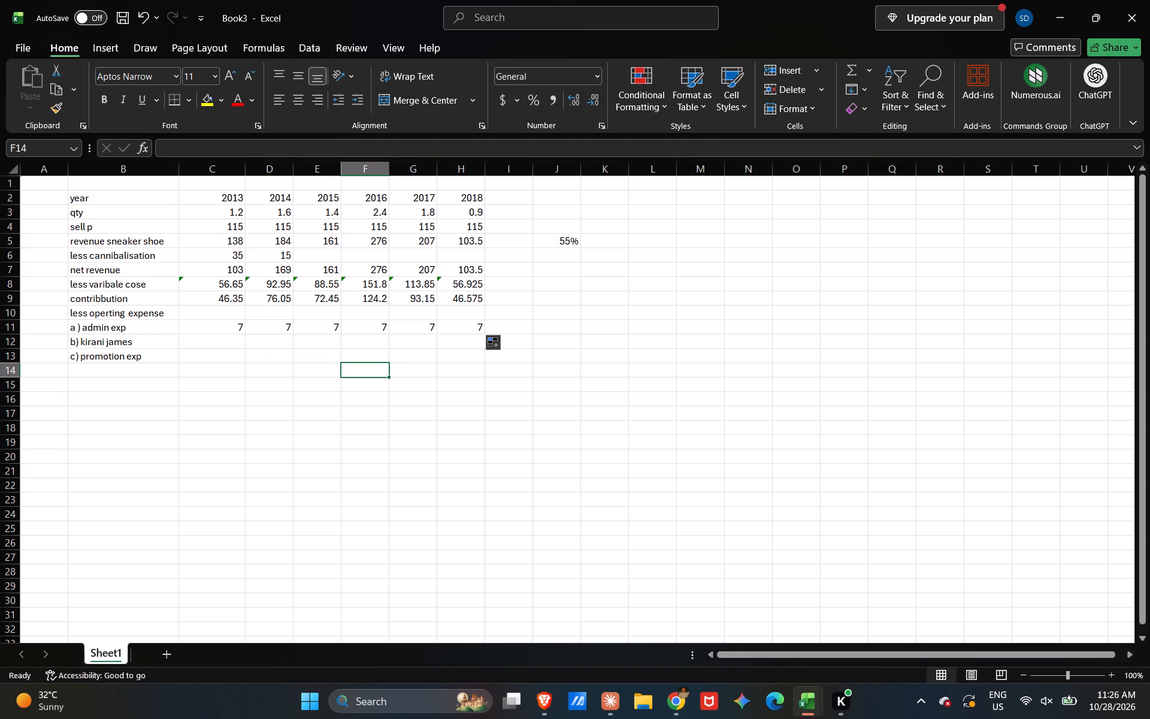
# Enter 2 in C12 for the kirani james expense and fill it across row 12 through the 2018 column, H12.
pyautogui.click(224, 339)
pyautogui.press('2')
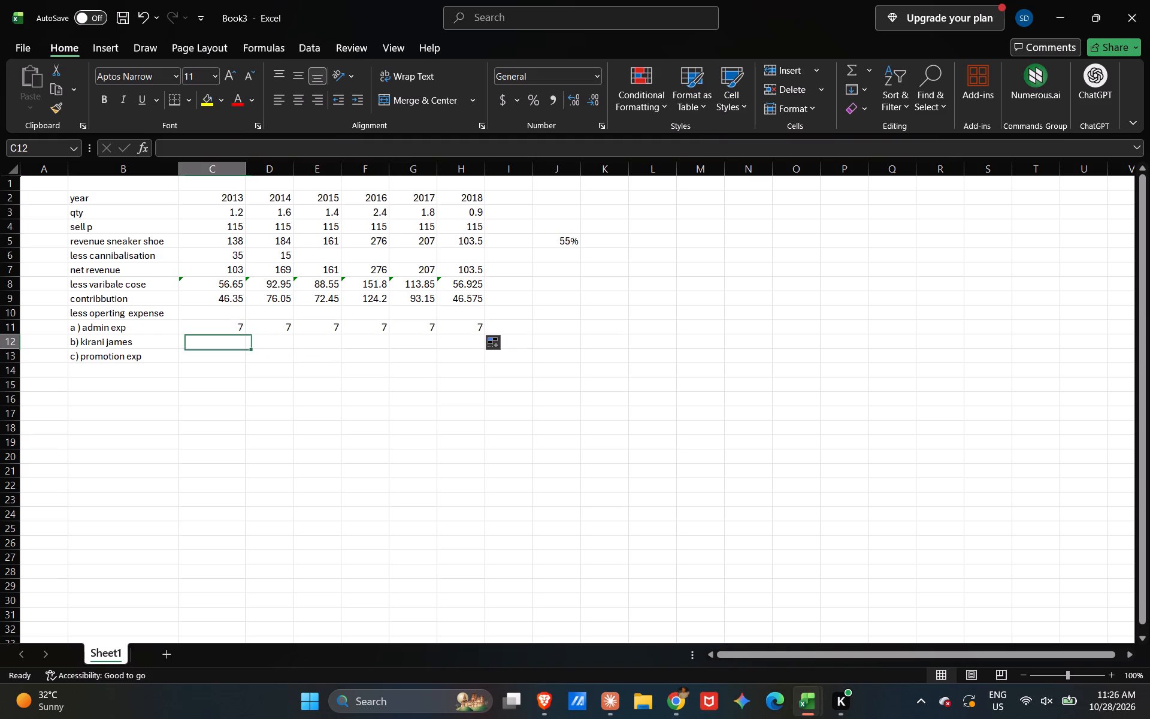
pyautogui.press('Return')
pyautogui.click(232, 341)
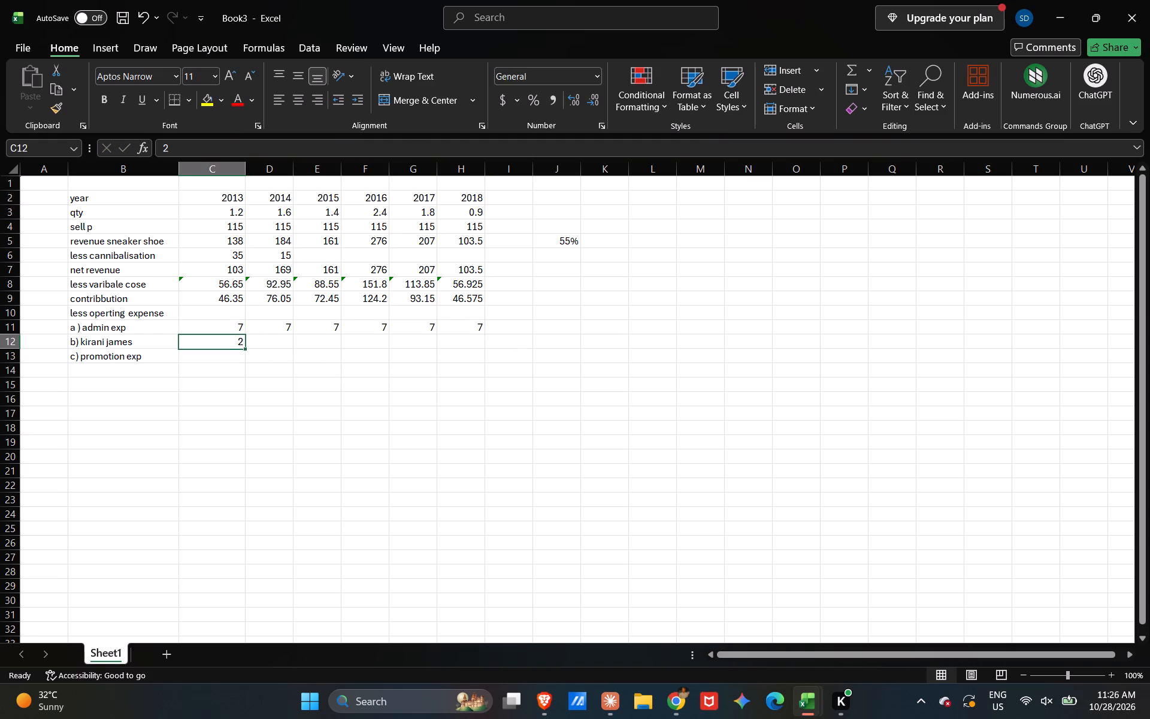
pyautogui.moveTo(246, 349); pyautogui.dragTo(492, 345)
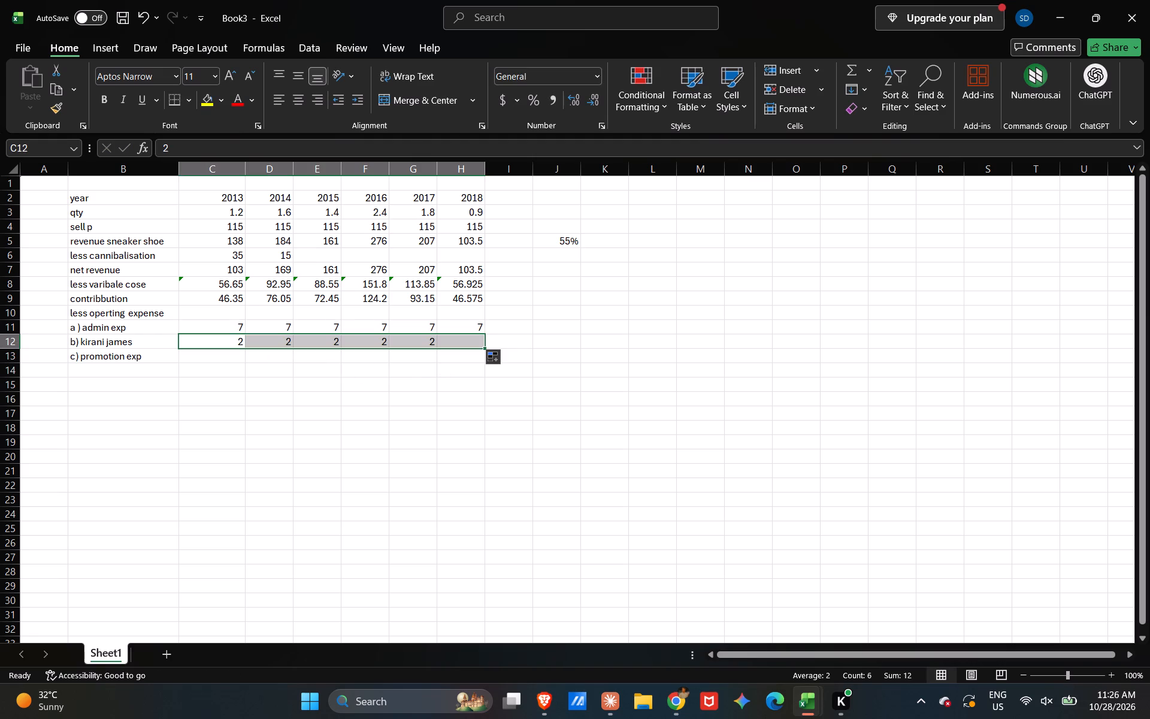
pyautogui.click(376, 374)
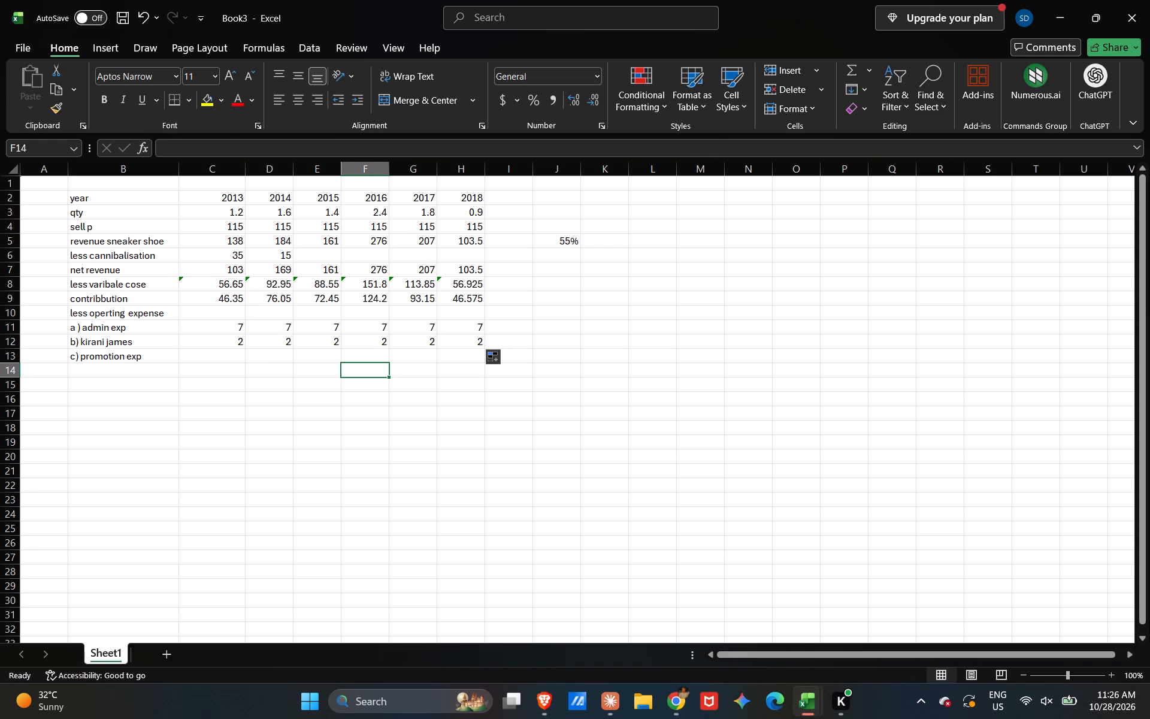
# Enter the 2013 to 2018 promotion expenses 25, 15, 10, 30, 25 and 15 in C13 to H13.
pyautogui.click(219, 359)
pyautogui.write('25')
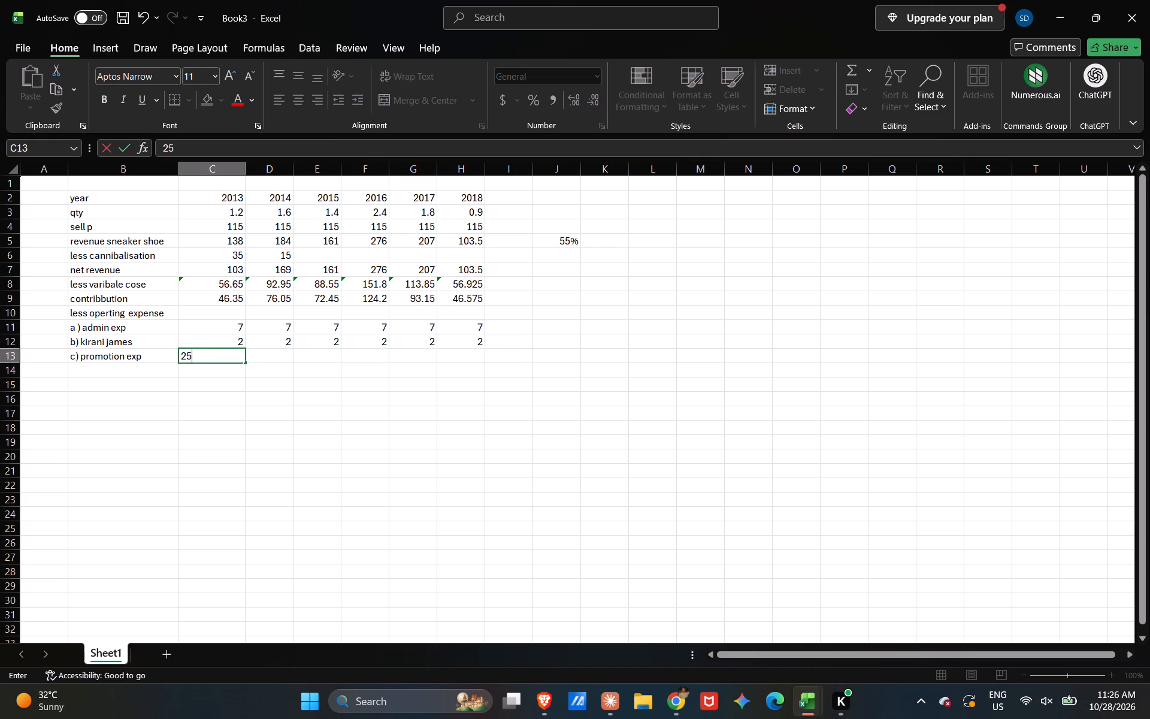
pyautogui.press('Right')
pyautogui.write('15')
pyautogui.press('Right')
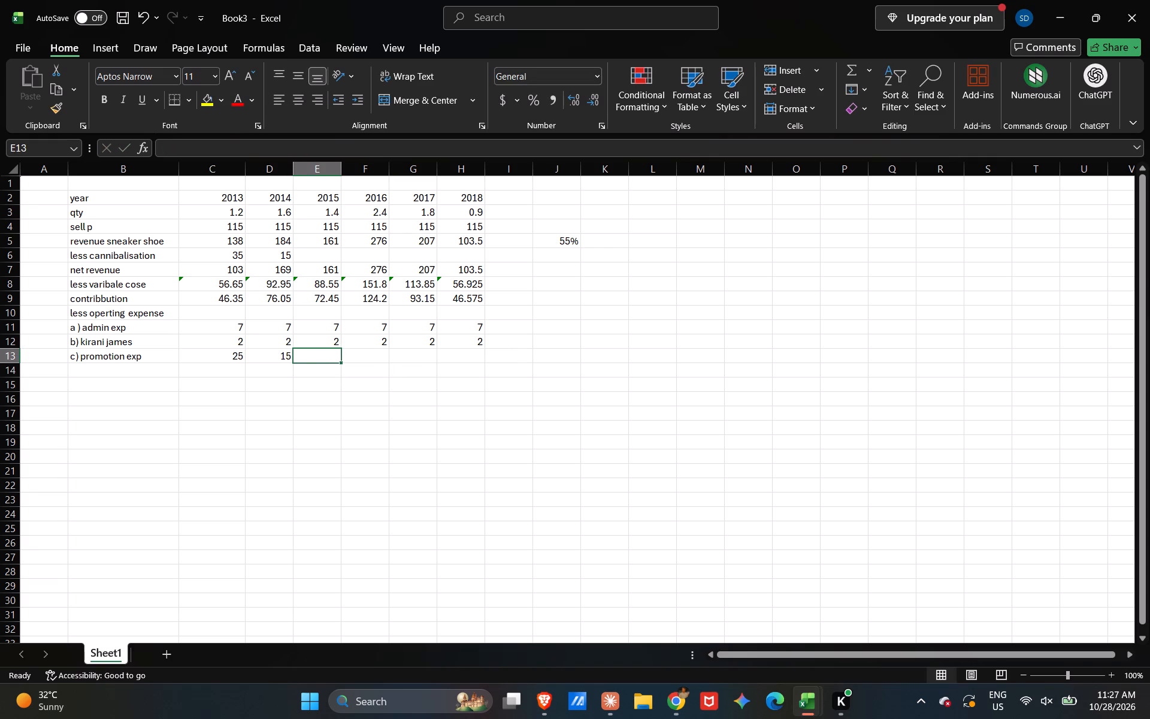
pyautogui.write('10')
pyautogui.press('Right')
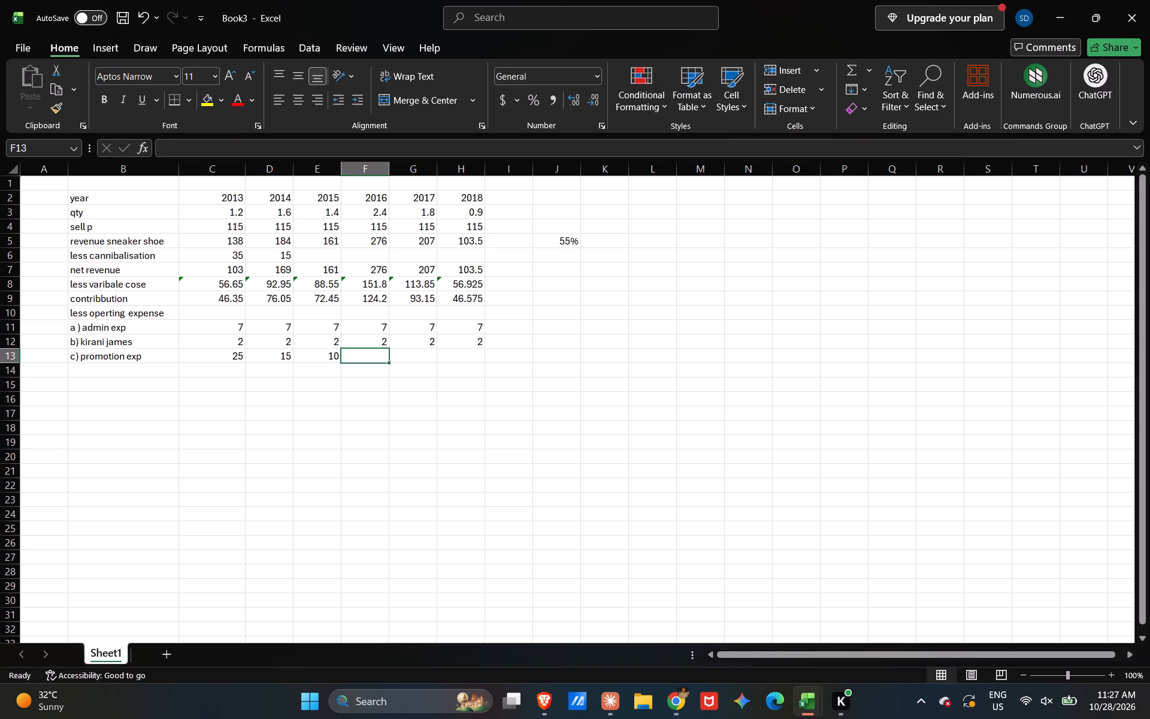
pyautogui.write('30')
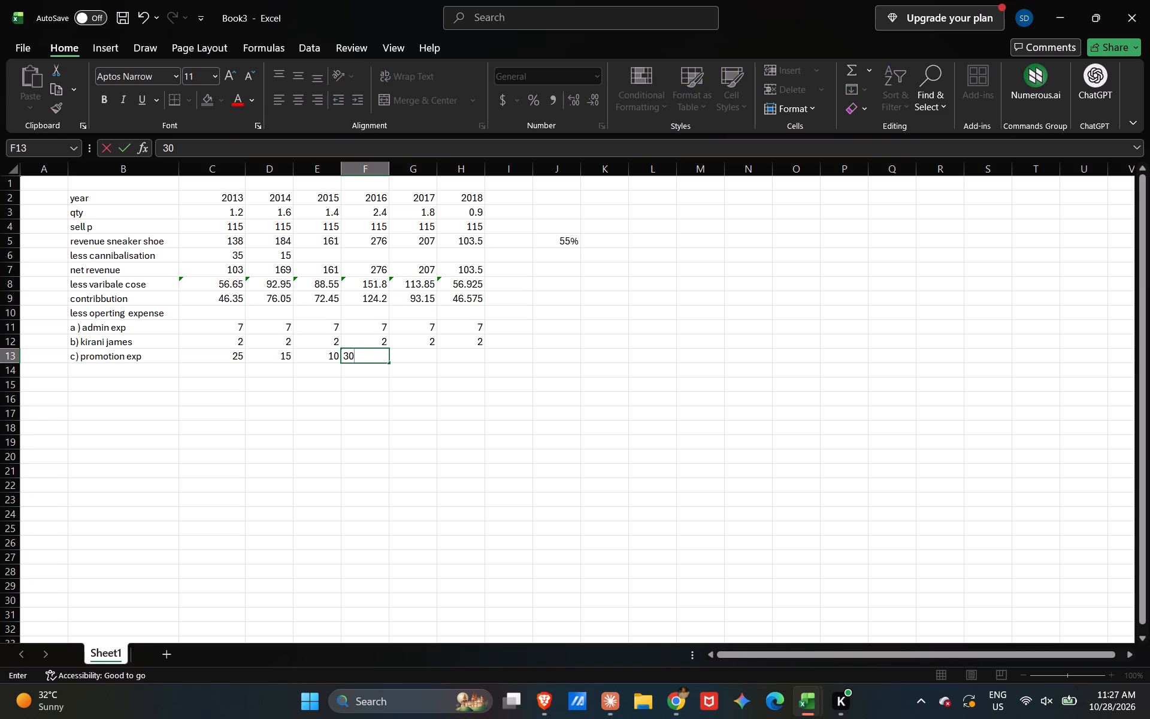
pyautogui.press('Right')
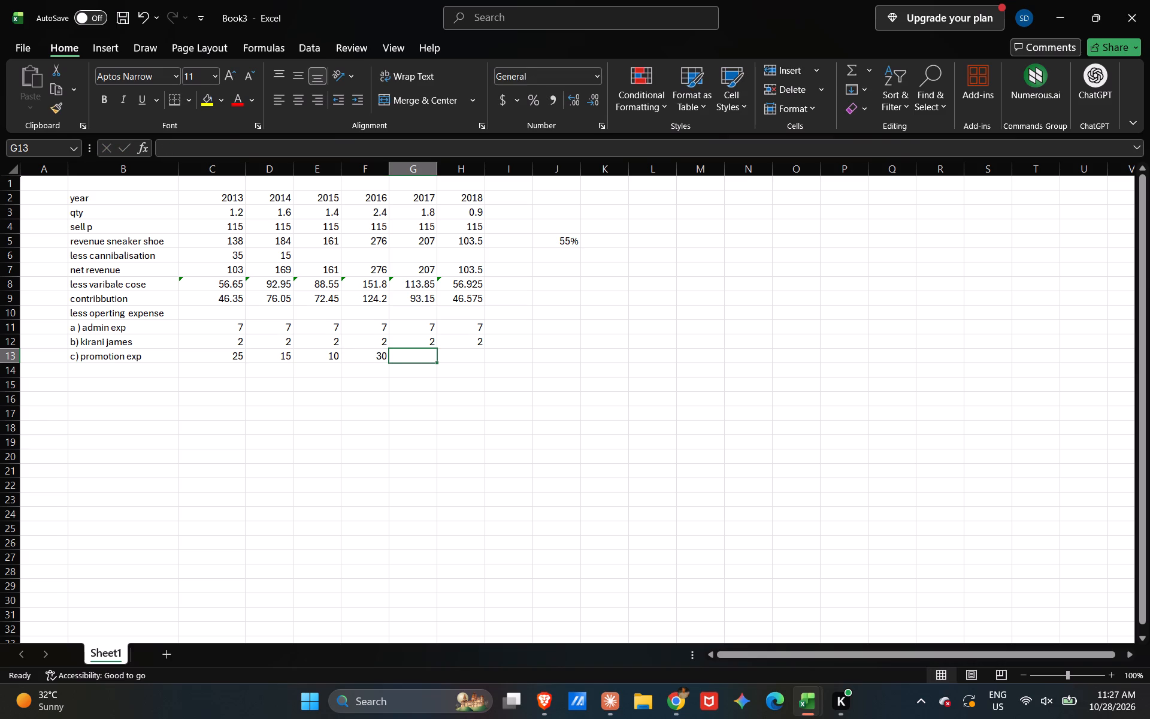
pyautogui.write('25')
pyautogui.press('Right')
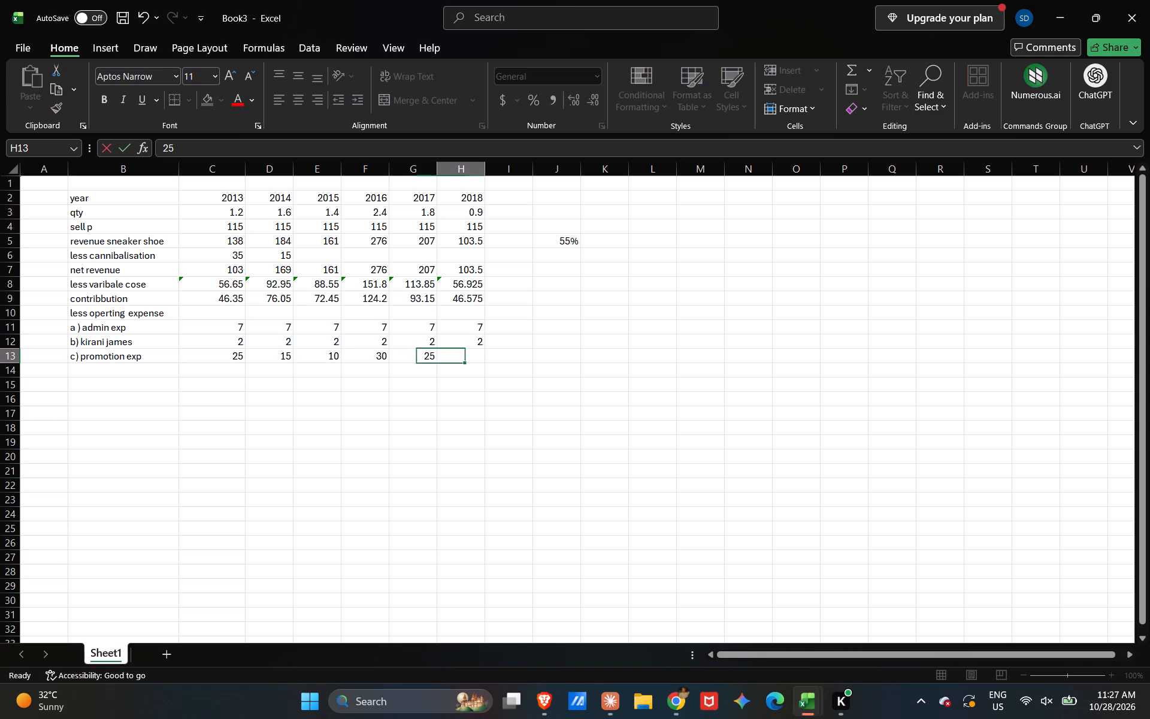
pyautogui.write('15')
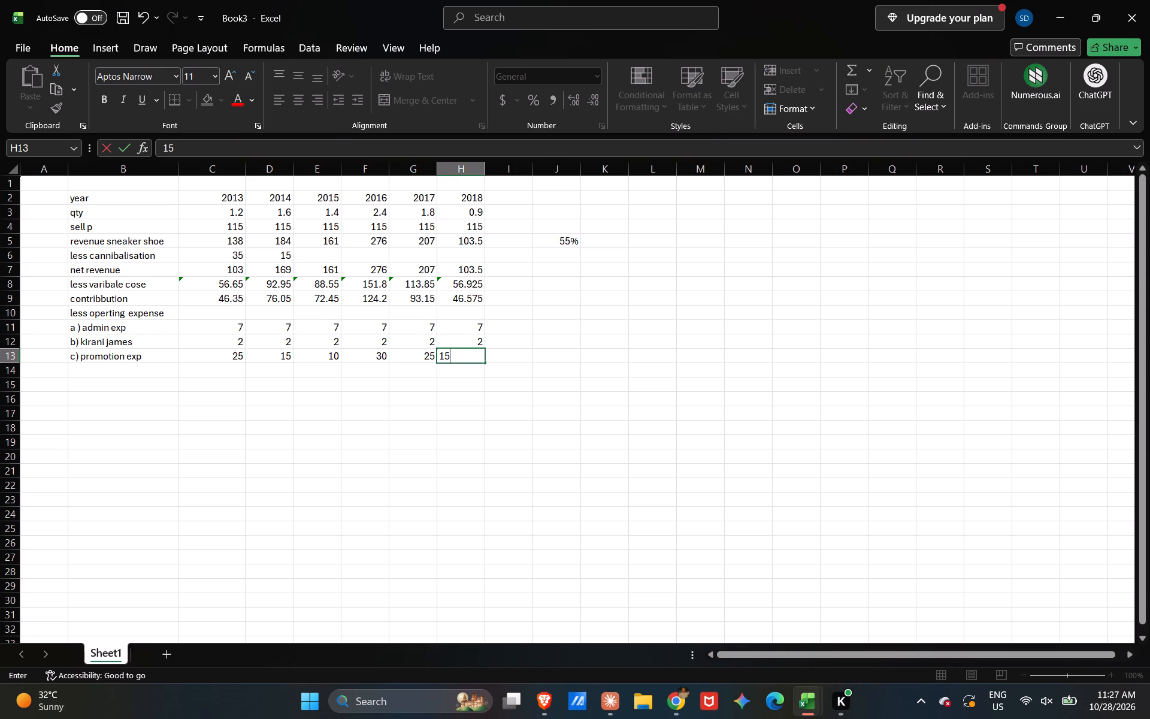
pyautogui.press('Right')
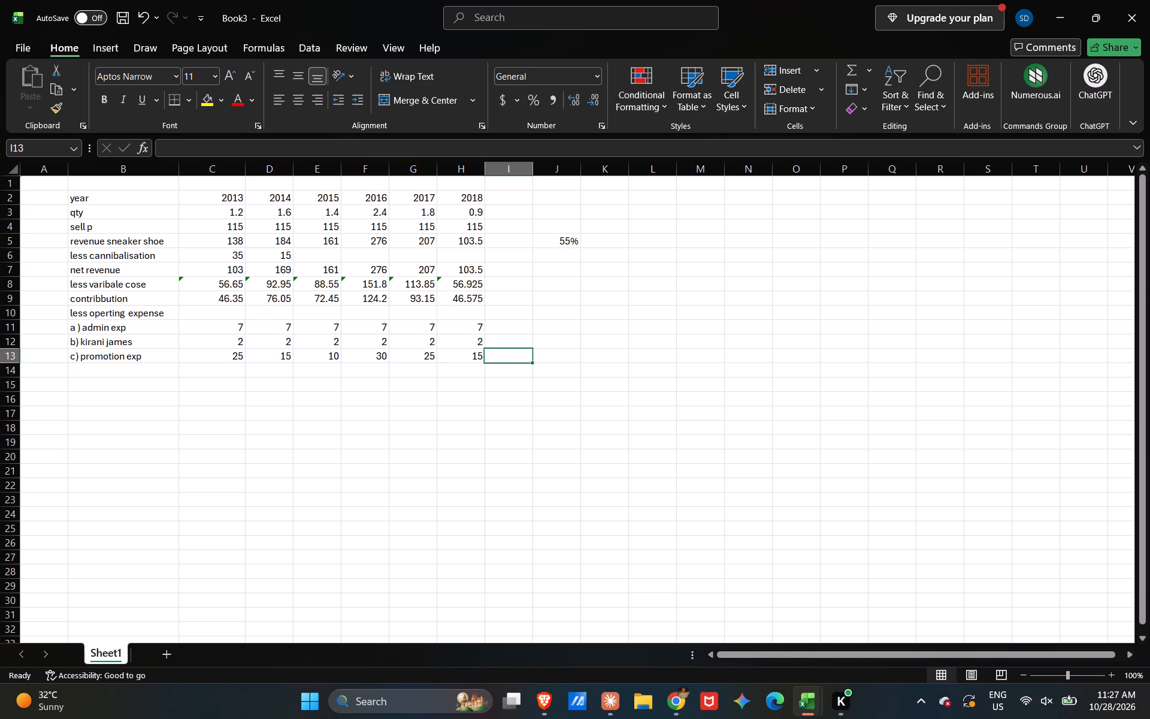
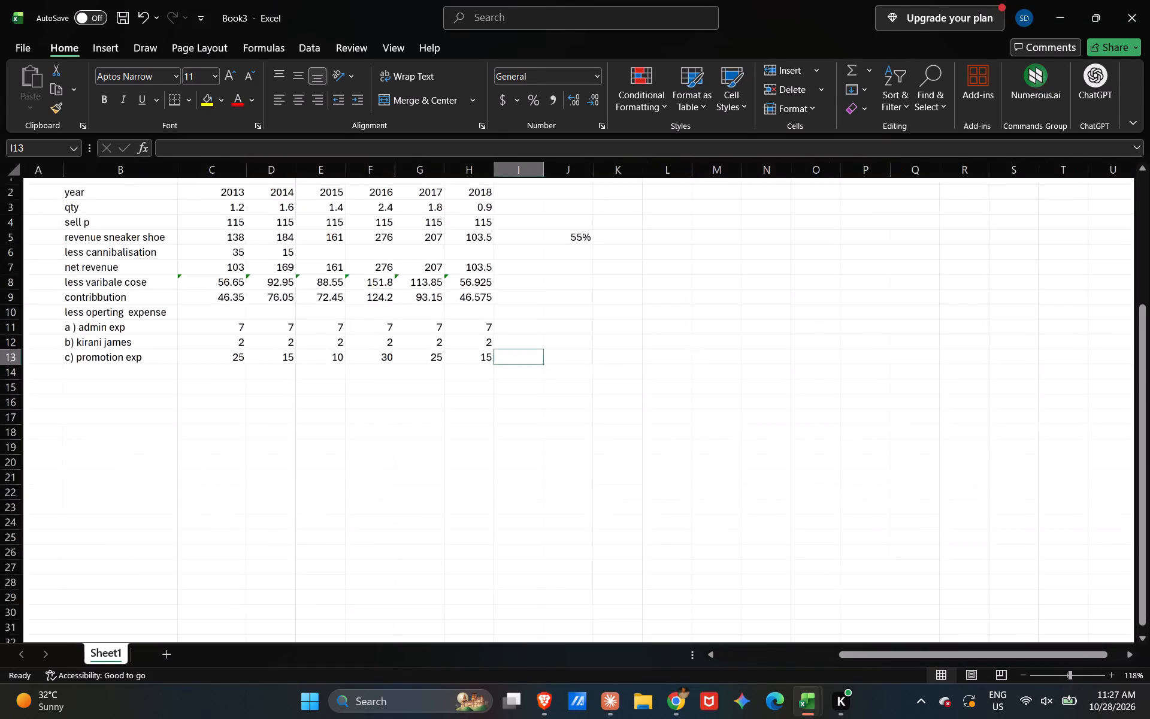
# Select the empty cell B14 below the c) promotion exp label for the next row label.
pyautogui.scroll(2, 247, 408)
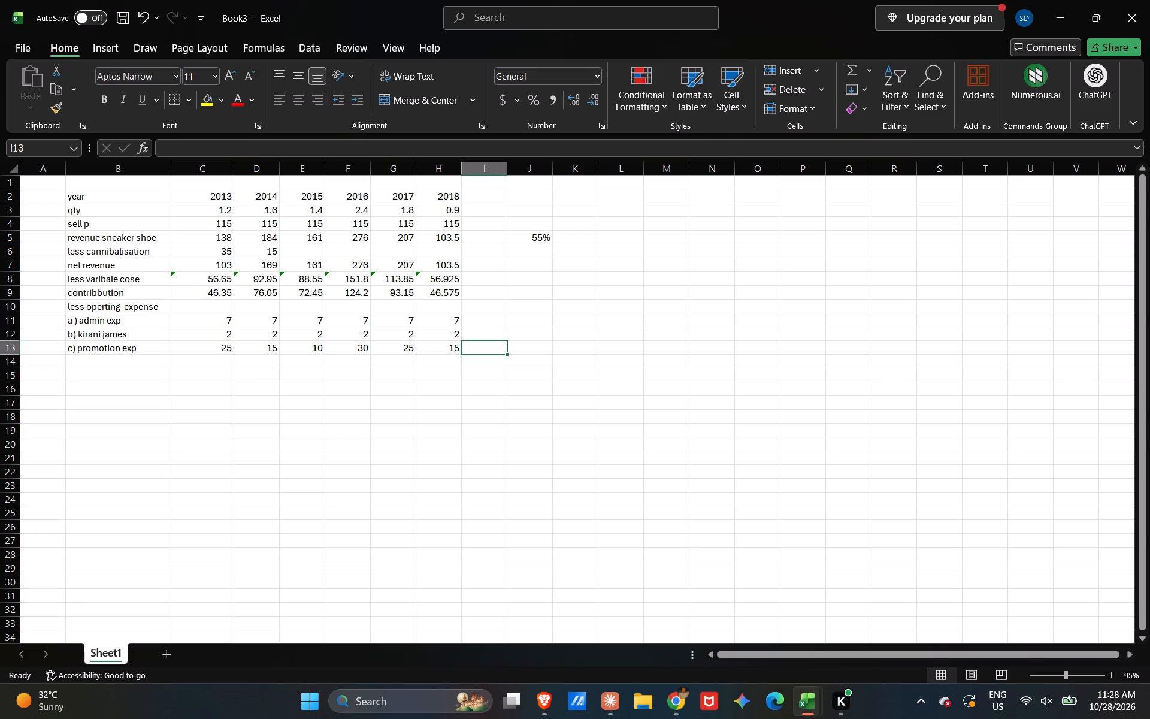
pyautogui.click(96, 359)
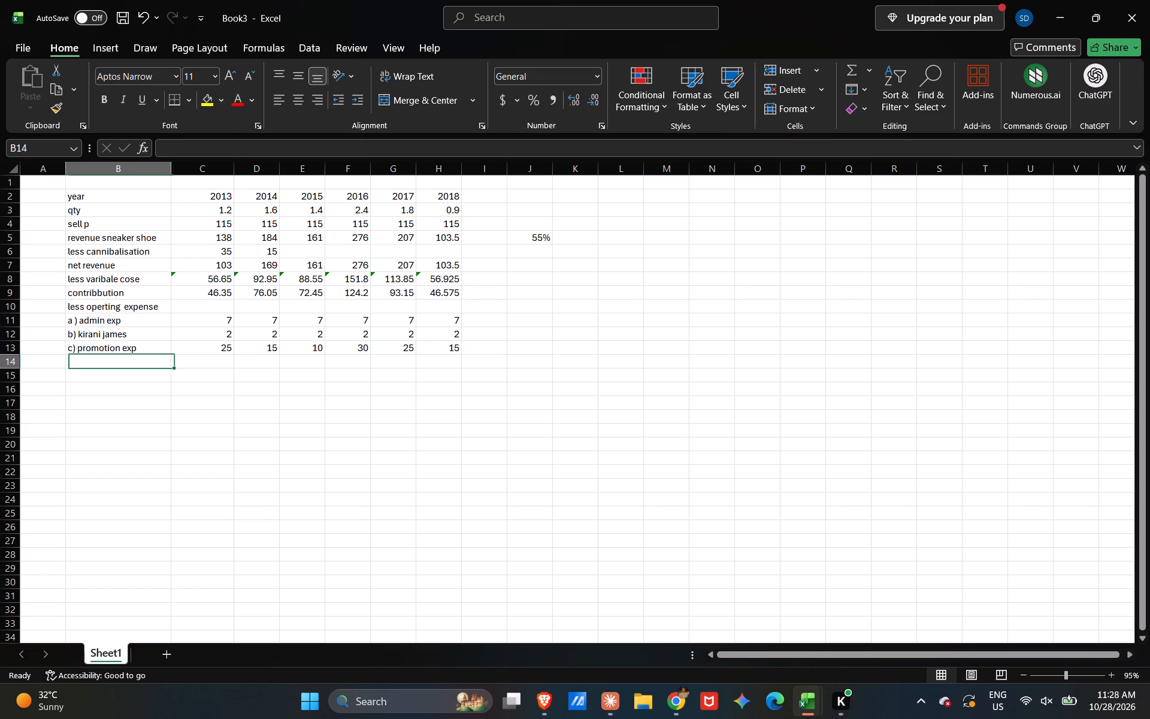
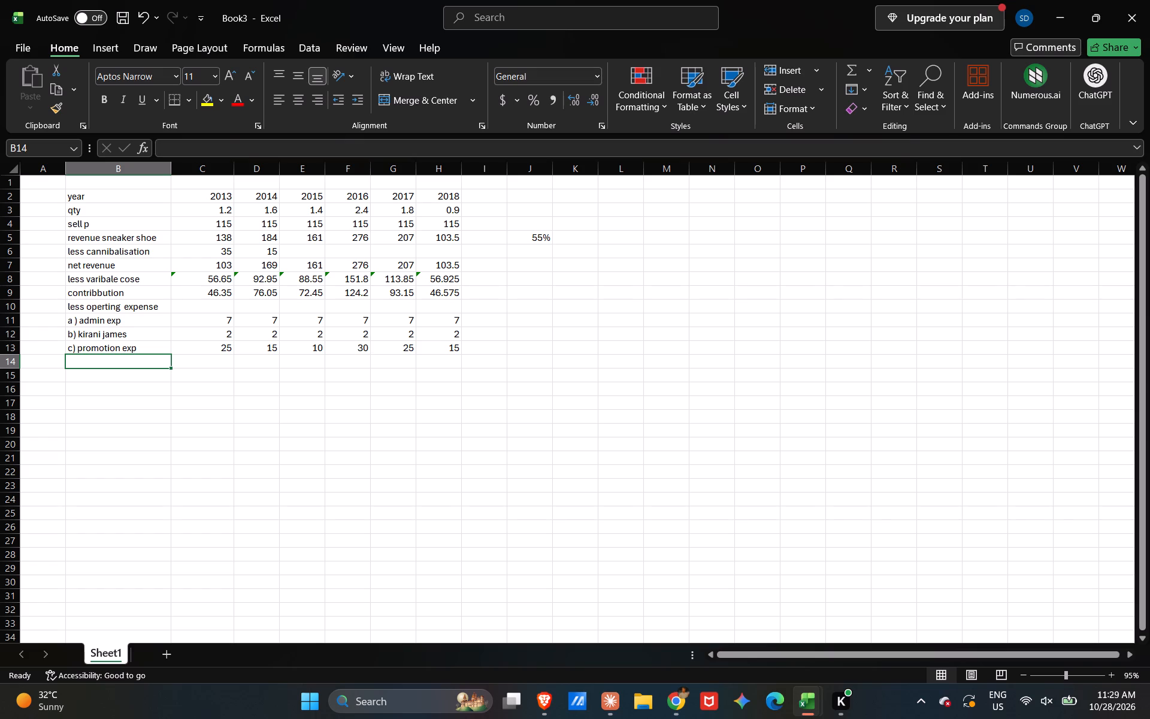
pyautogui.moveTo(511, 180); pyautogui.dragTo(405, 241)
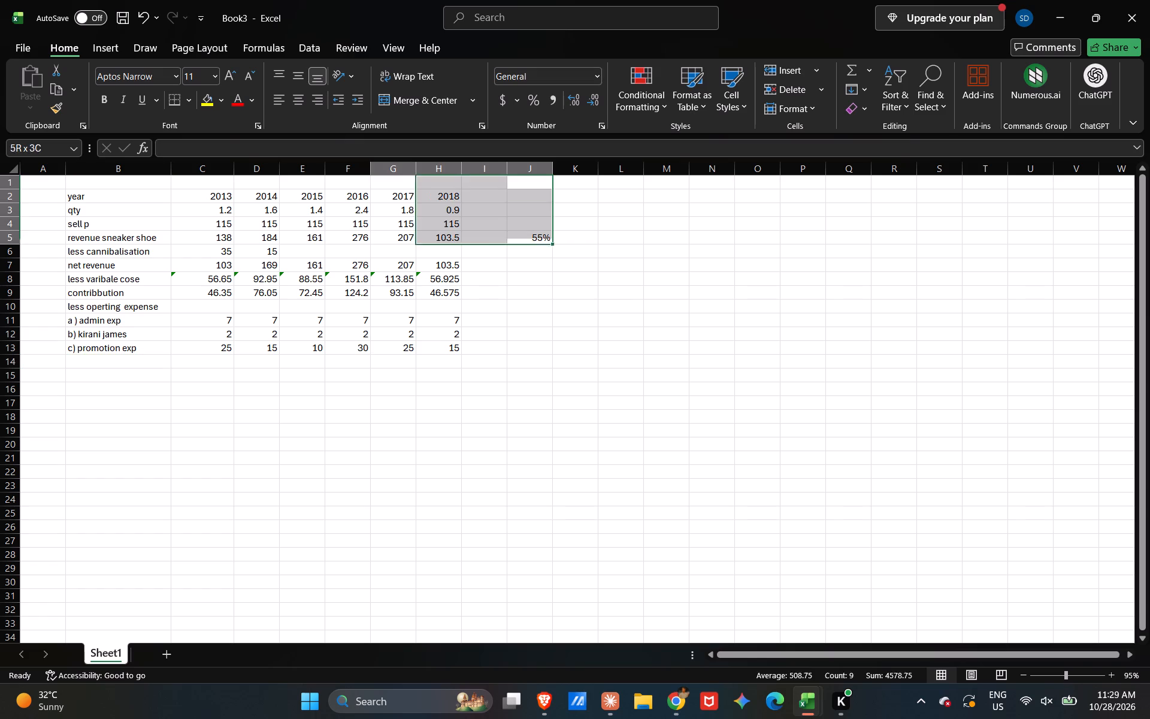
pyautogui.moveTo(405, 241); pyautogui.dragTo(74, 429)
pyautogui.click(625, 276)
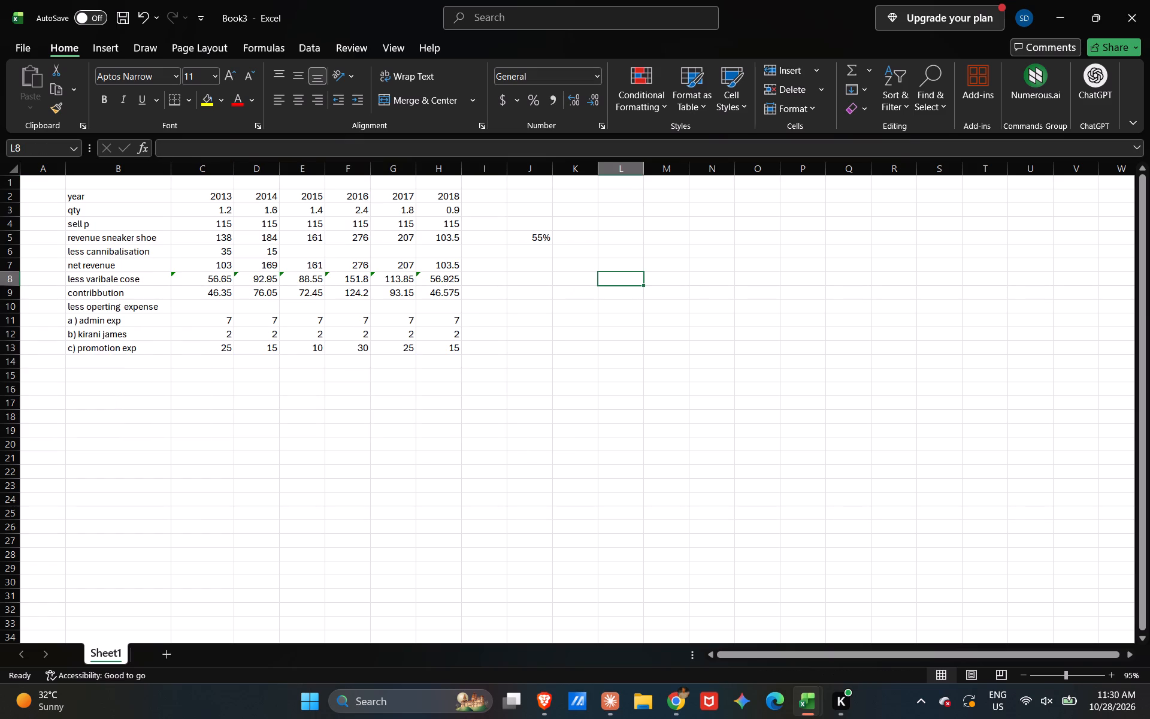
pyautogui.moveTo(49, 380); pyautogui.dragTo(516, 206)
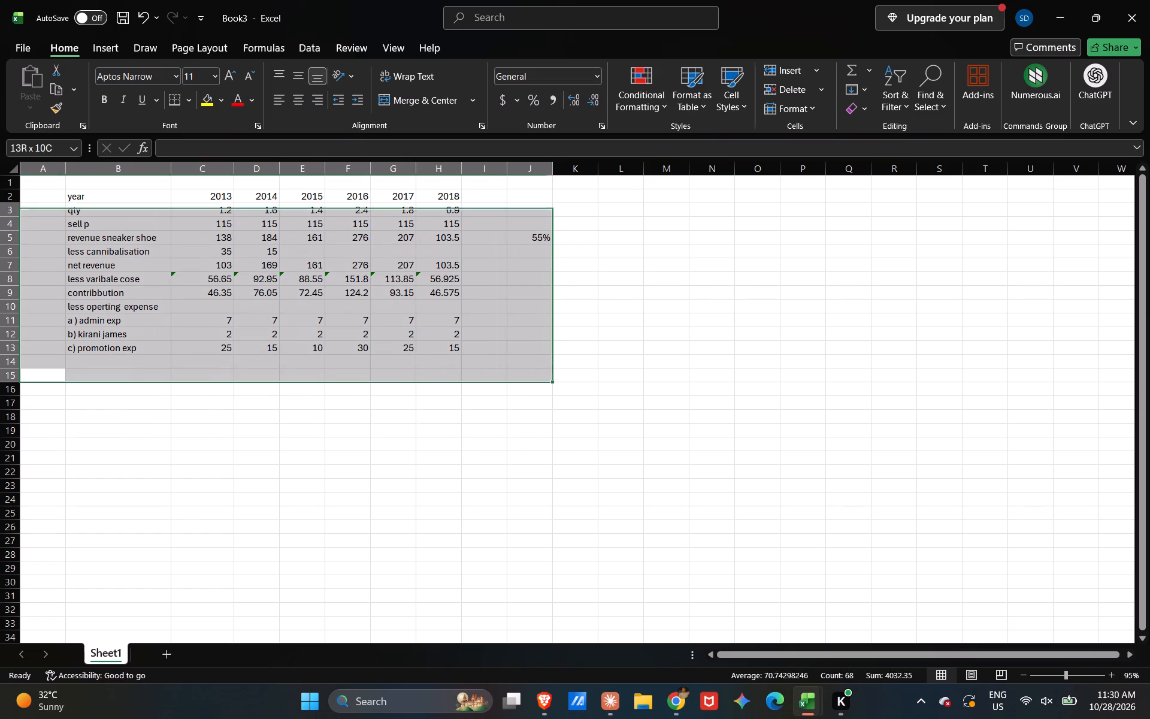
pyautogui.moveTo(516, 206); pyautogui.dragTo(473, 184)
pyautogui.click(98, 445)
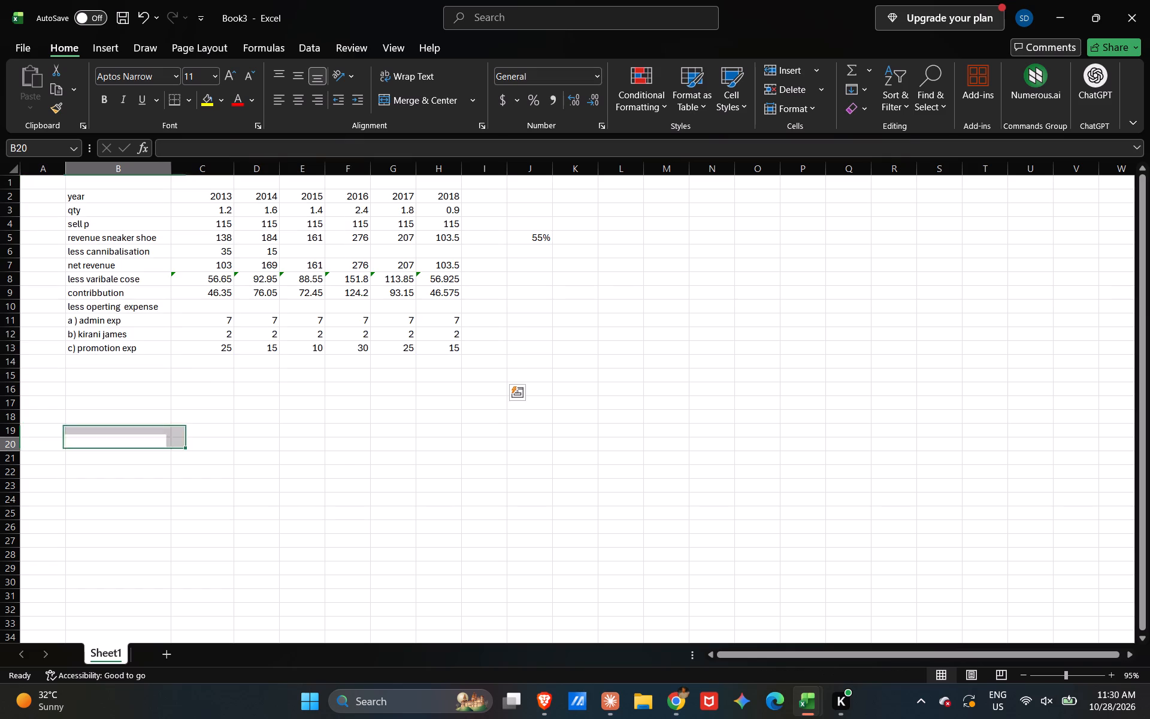
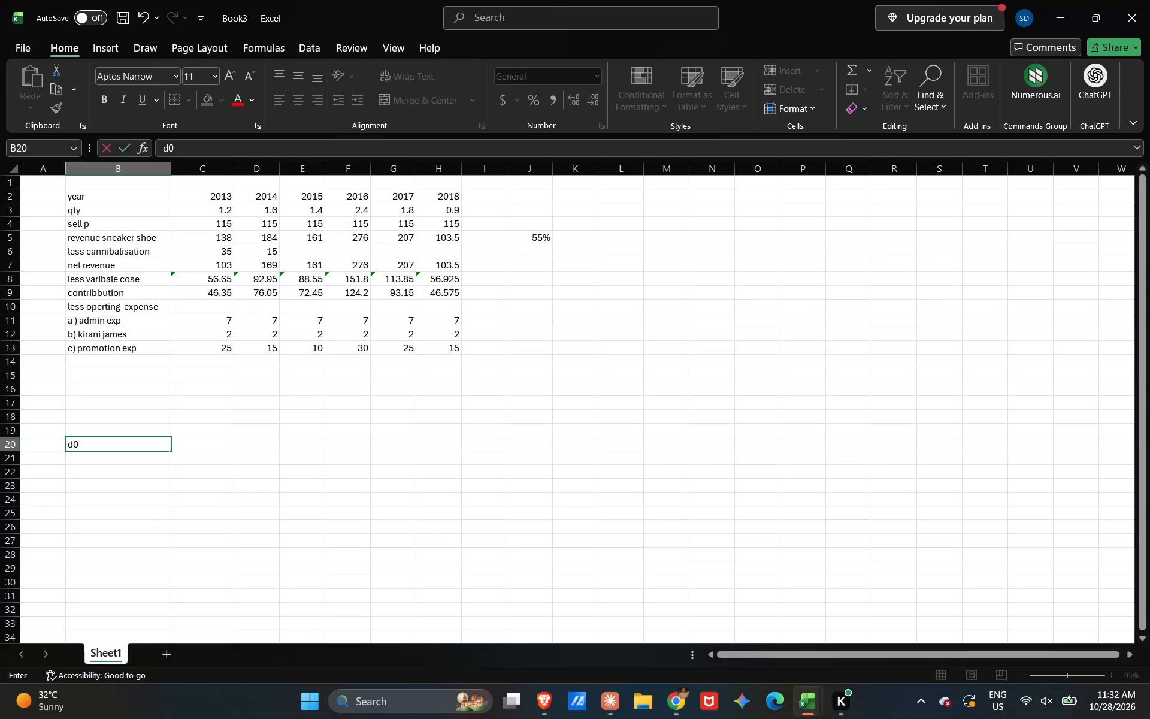
# Clear the stray text from B20 and label B14, below the promotion expense row, "d) depriiciation".
pyautogui.press('BackSpace')
pyautogui.press('BackSpace')
pyautogui.click(104, 355)
pyautogui.write('d))')
pyautogui.press('space')
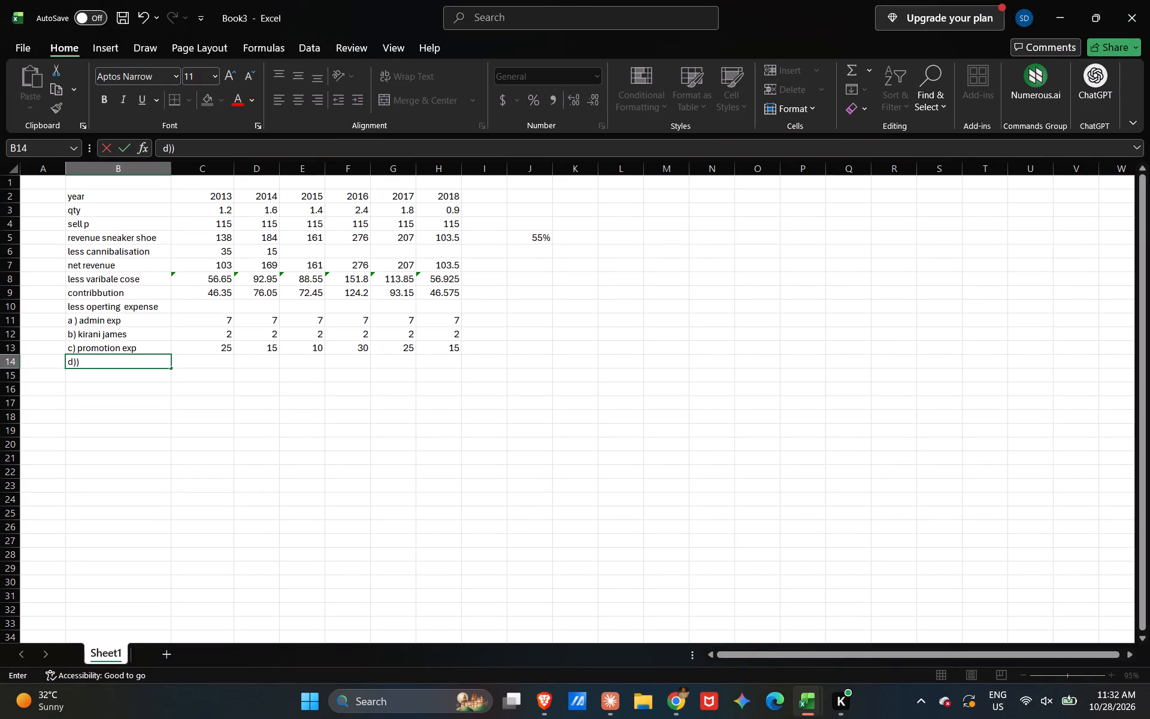
pyautogui.press('BackSpace')
pyautogui.press('BackSpace')
pyautogui.press('space')
pyautogui.write('dep')
pyautogui.press('space')
pyautogui.press('BackSpace')
pyautogui.write('rf')
pyautogui.press('BackSpace')
pyautogui.write('iiciation')
pyautogui.press('space')
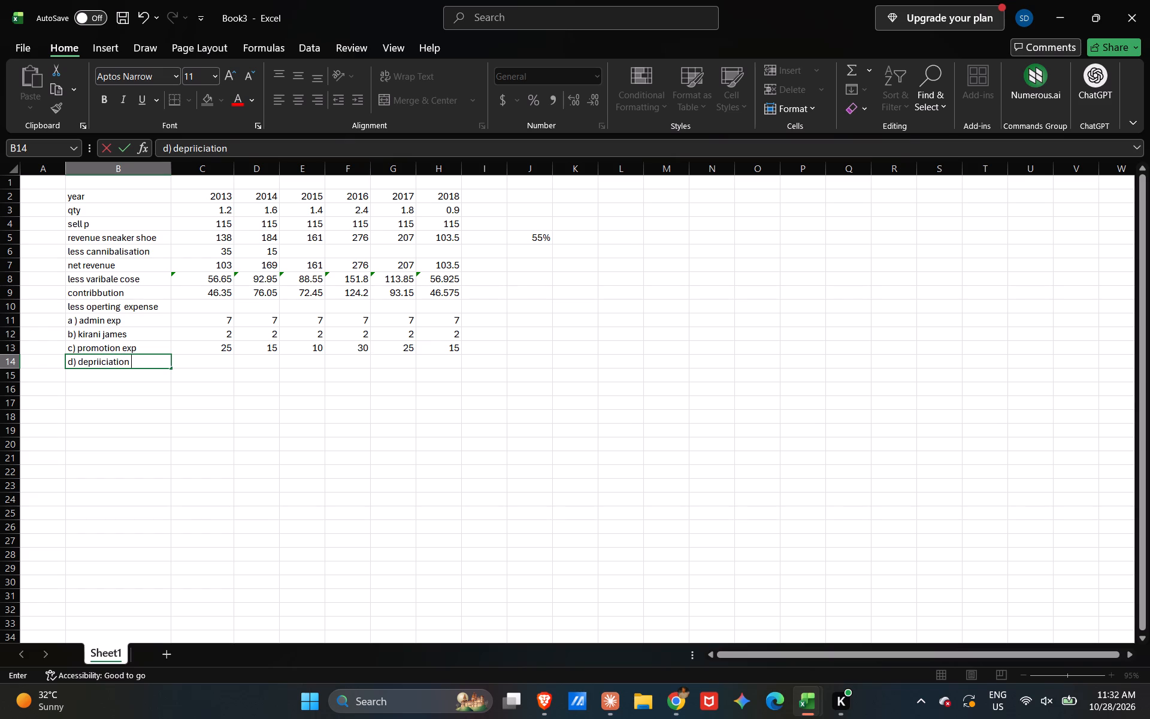
pyautogui.press('Right')
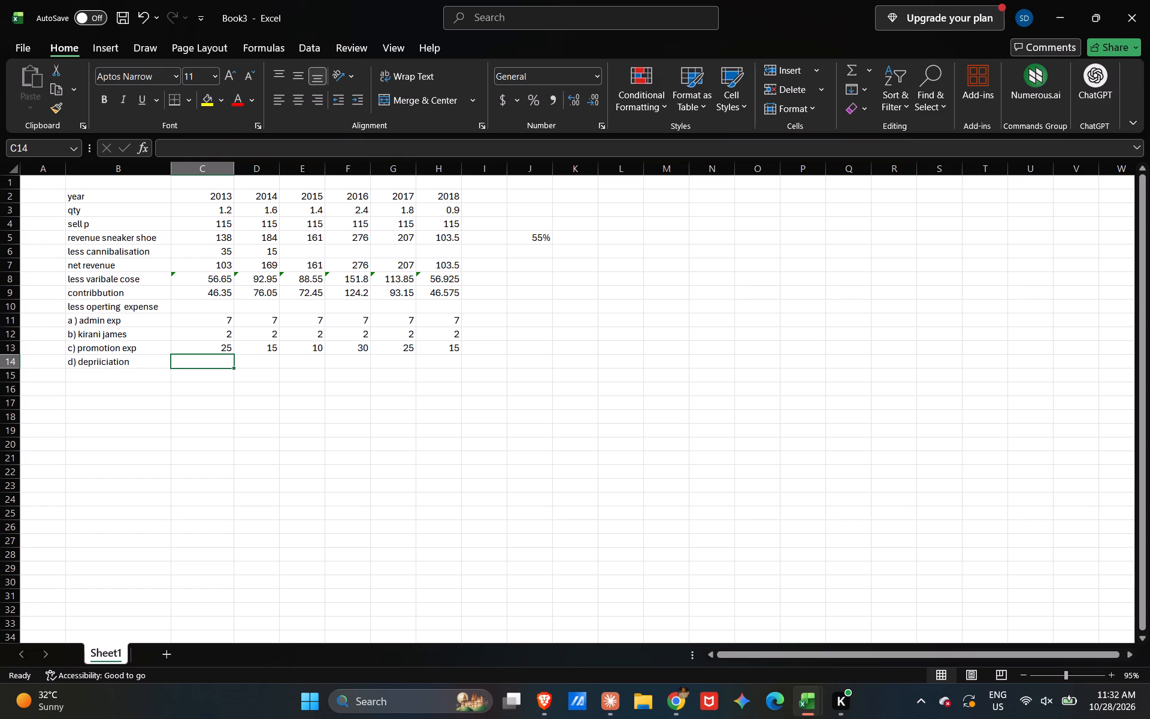
# Extend the label in B14 to read "d) depriiciation of building".
pyautogui.doubleClick(152, 362)
pyautogui.write('of buildingf')
pyautogui.press('space')
pyautogui.press('BackSpace')
pyautogui.press('BackSpace')
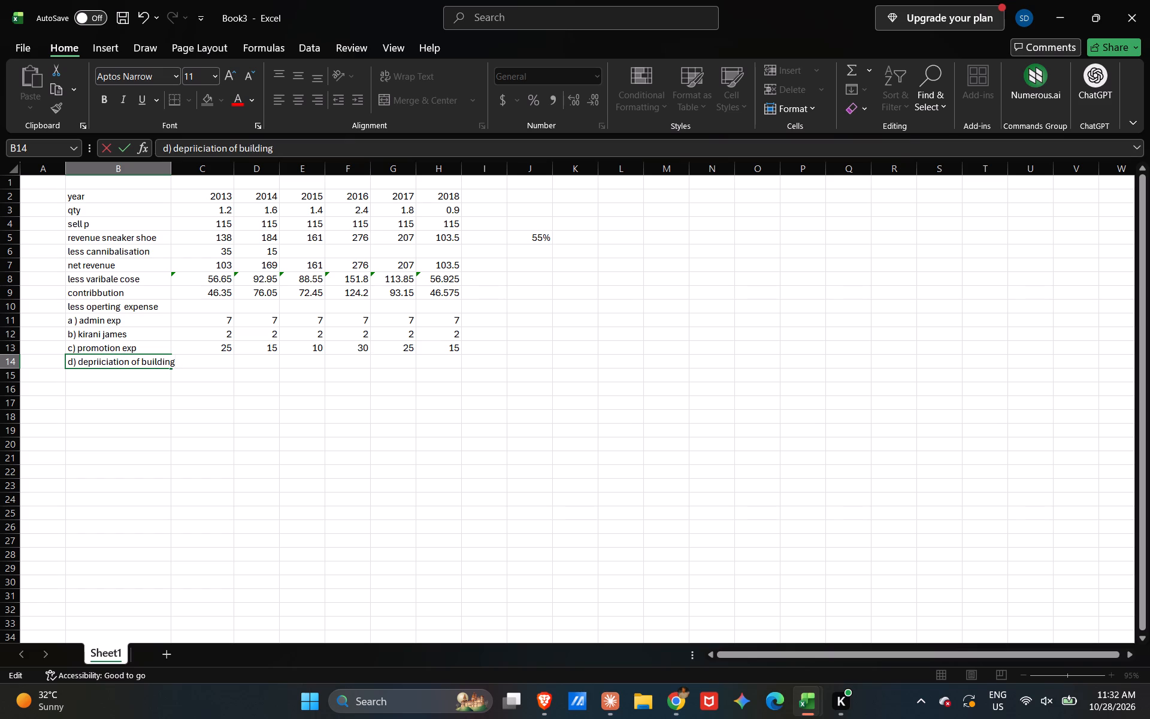
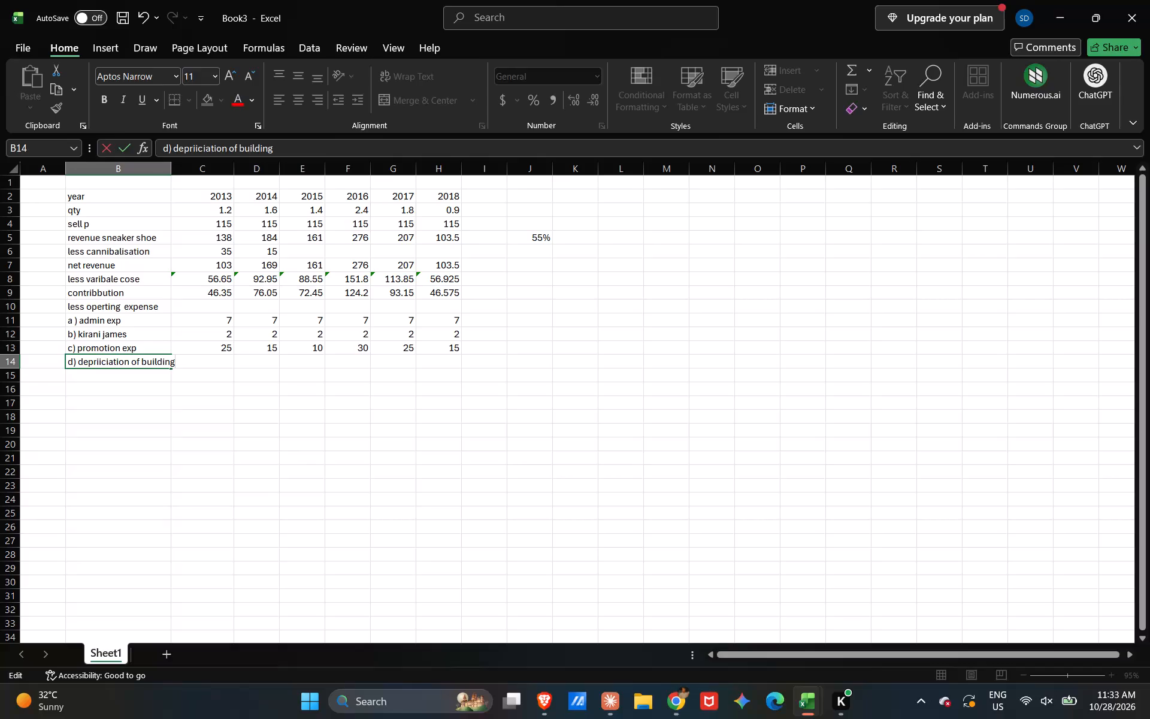
# Label B15, below the building depreciation row, "e) dep of equipment".
pyautogui.press('Return')
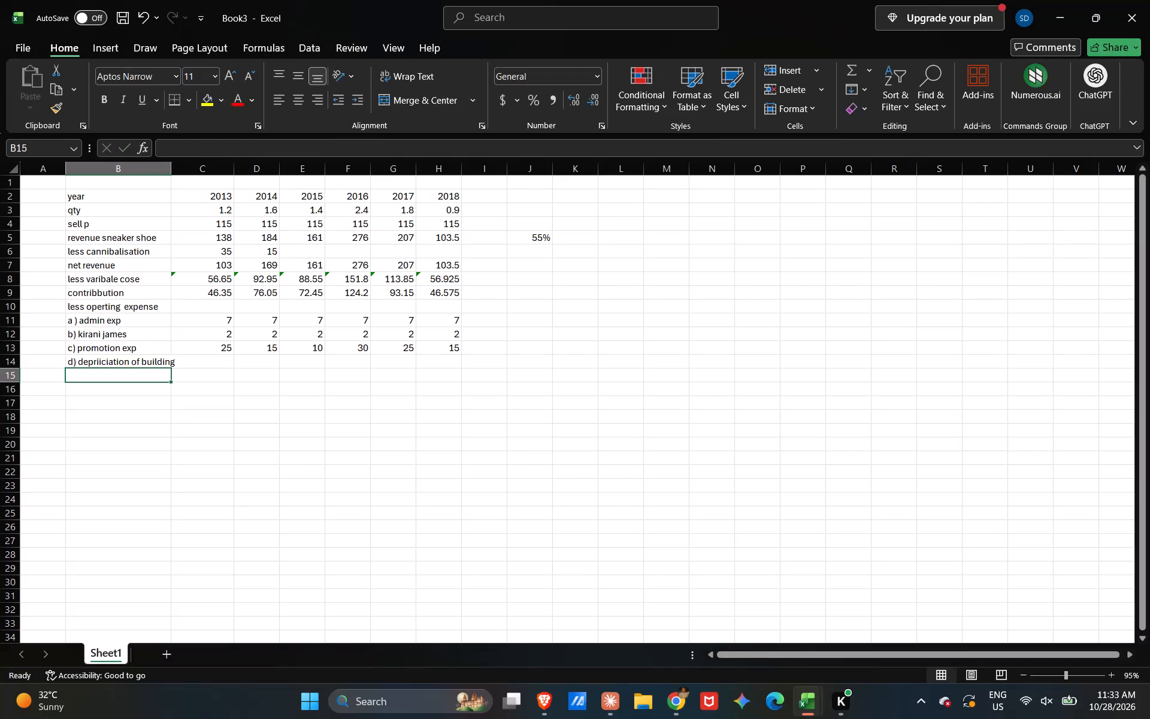
pyautogui.write('e) dep if')
pyautogui.press('space')
pyautogui.press('BackSpace')
pyautogui.press('BackSpace')
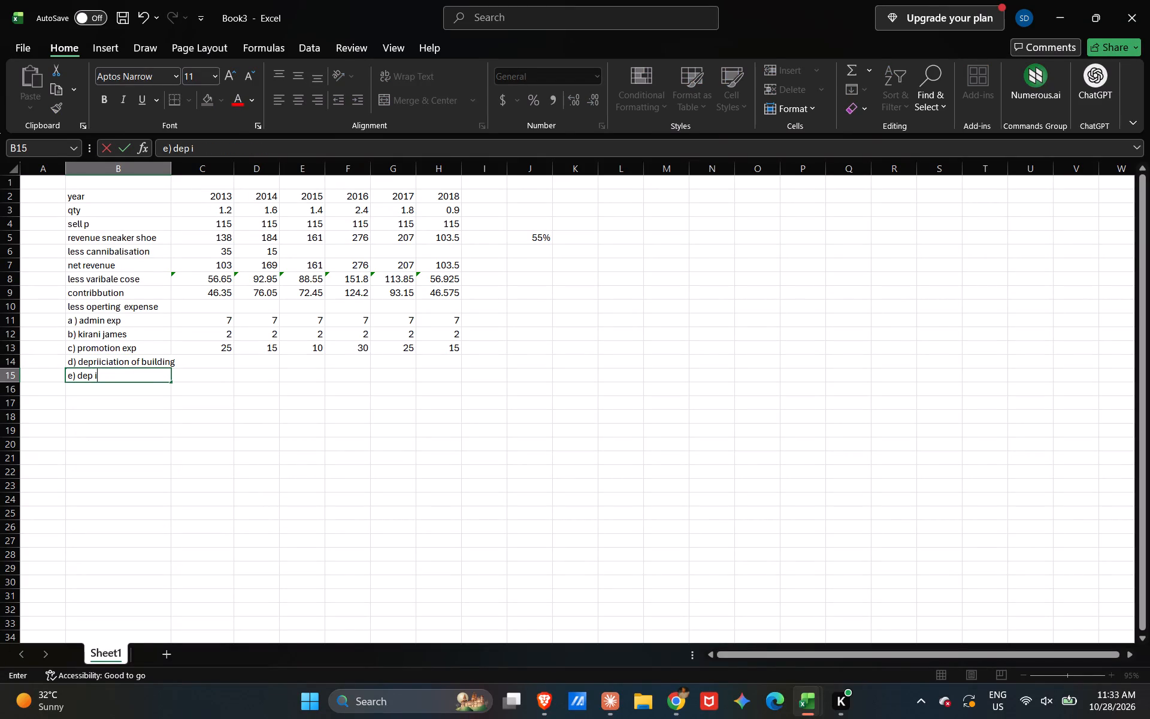
pyautogui.press('BackSpace')
pyautogui.write('of equipment')
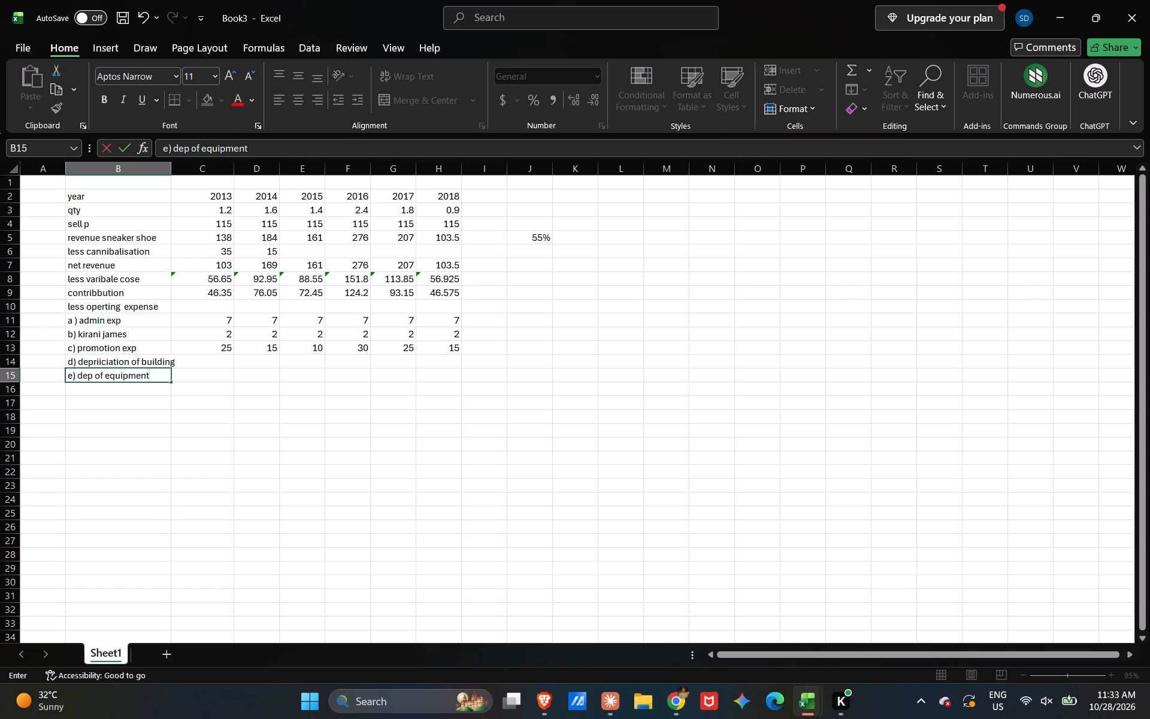
pyautogui.press('space')
pyautogui.press('Right')
# Widen column B so the full building depreciation label fits inside its cell.
pyautogui.press('Up')
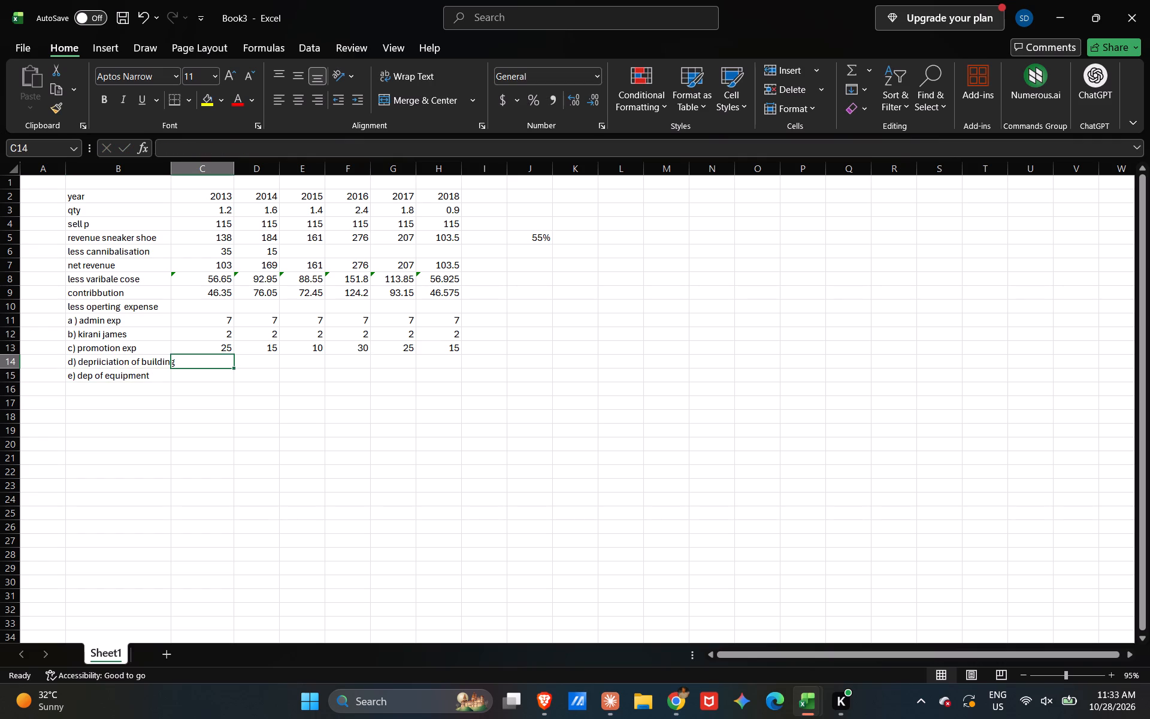
pyautogui.moveTo(172, 163); pyautogui.dragTo(186, 164)
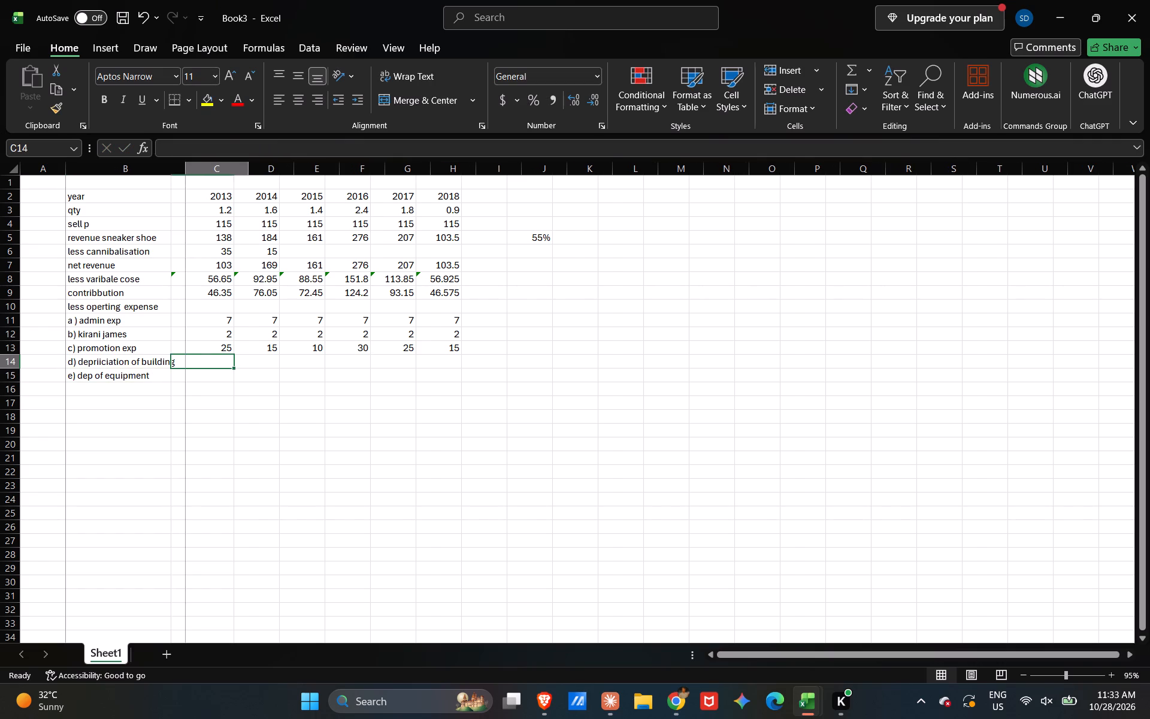
pyautogui.click(228, 361)
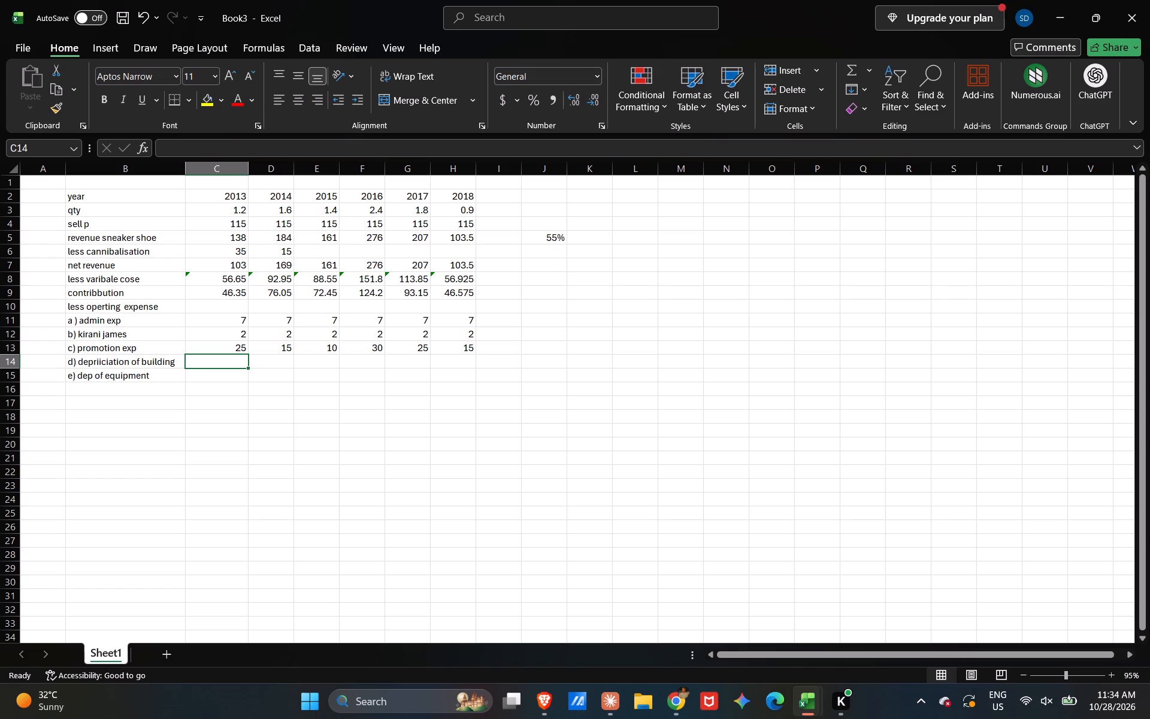
# Enter the rates 2.6% in K11 and 5% in L11, beside the table's admin expense row.
pyautogui.click(591, 322)
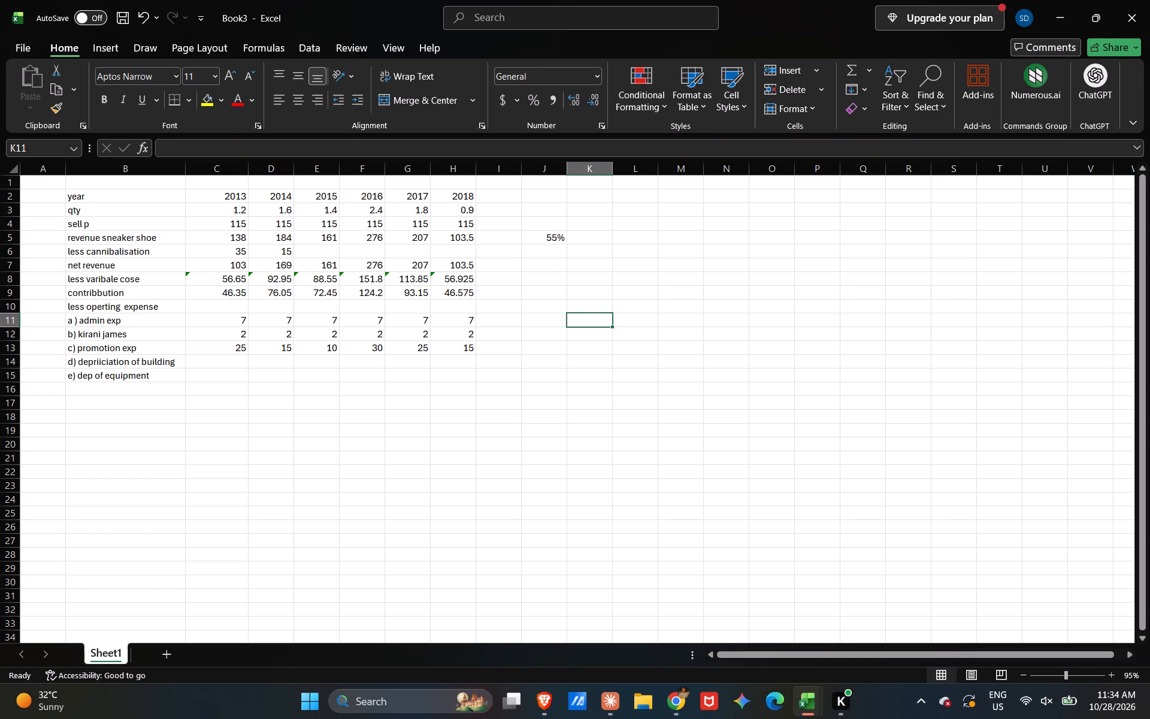
pyautogui.write('2.5')
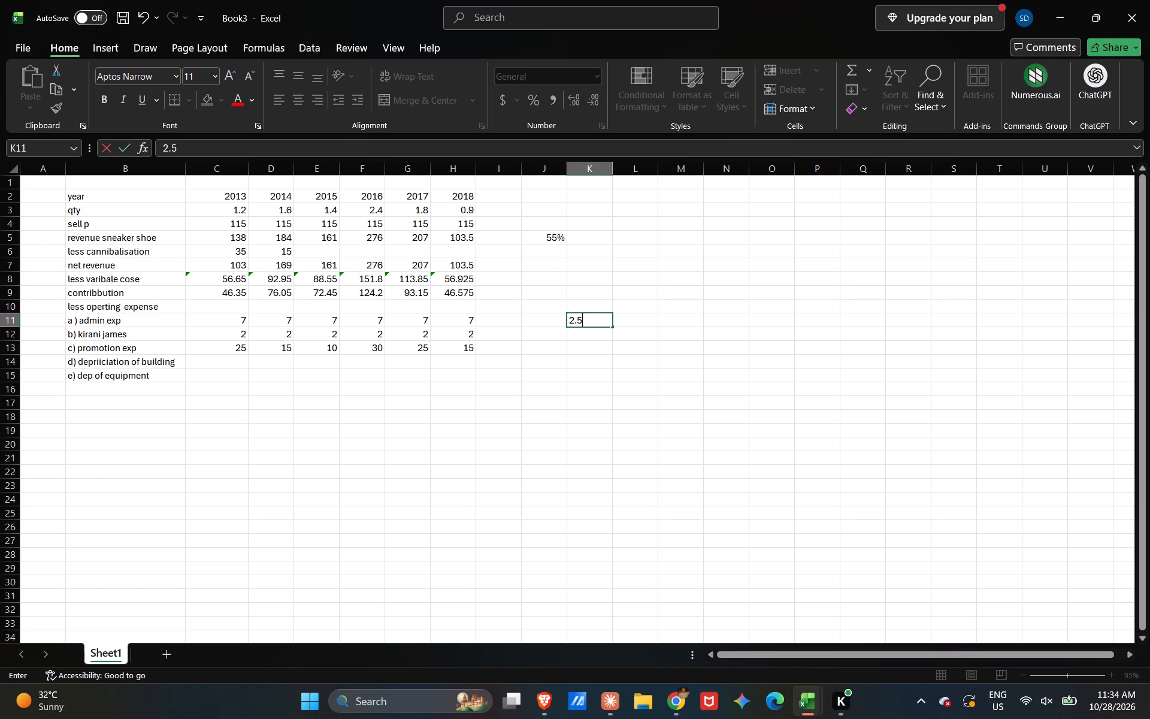
pyautogui.press('BackSpace')
pyautogui.press('6')
pyautogui.hotkey('shift', '%')
pyautogui.press('Right')
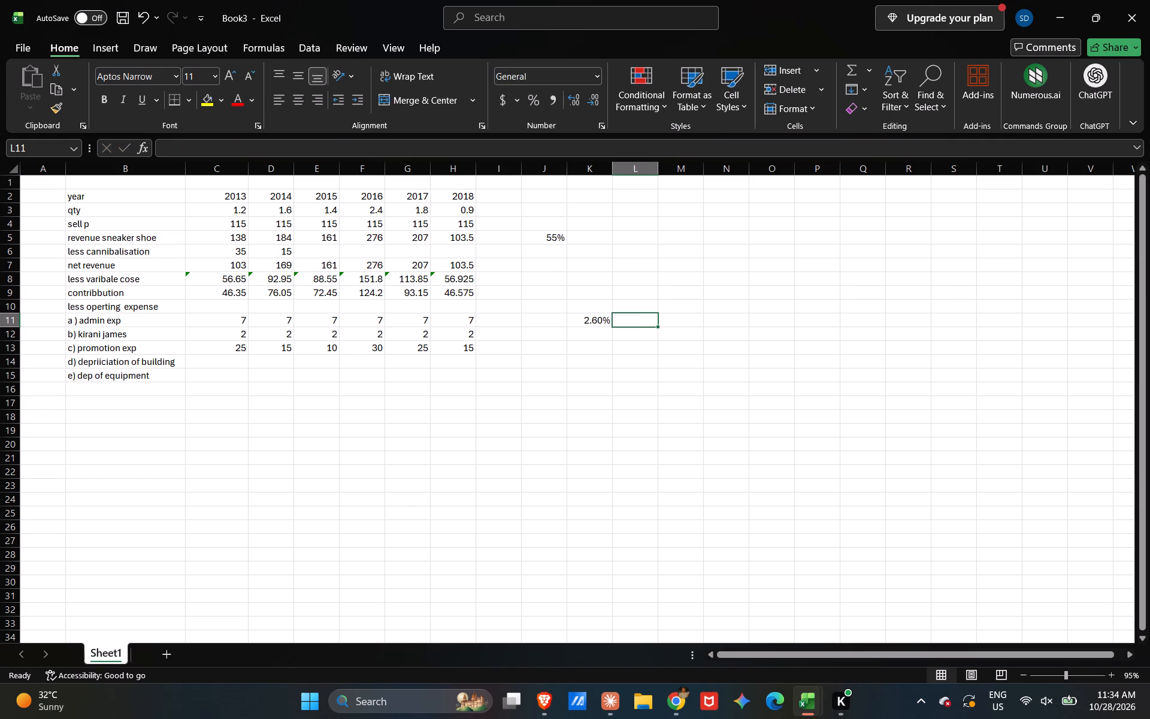
pyautogui.press('5')
pyautogui.press('BackSpace')
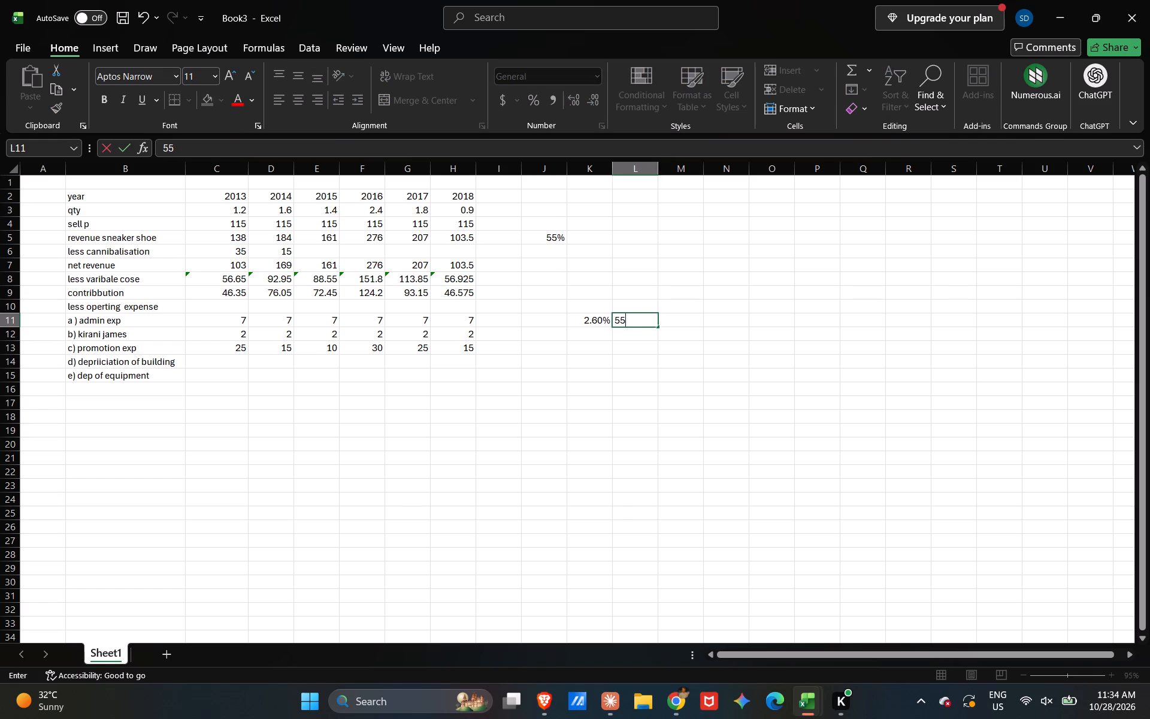
pyautogui.hotkey('shift', '%')
pyautogui.press('Return')
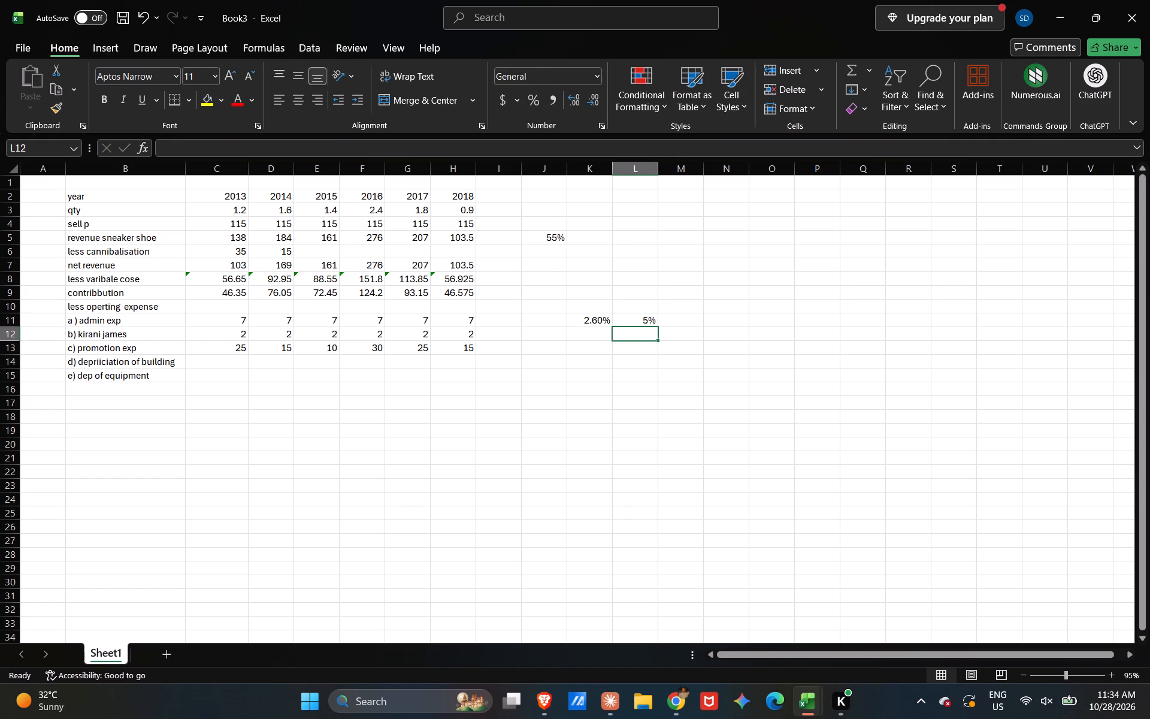
# Continue the row of rates with 4.7% in M11, 4.3% in N11 and 4% in O11.
pyautogui.press('Up')
pyautogui.press('Right')
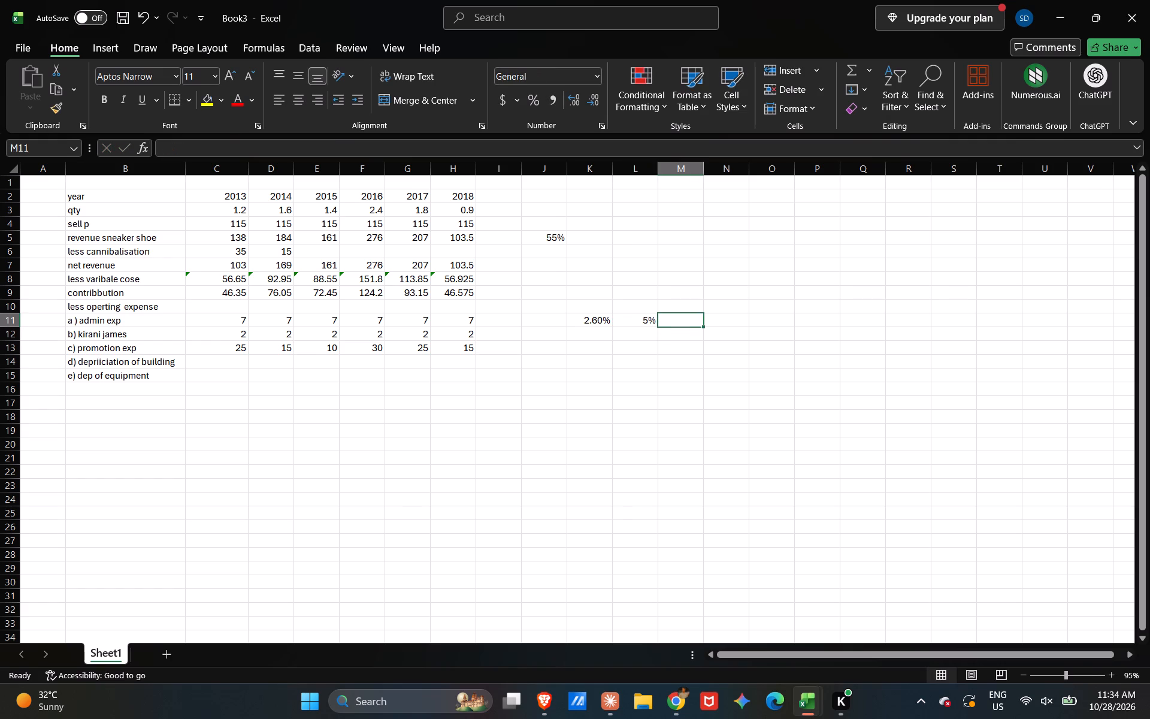
pyautogui.write('4.7%')
pyautogui.press('Return')
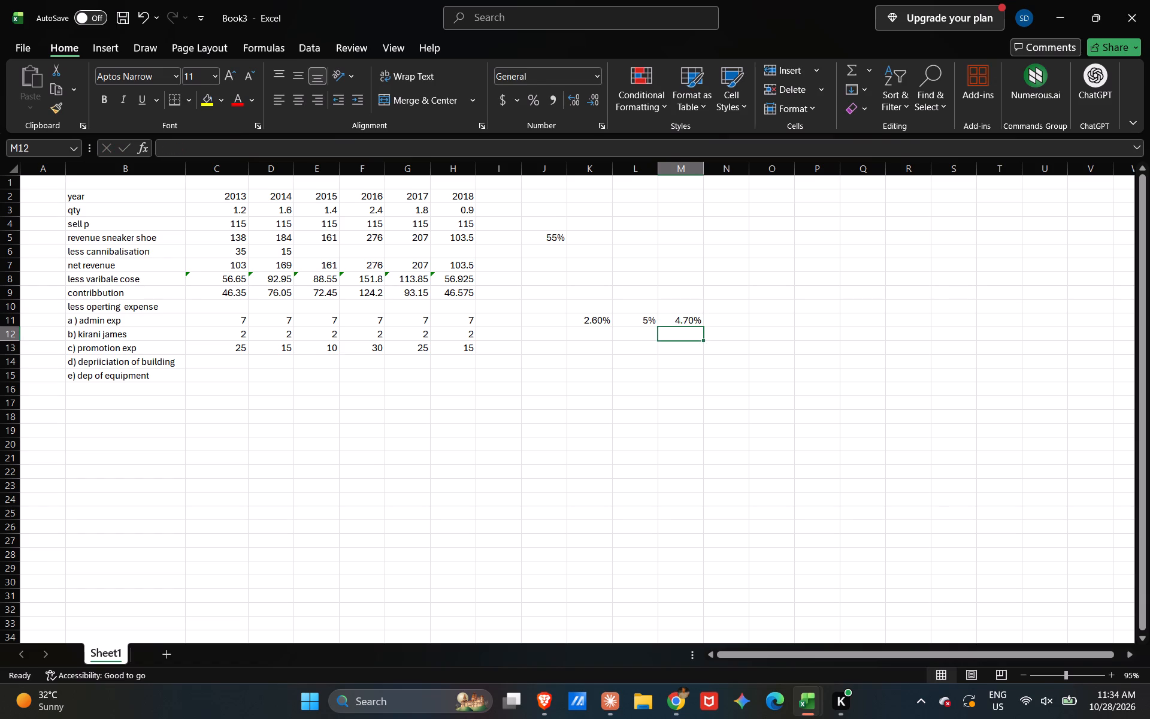
pyautogui.press('Up')
pyautogui.press('Right')
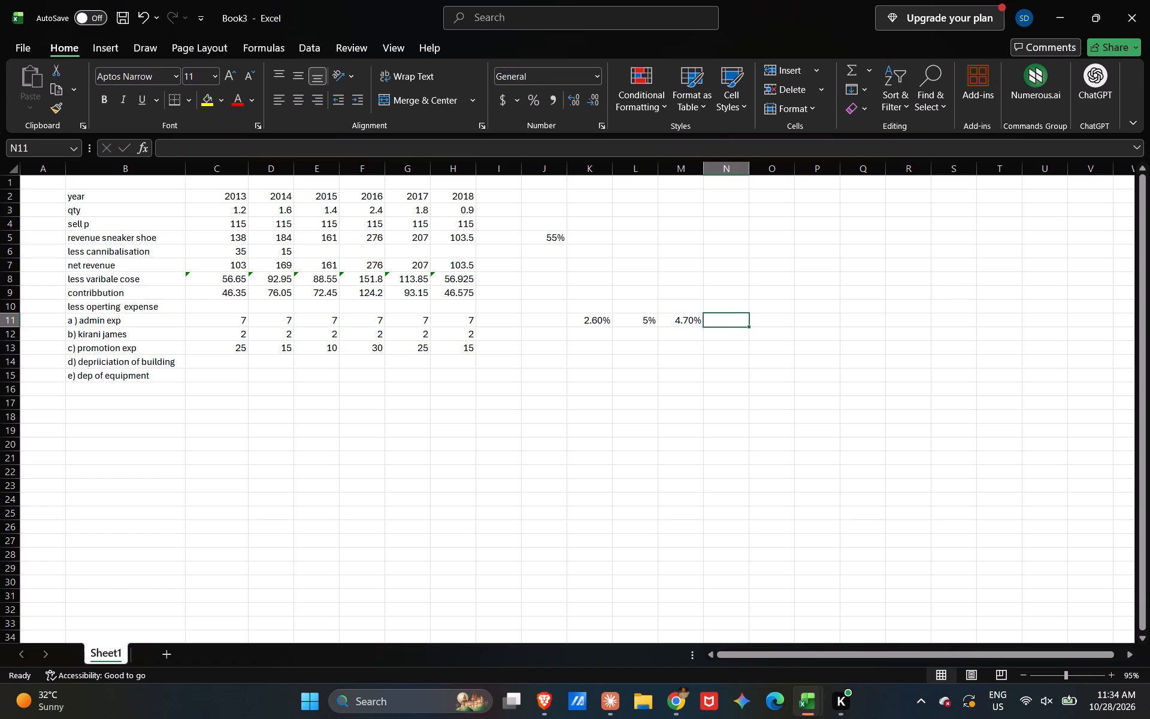
pyautogui.write('4.3%')
pyautogui.press('Return')
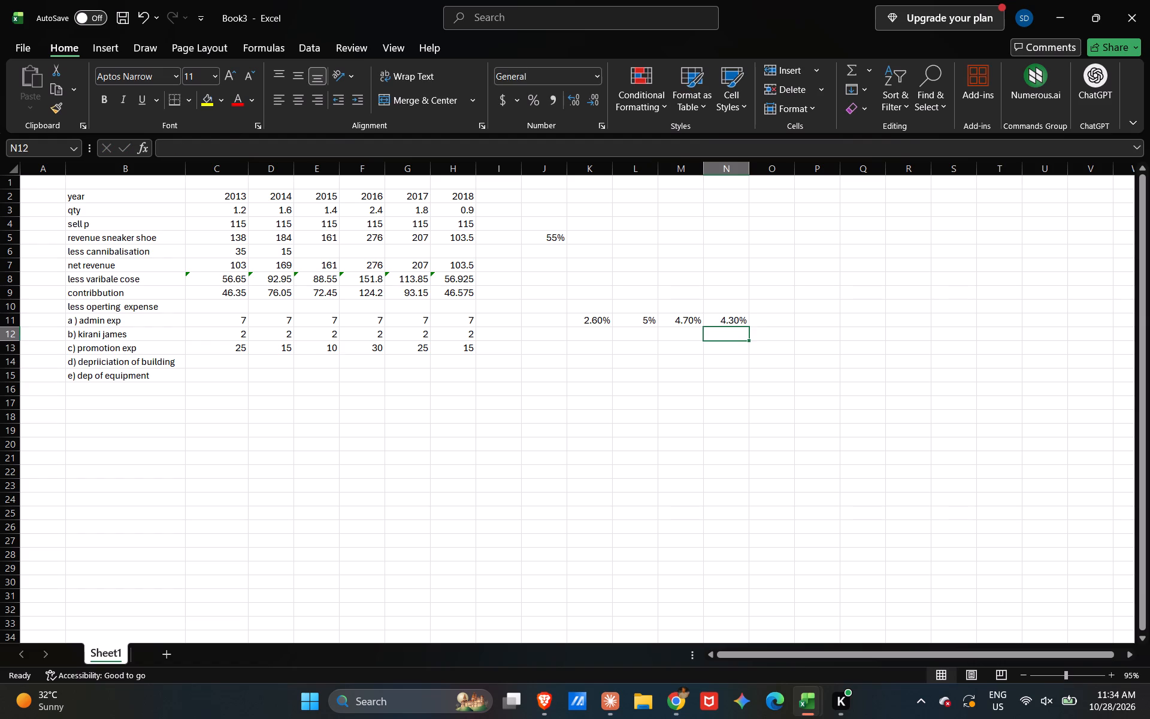
pyautogui.press('Right')
pyautogui.hotkey('shift', 'Up')
pyautogui.press('Down')
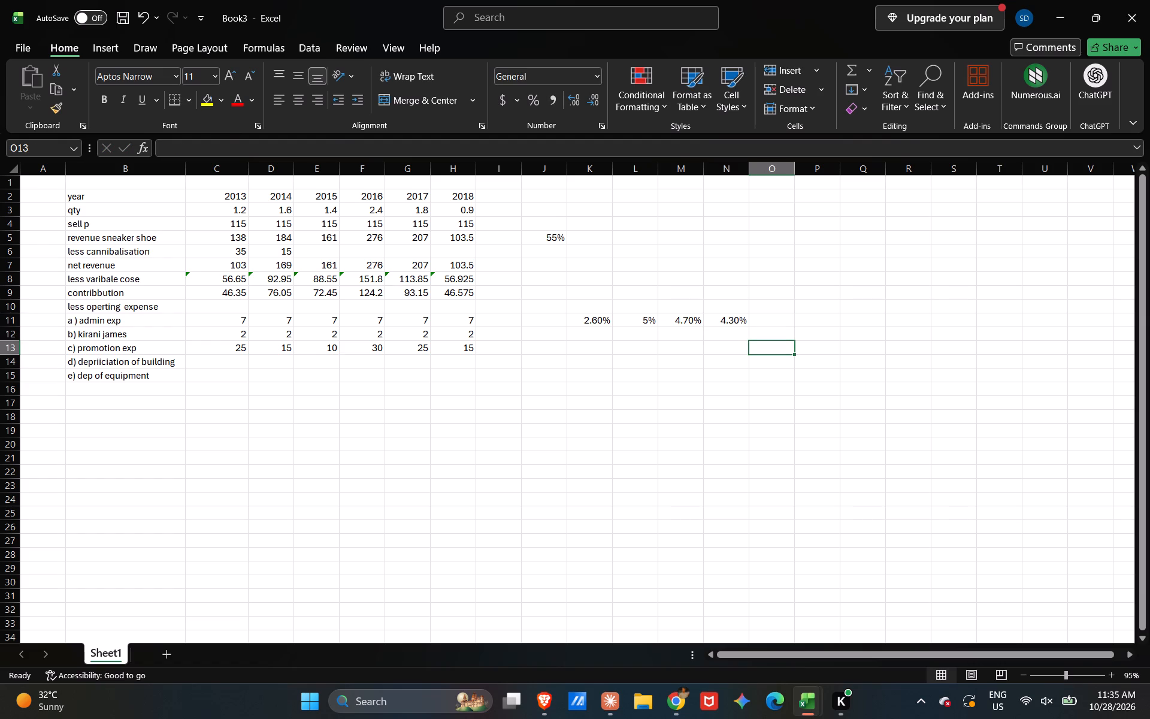
pyautogui.press('Up')
pyautogui.press('Up')
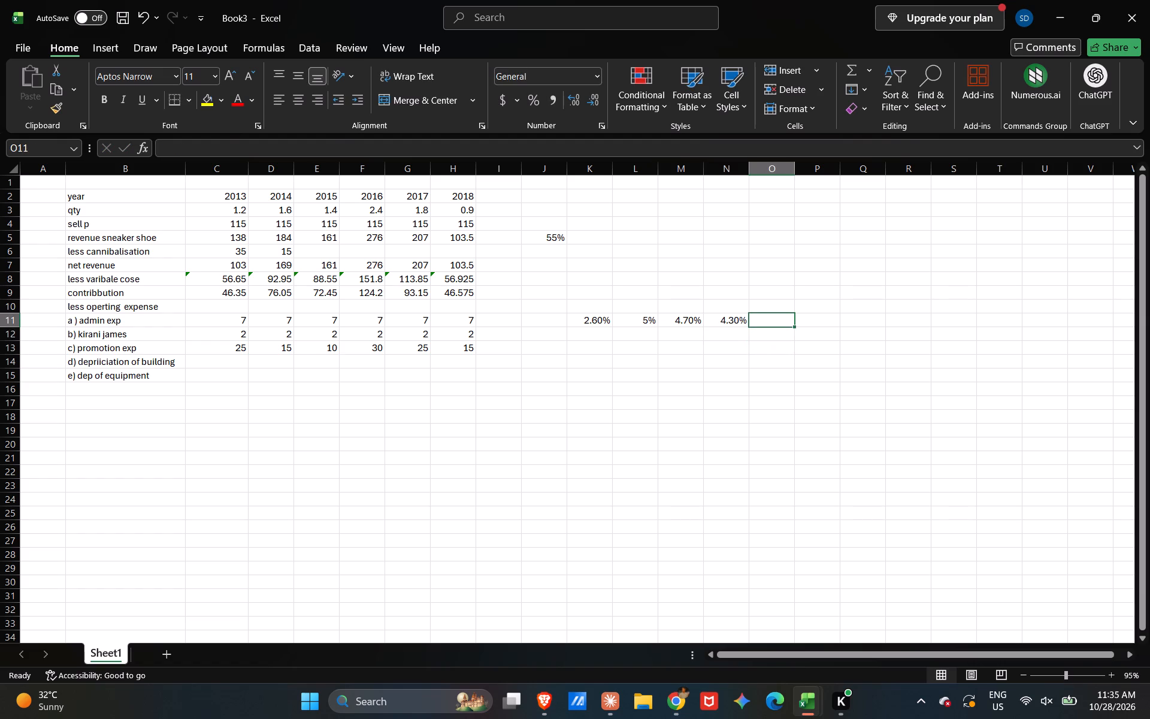
pyautogui.write('4%')
pyautogui.press('Return')
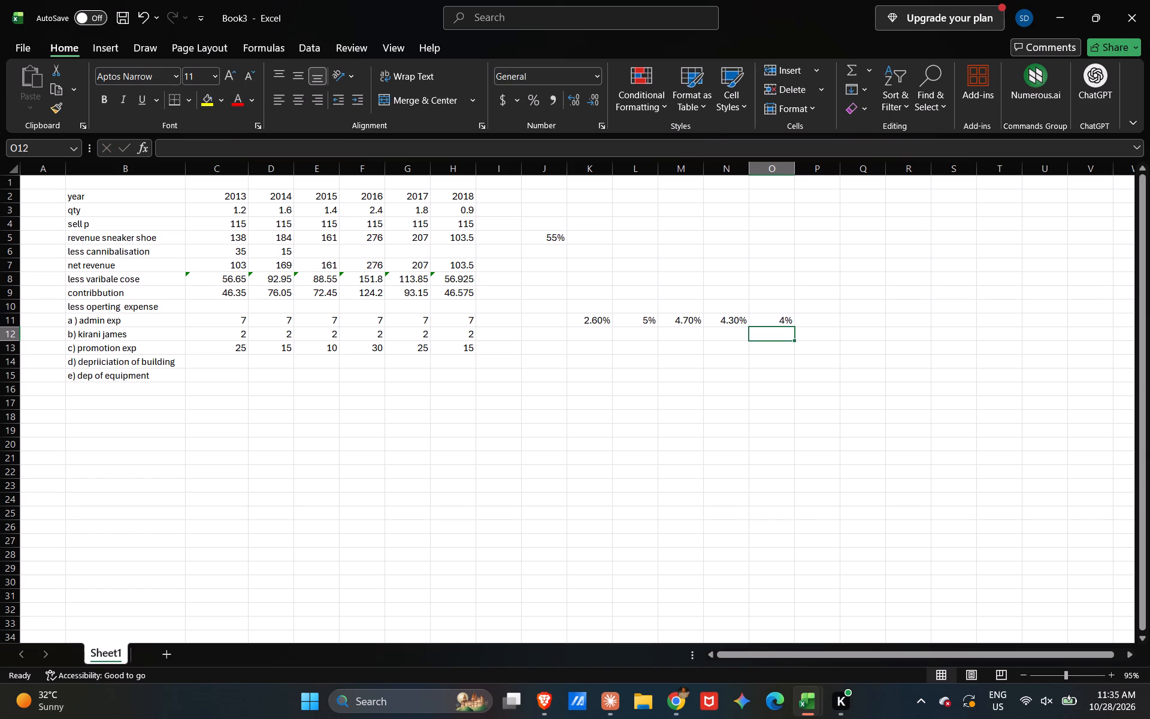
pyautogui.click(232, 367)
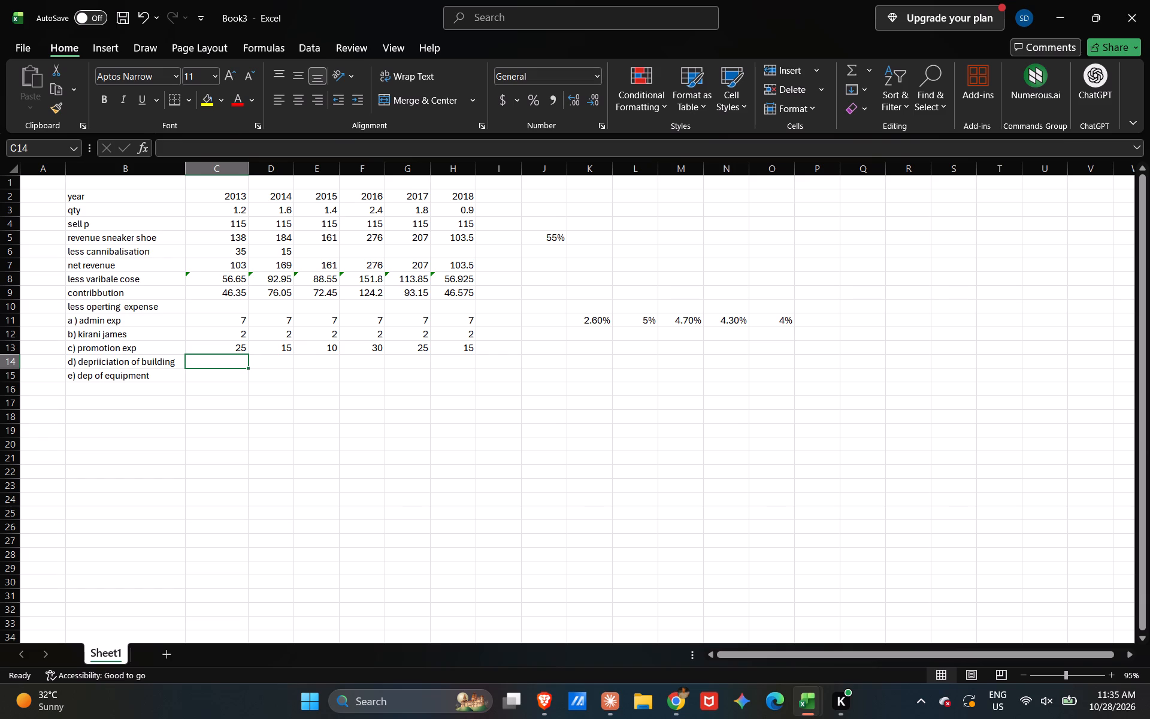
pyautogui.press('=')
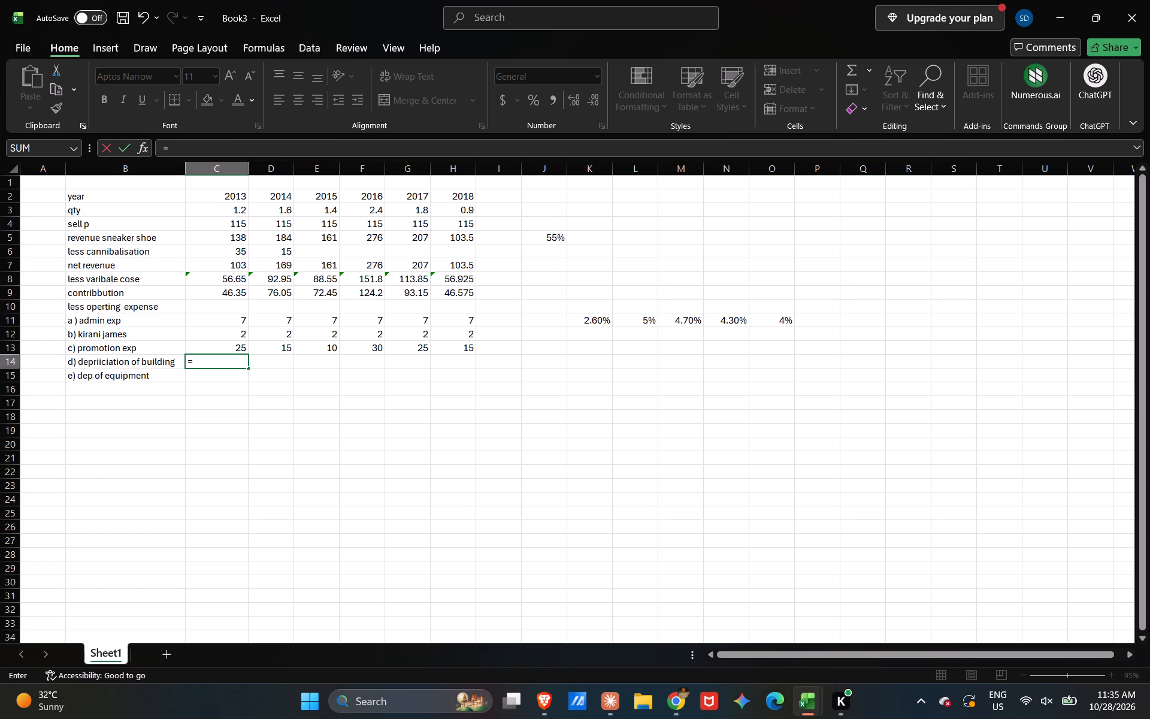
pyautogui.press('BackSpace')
# Enter 150 in J11, directly before the row of percentage rates.
pyautogui.click(555, 324)
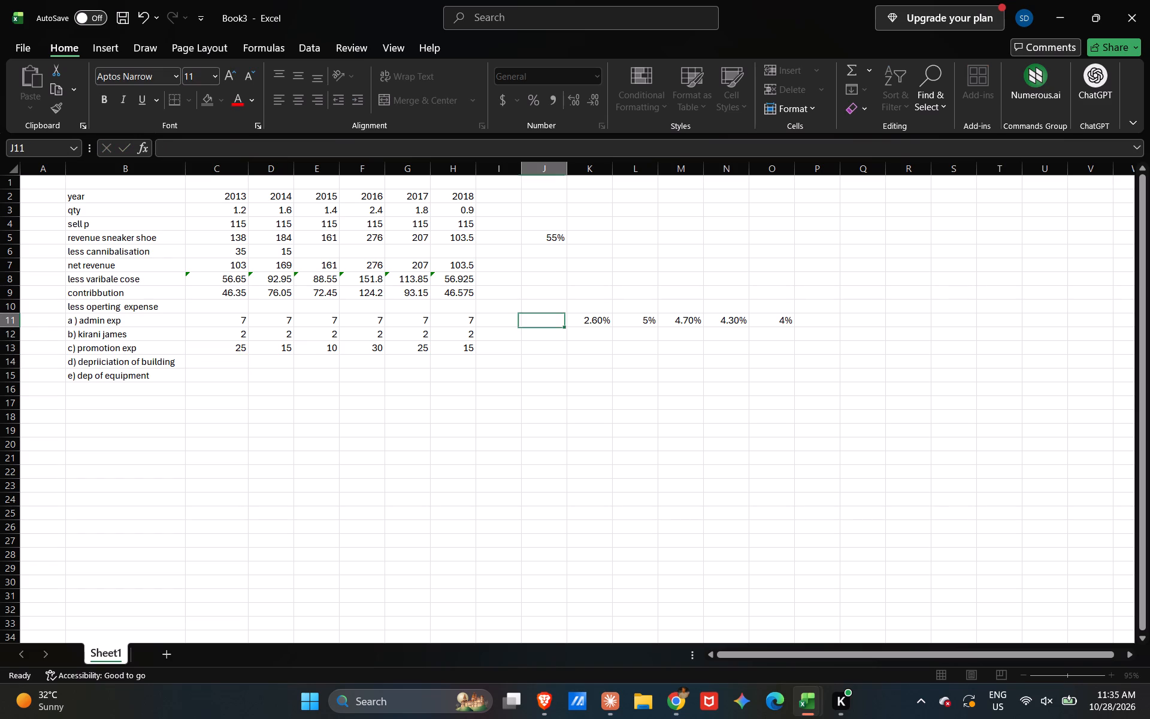
pyautogui.write('150')
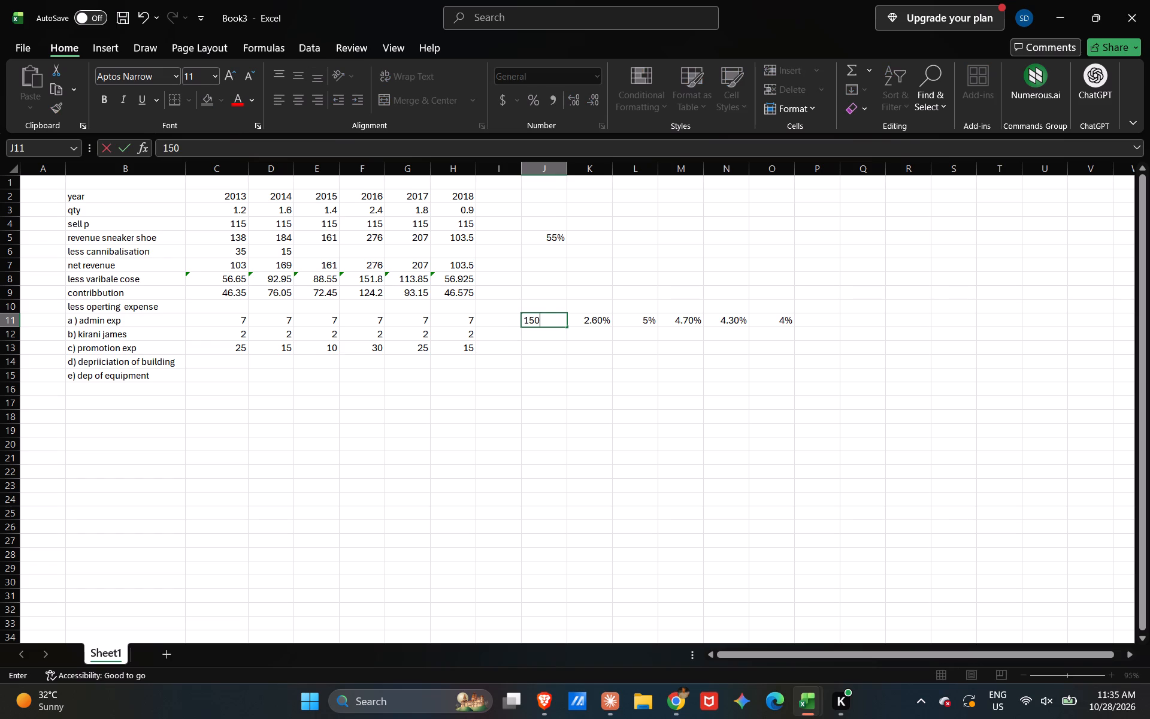
pyautogui.click(543, 382)
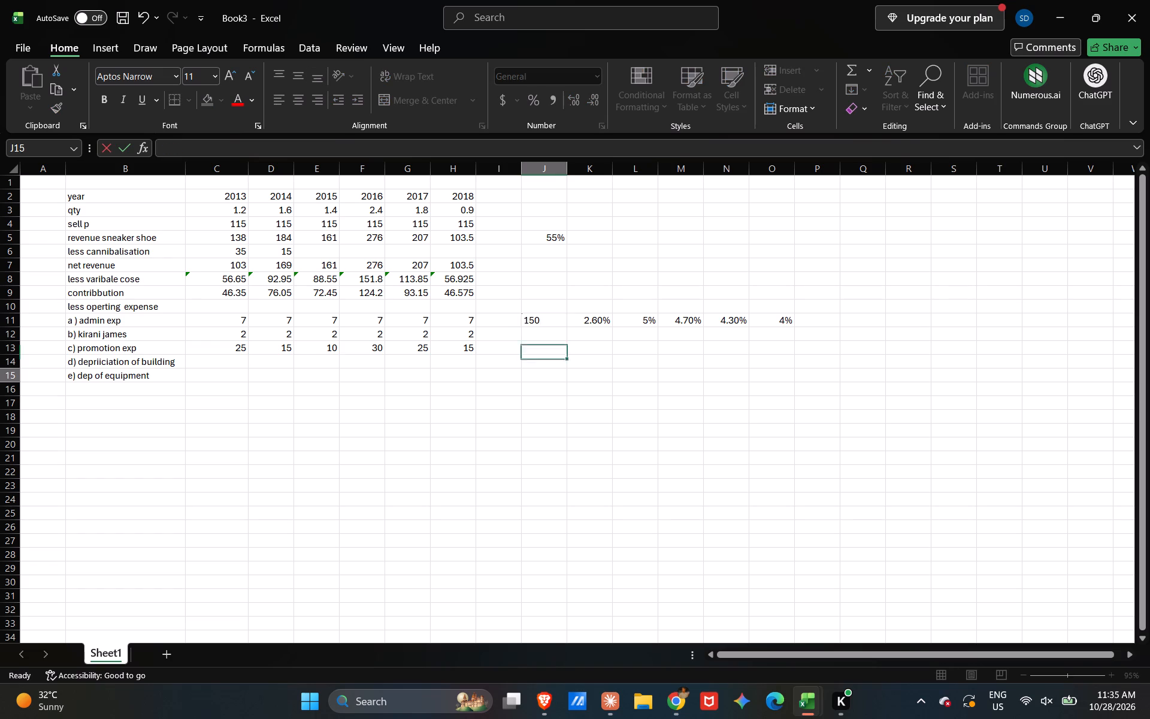
# Start a formula in C14 for the 2013 building depreciation.
pyautogui.click(247, 363)
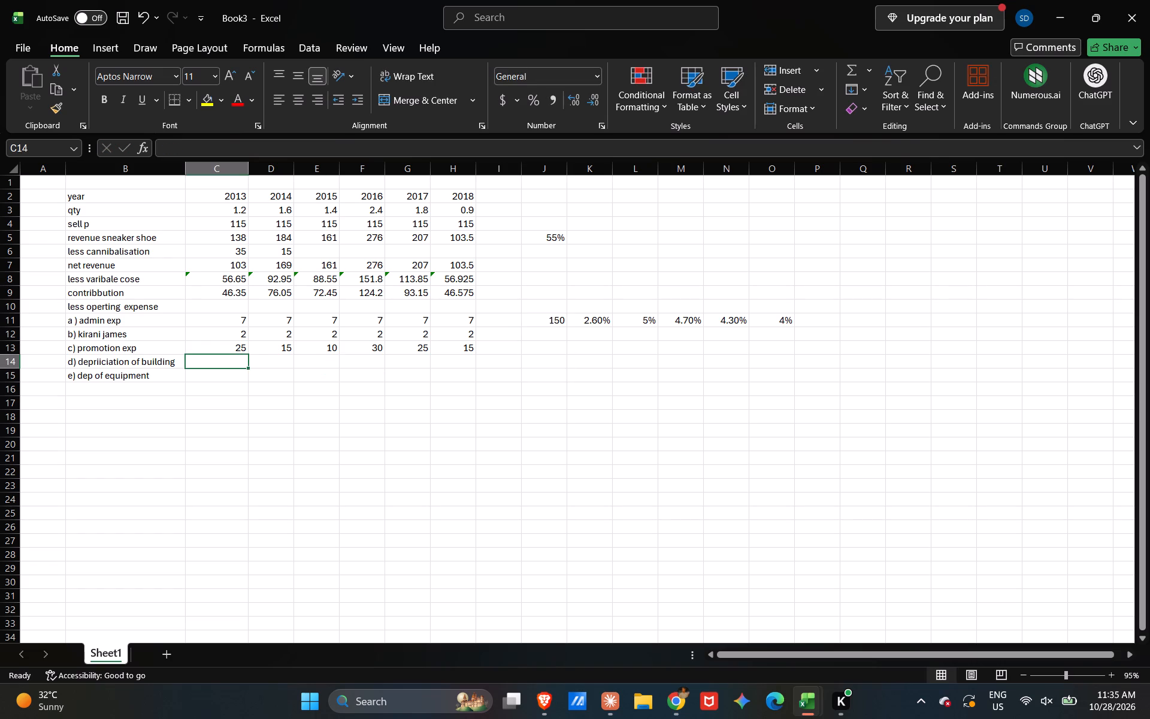
pyautogui.press('=')
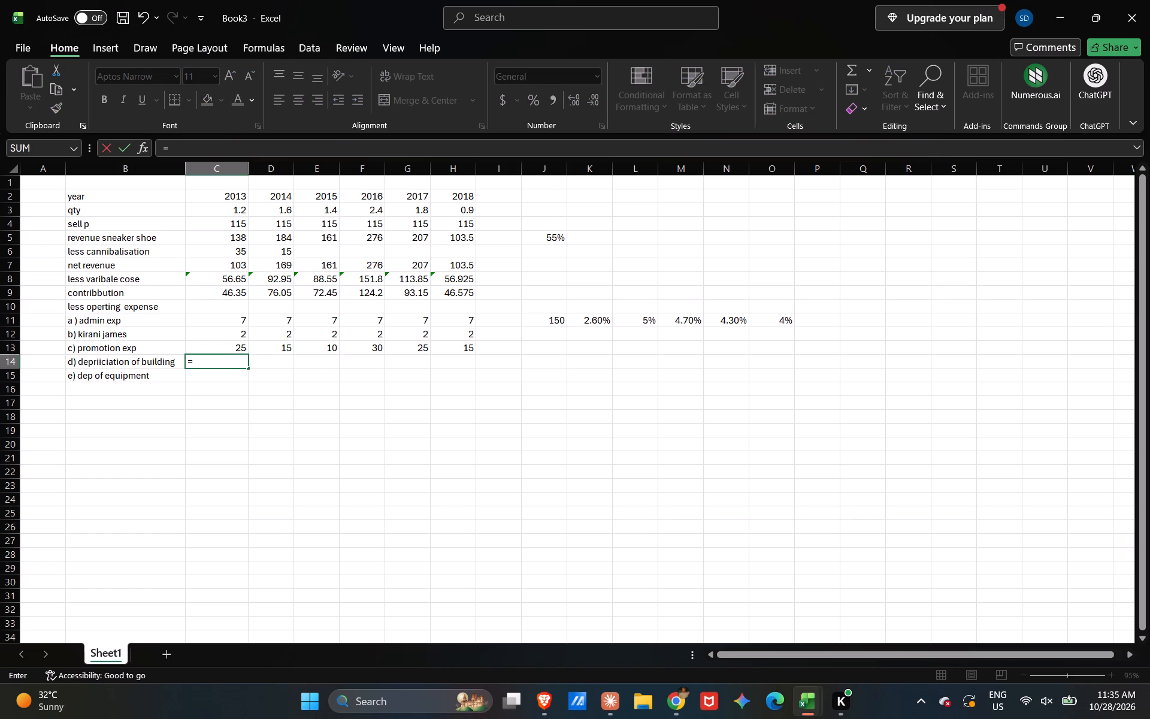
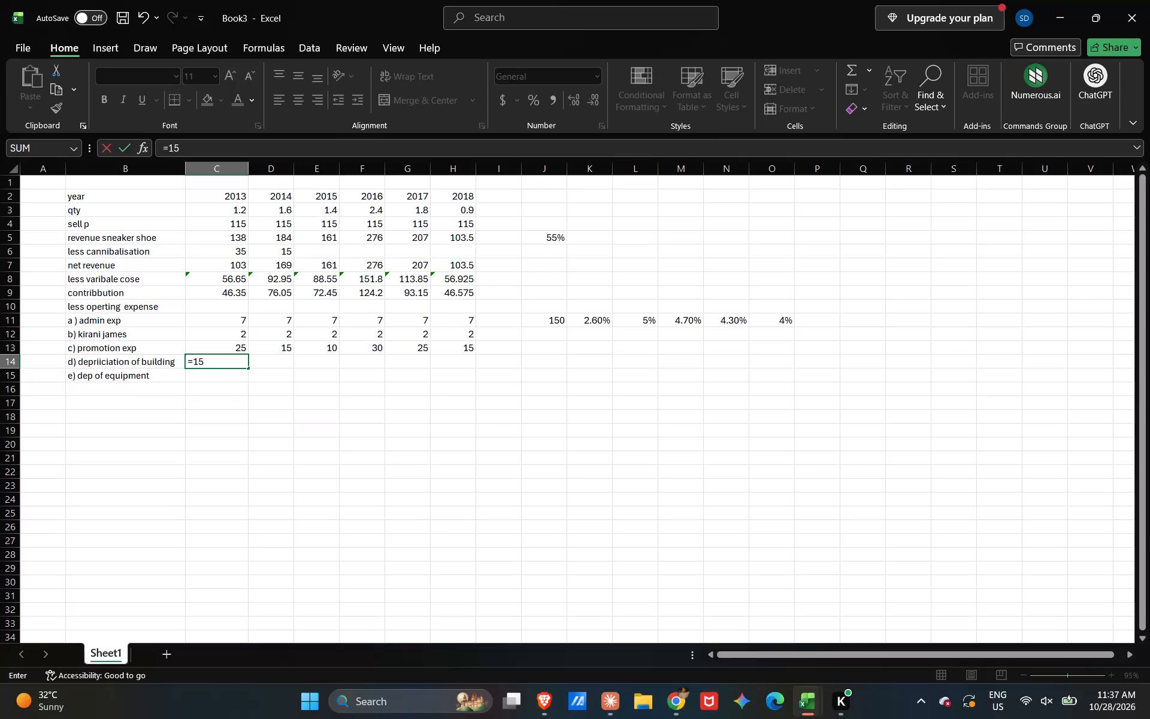
# Enter the 2013 building depreciation in C14 as =$J$11*K11, with the 150 base locked as an absolute reference.
pyautogui.press('BackSpace')
pyautogui.press('BackSpace')
pyautogui.press('BackSpace')
pyautogui.keyDown('shift'); pyautogui.click(552, 317); pyautogui.keyUp('shift')
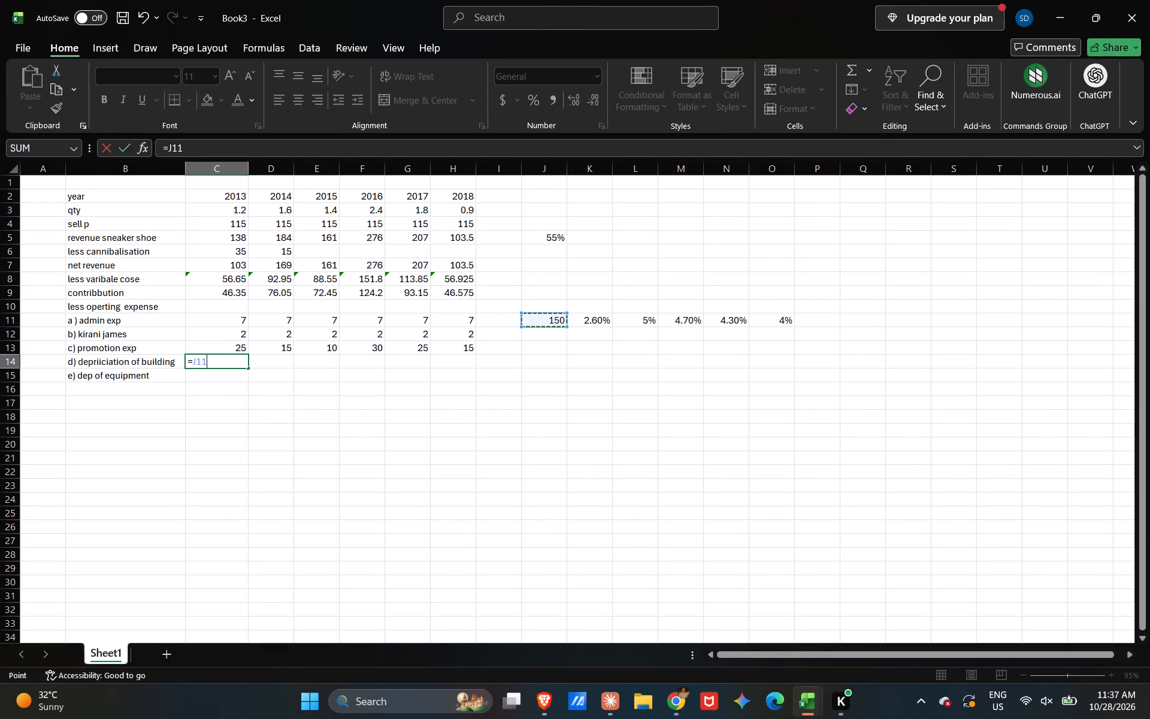
pyautogui.hotkey('shift', '*')
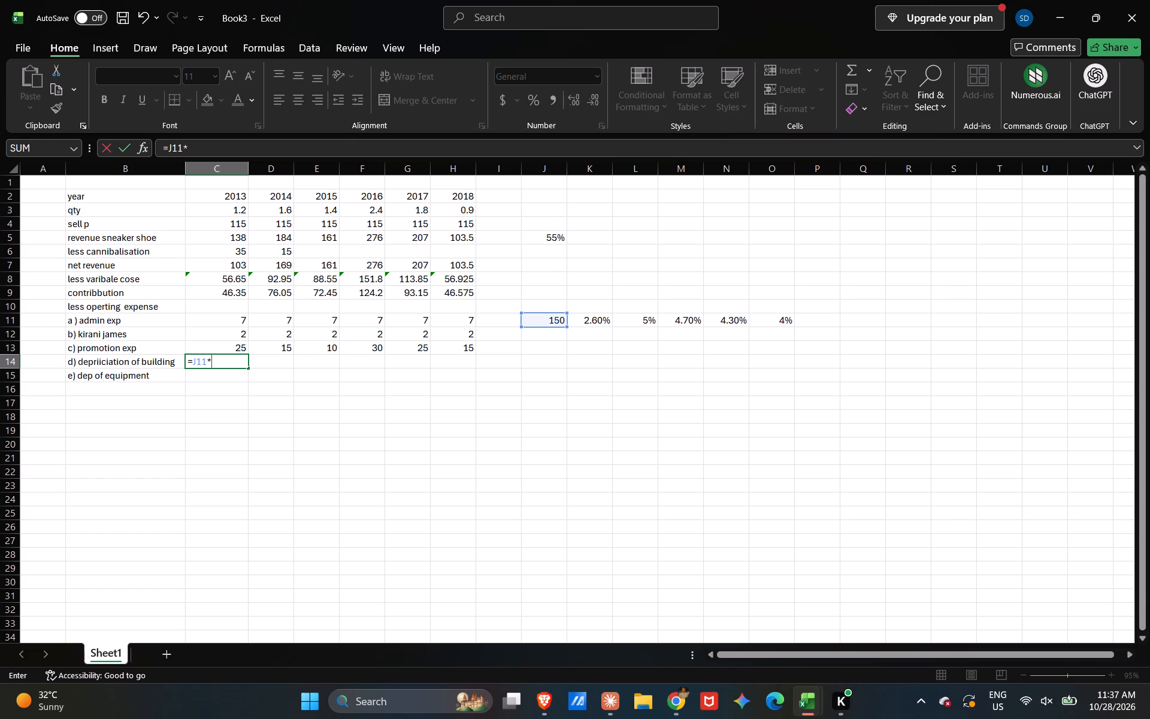
pyautogui.keyDown('shift'); pyautogui.click(609, 318); pyautogui.keyUp('shift')
pyautogui.click(172, 149)
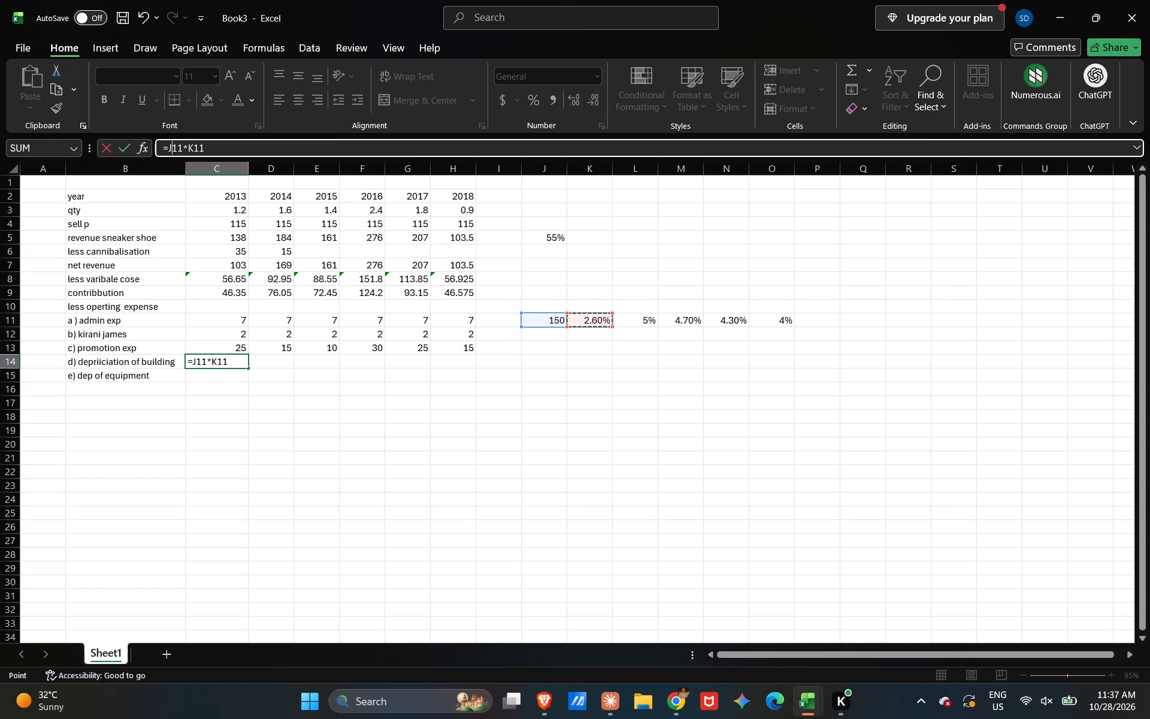
pyautogui.hotkey('shift', '$')
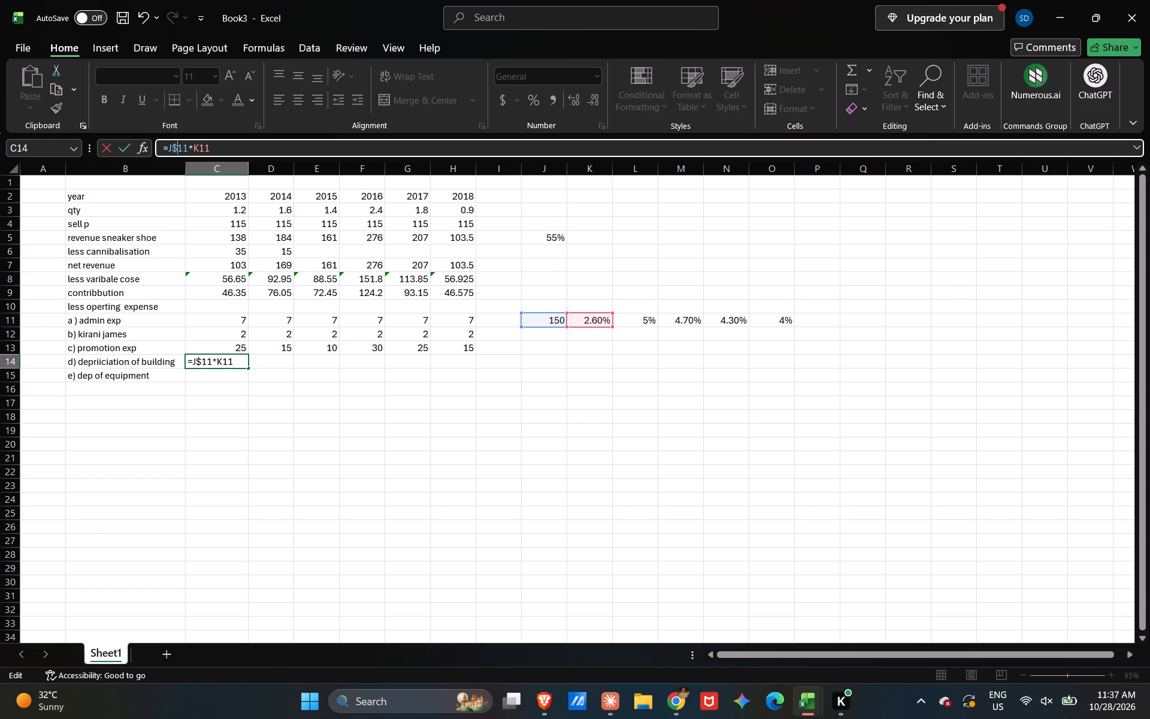
pyautogui.press('Left')
pyautogui.press('Left')
pyautogui.hotkey('shift', '$')
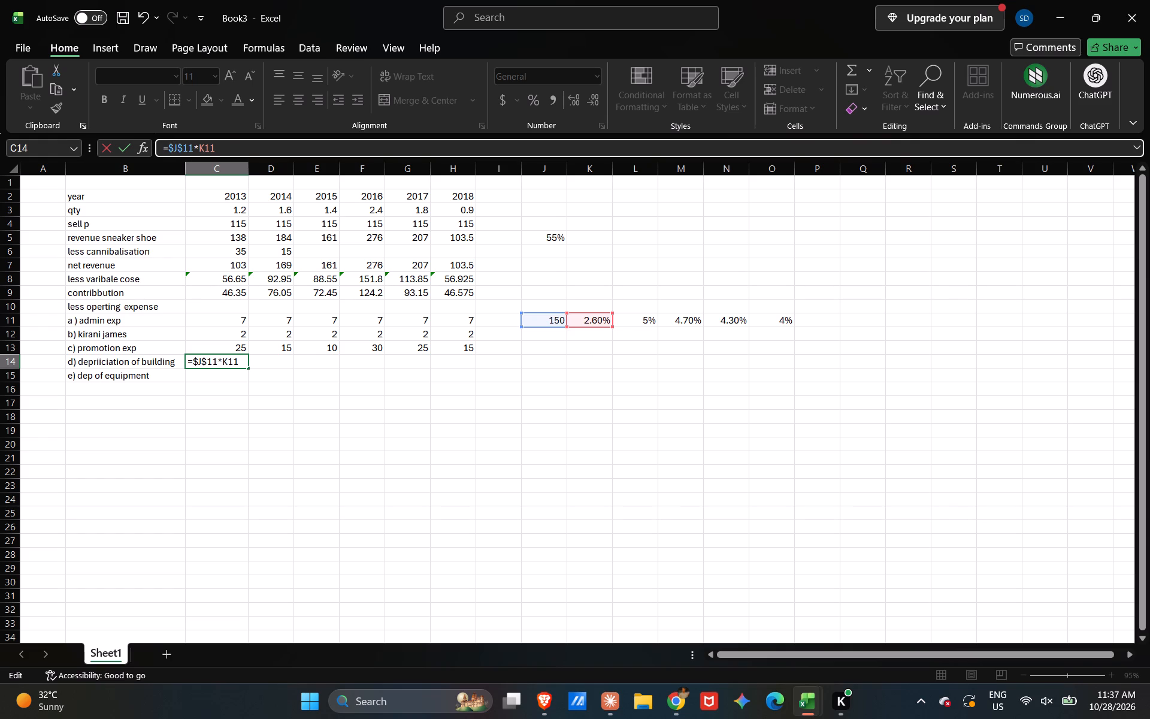
pyautogui.press('Return')
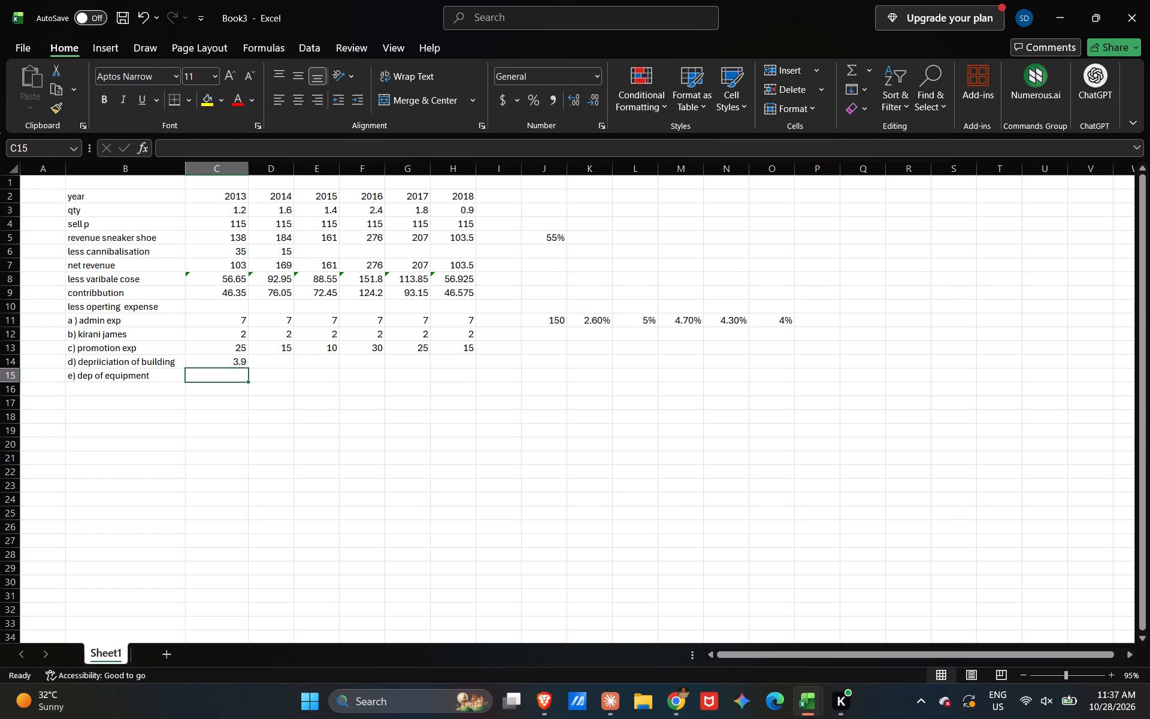
# Fill the building depreciation formula from C14 across to H14 for 2014 through 2018.
pyautogui.click(240, 366)
pyautogui.click(234, 362)
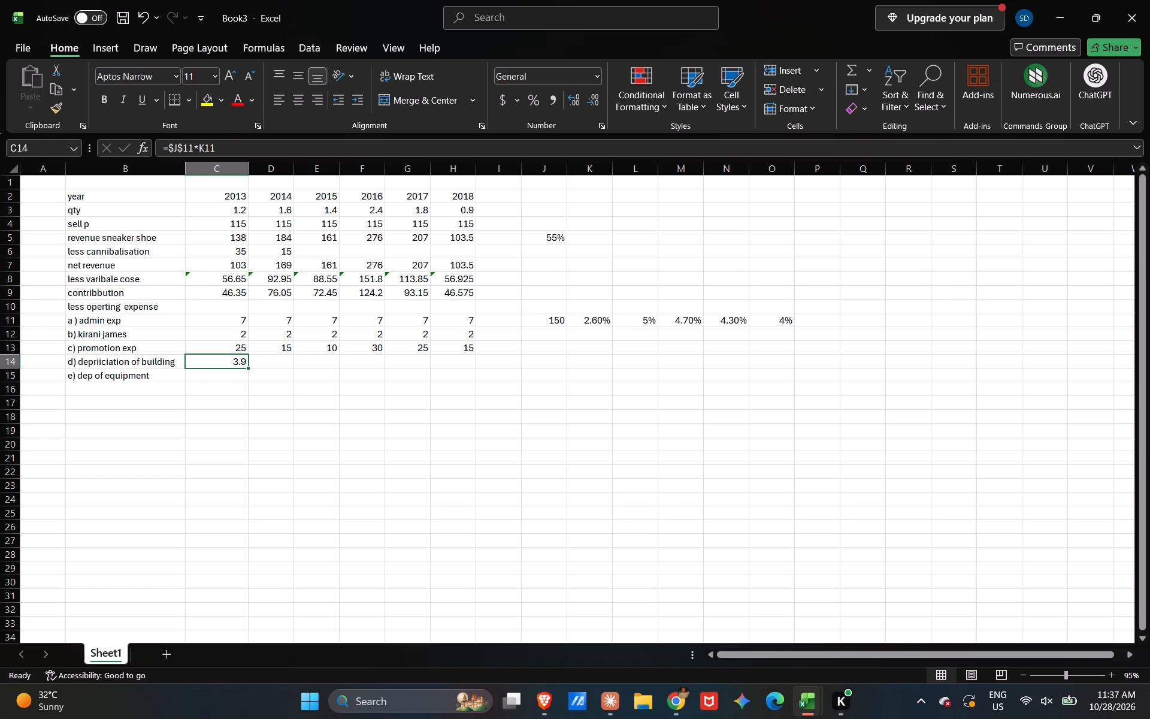
pyautogui.moveTo(247, 368); pyautogui.dragTo(468, 369)
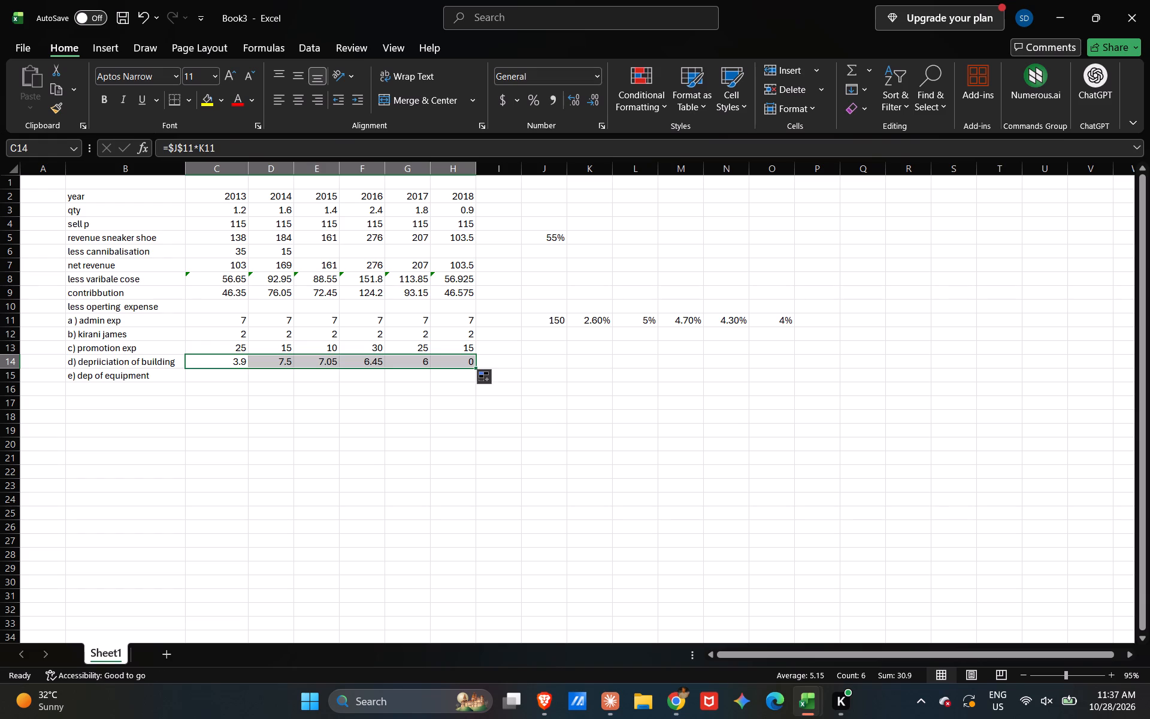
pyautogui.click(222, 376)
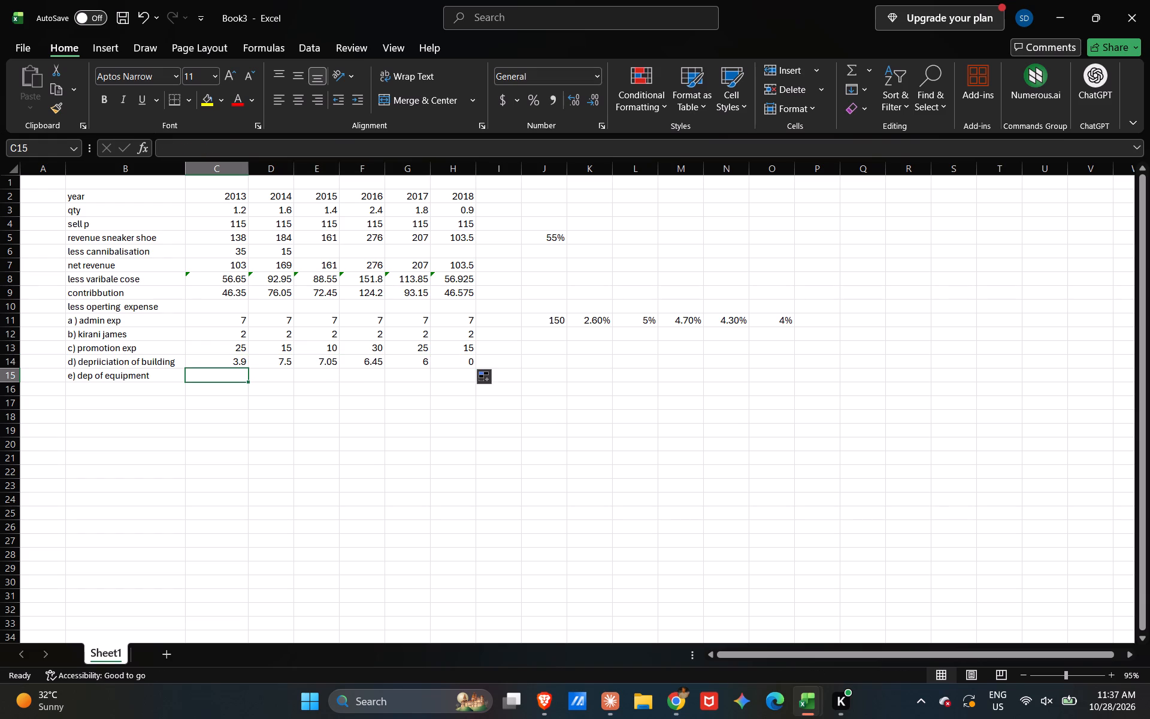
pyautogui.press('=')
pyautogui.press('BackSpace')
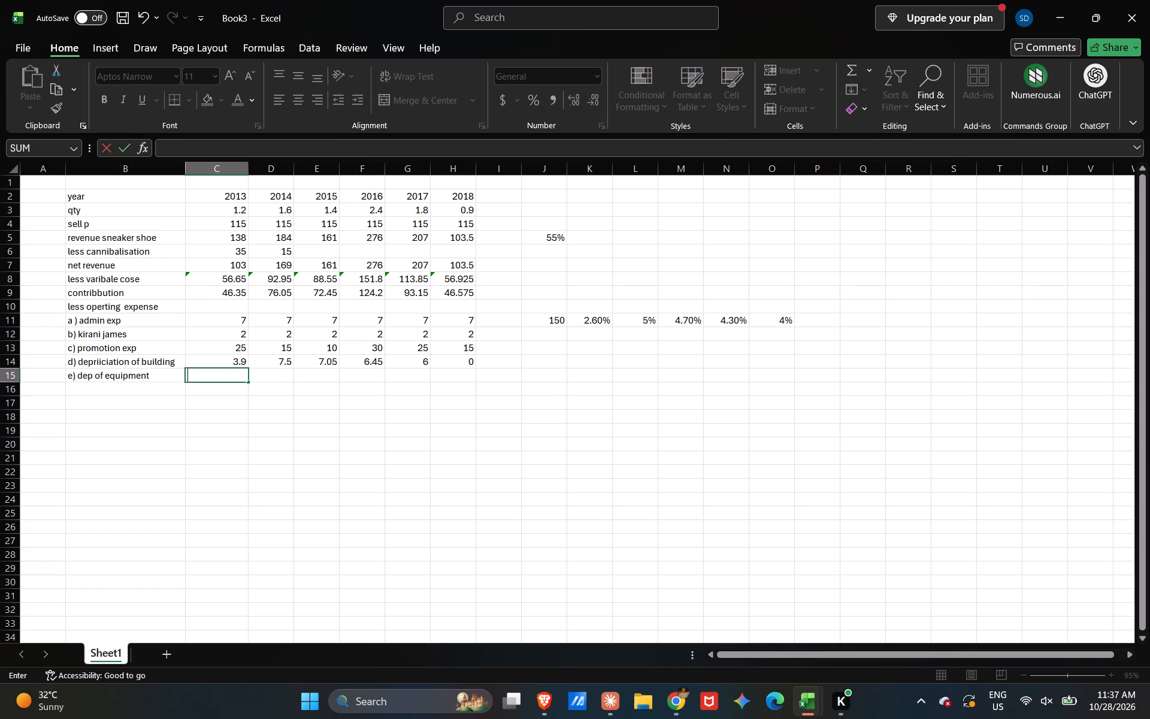
# Enter the equipment base 20 in J14, followed by the rates 20% in K14, 32% in L14 and 19% in M14.
pyautogui.click(558, 362)
pyautogui.write('20')
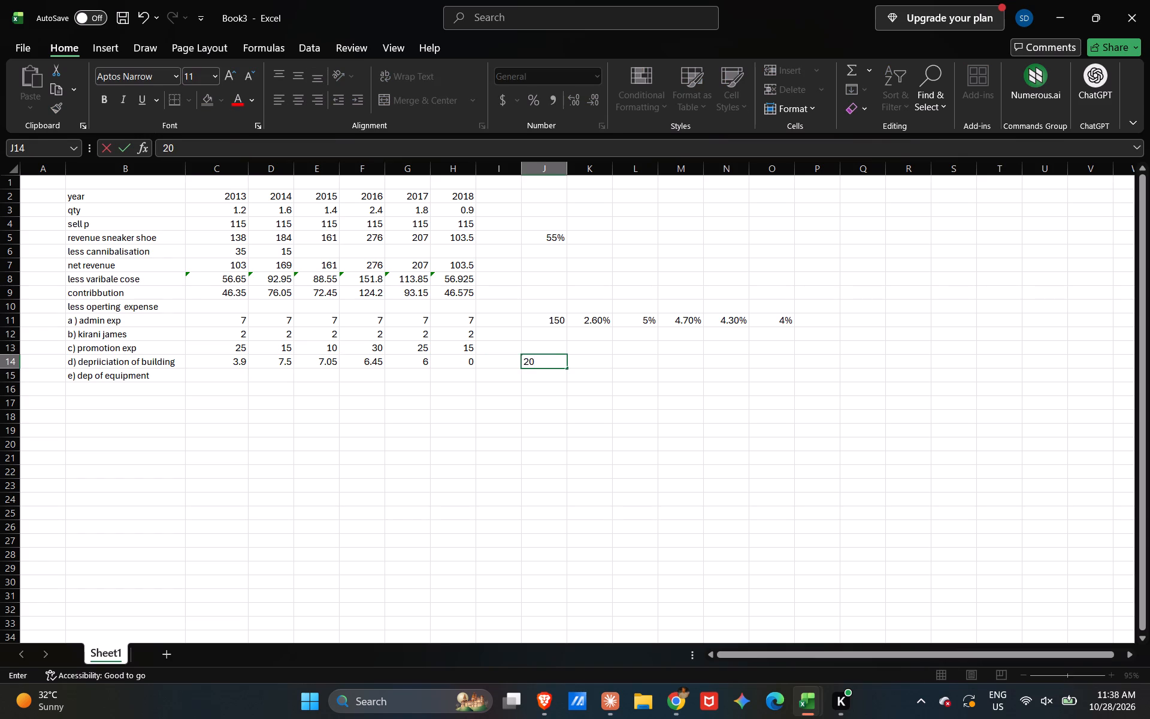
pyautogui.press('Right')
pyautogui.write('20')
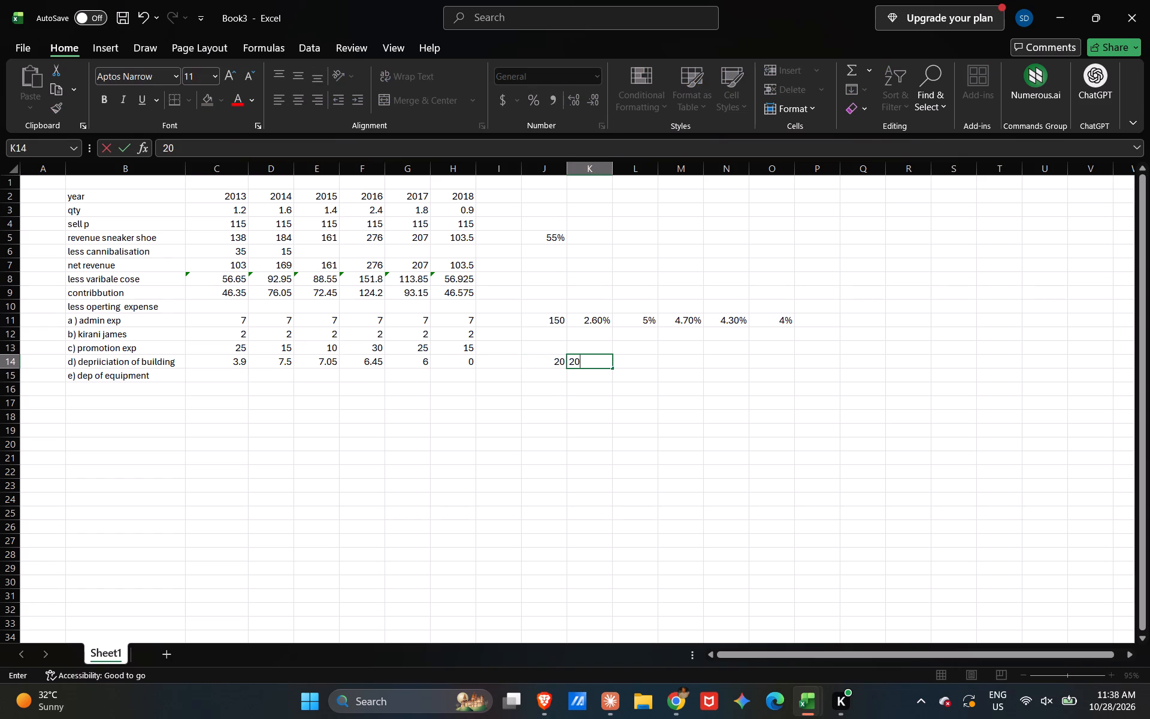
pyautogui.hotkey('shift', '%')
pyautogui.press('Right')
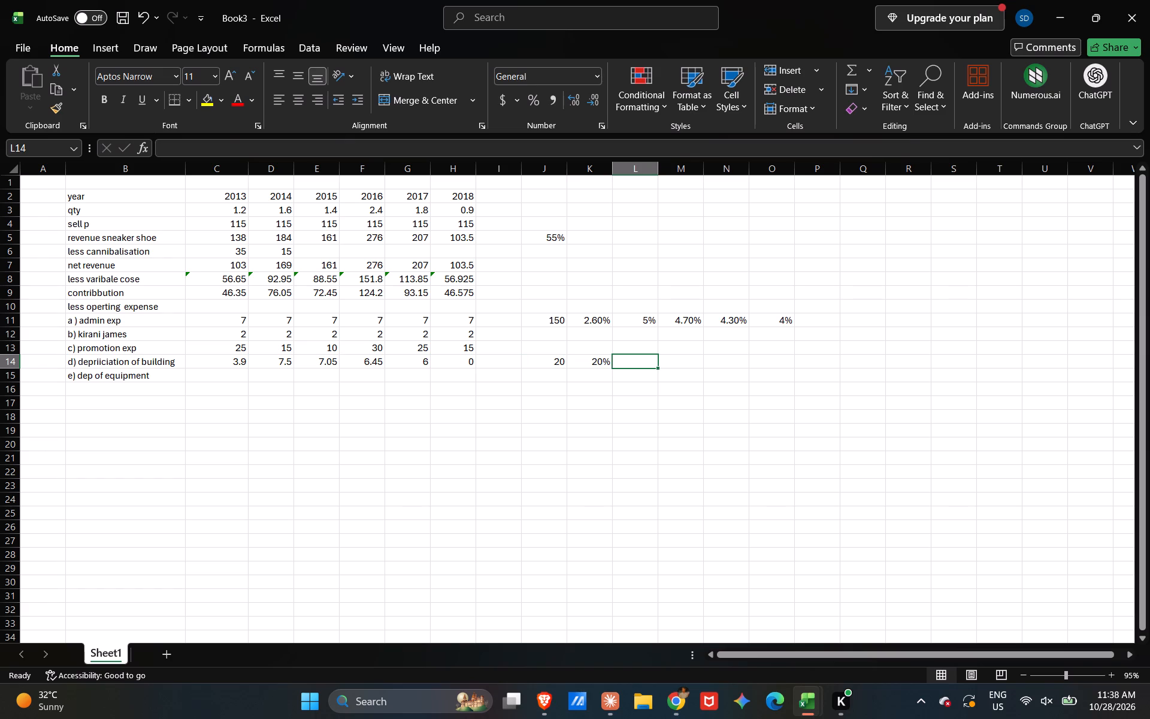
pyautogui.write('32')
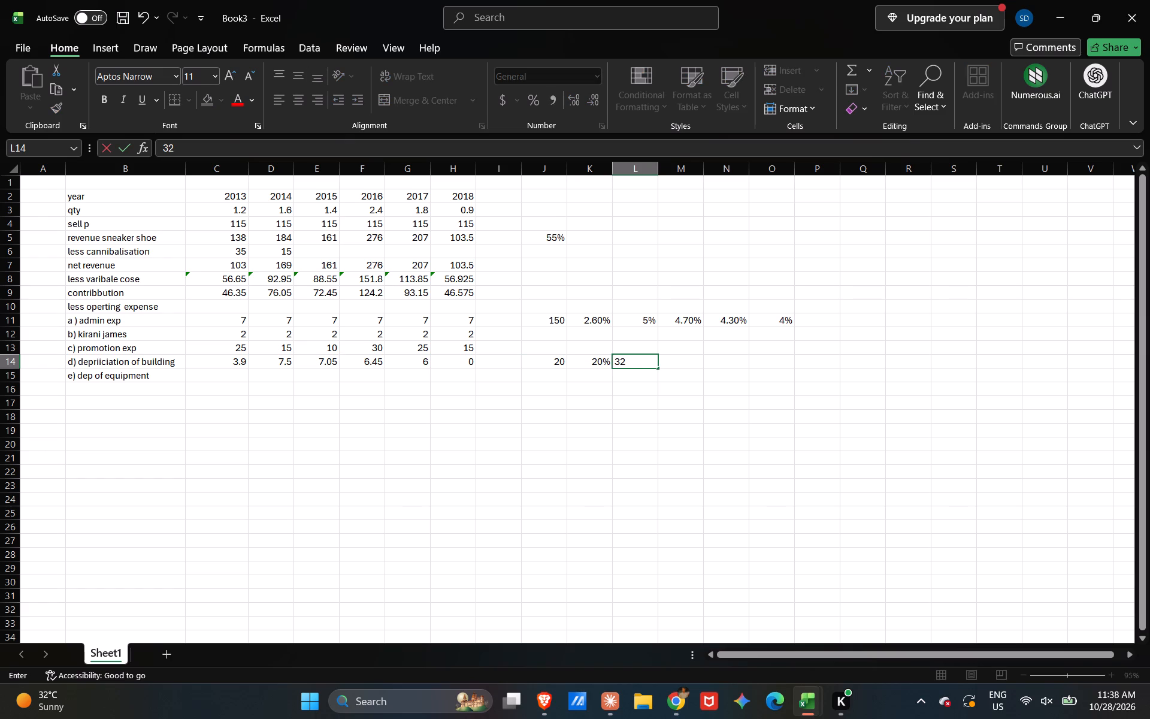
pyautogui.hotkey('shift', '%')
pyautogui.press('Right')
pyautogui.write('19%')
pyautogui.press('Right')
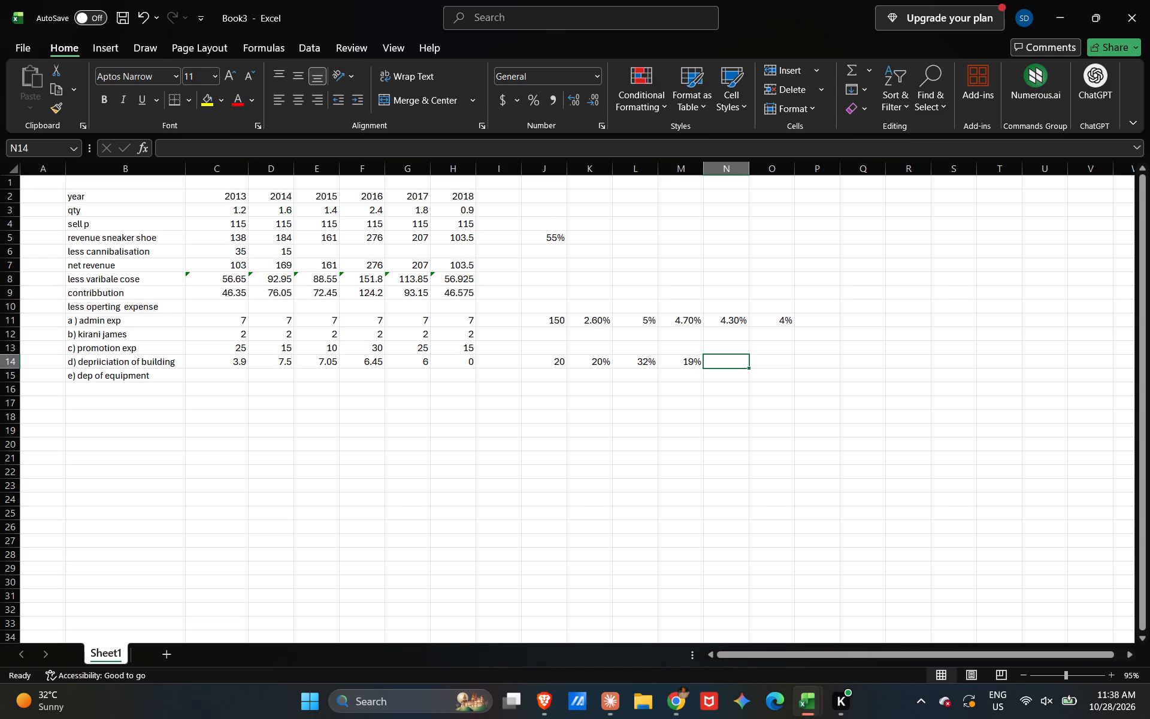
# Continue the equipment rates with 12% in N14, 11% in O14 and 6% in P14.
pyautogui.write('12')
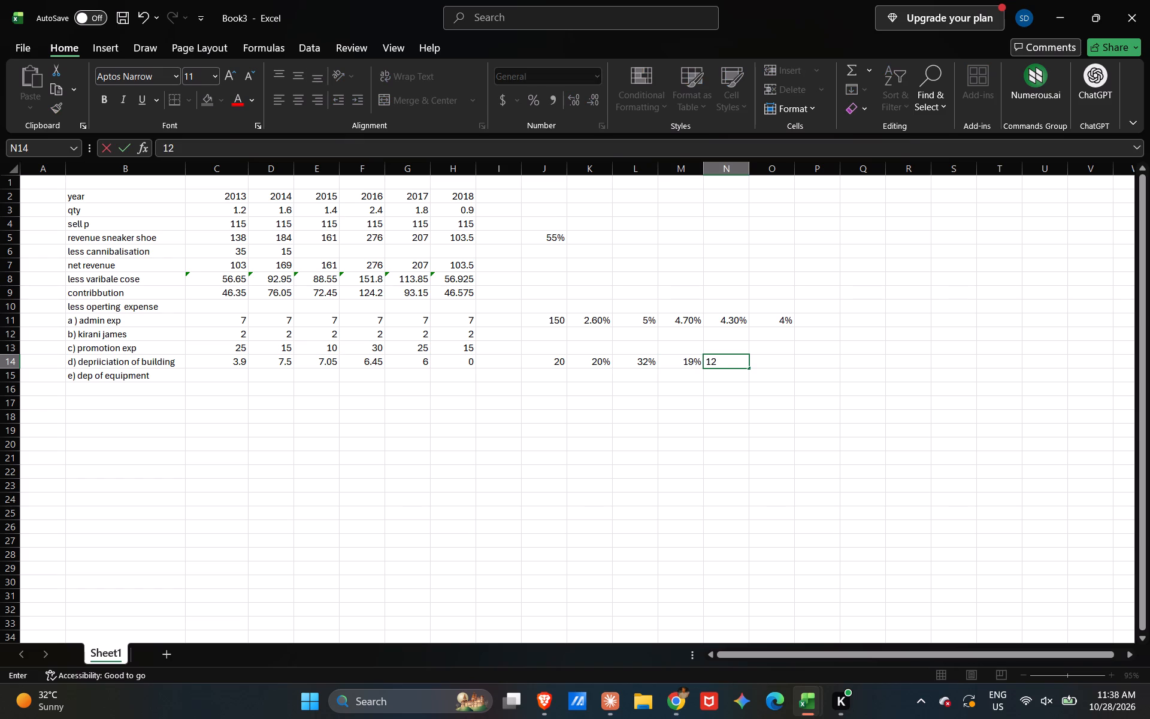
pyautogui.hotkey('shift', '%')
pyautogui.press('Right')
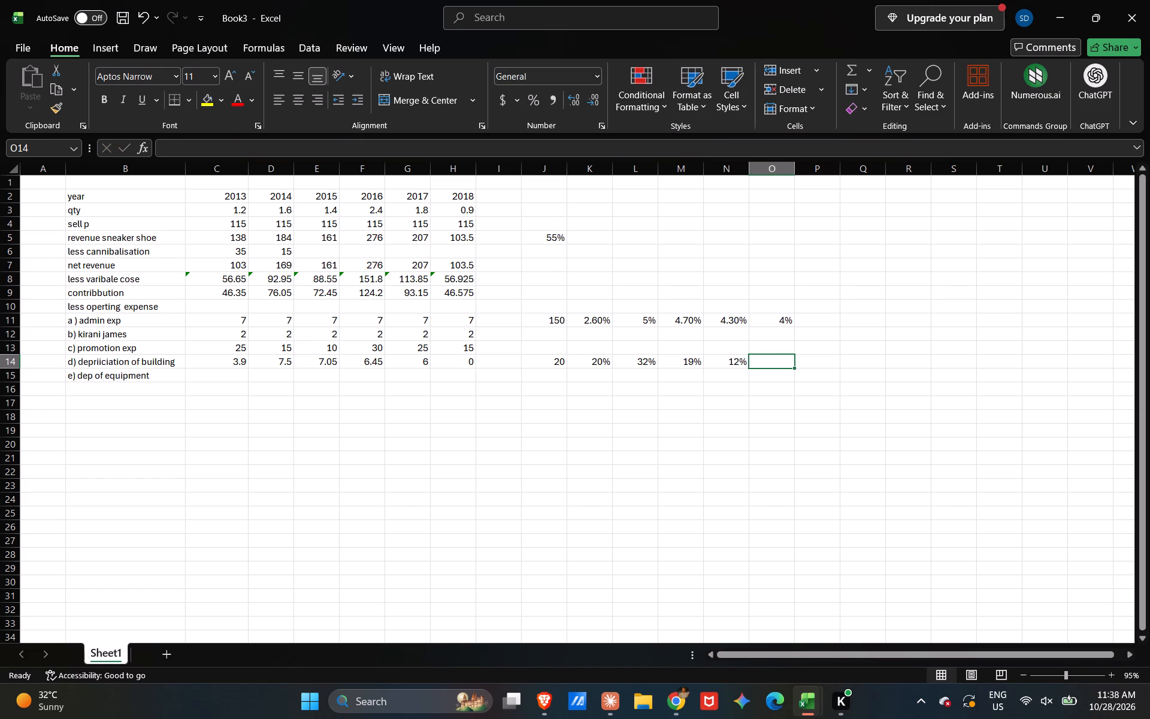
pyautogui.write('11')
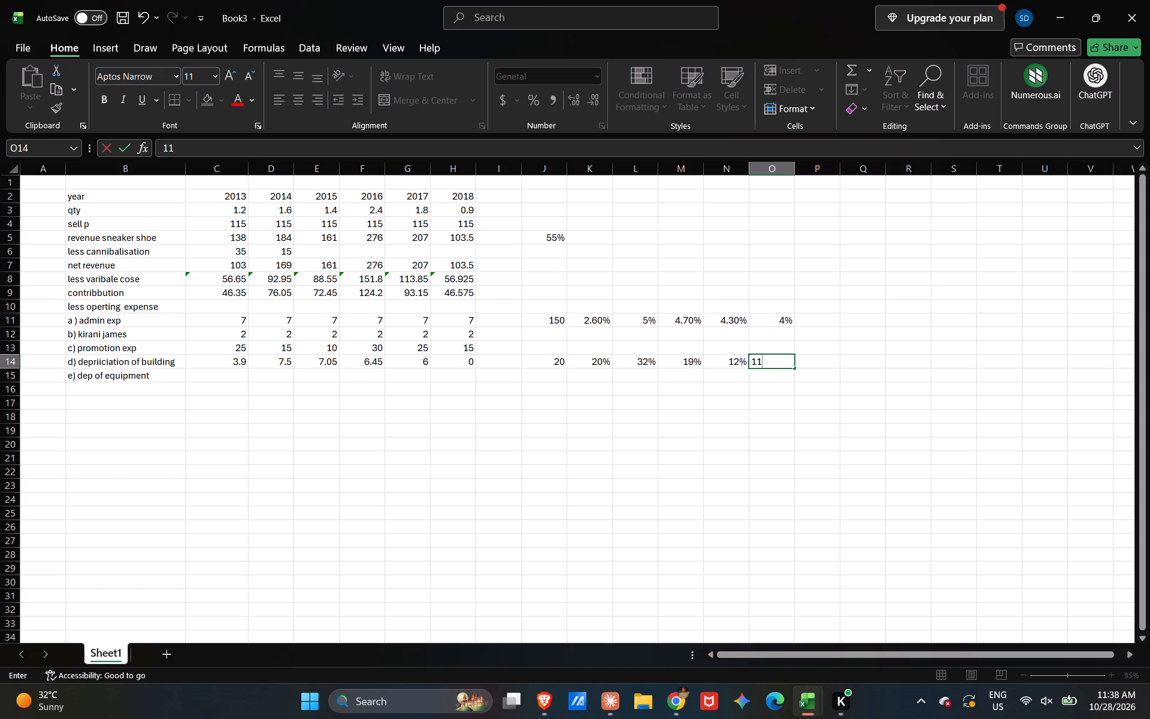
pyautogui.hotkey('shift', '%')
pyautogui.press('Right')
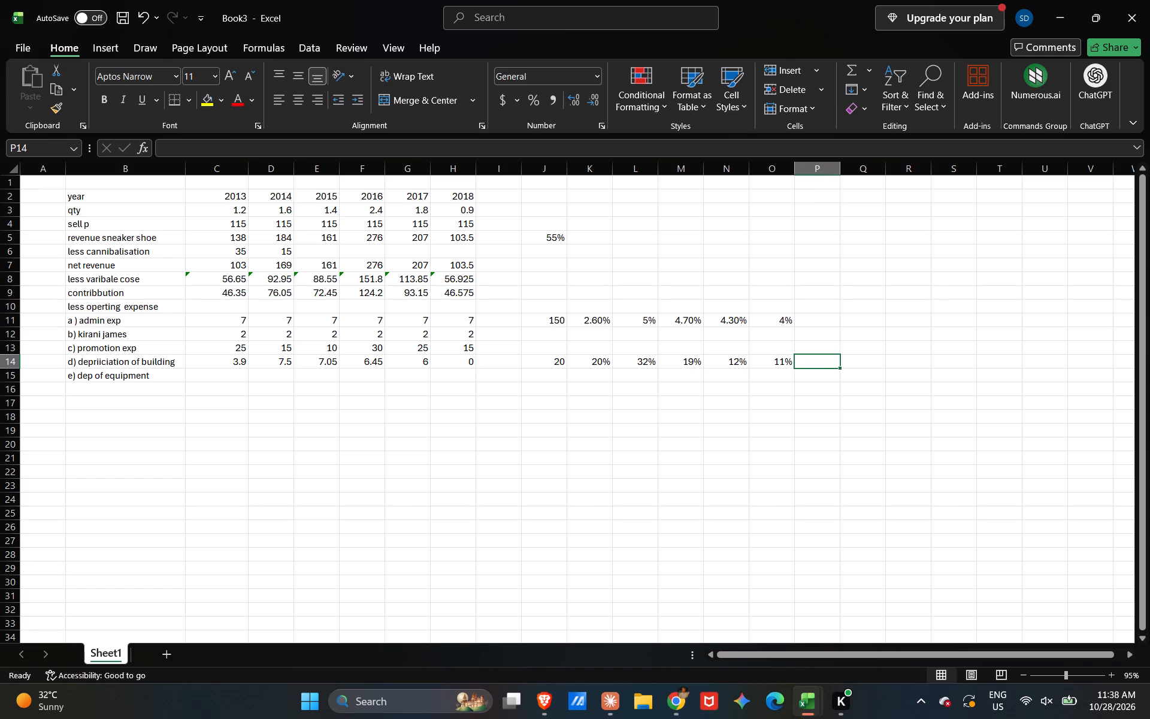
pyautogui.write('6%')
pyautogui.press('Right')
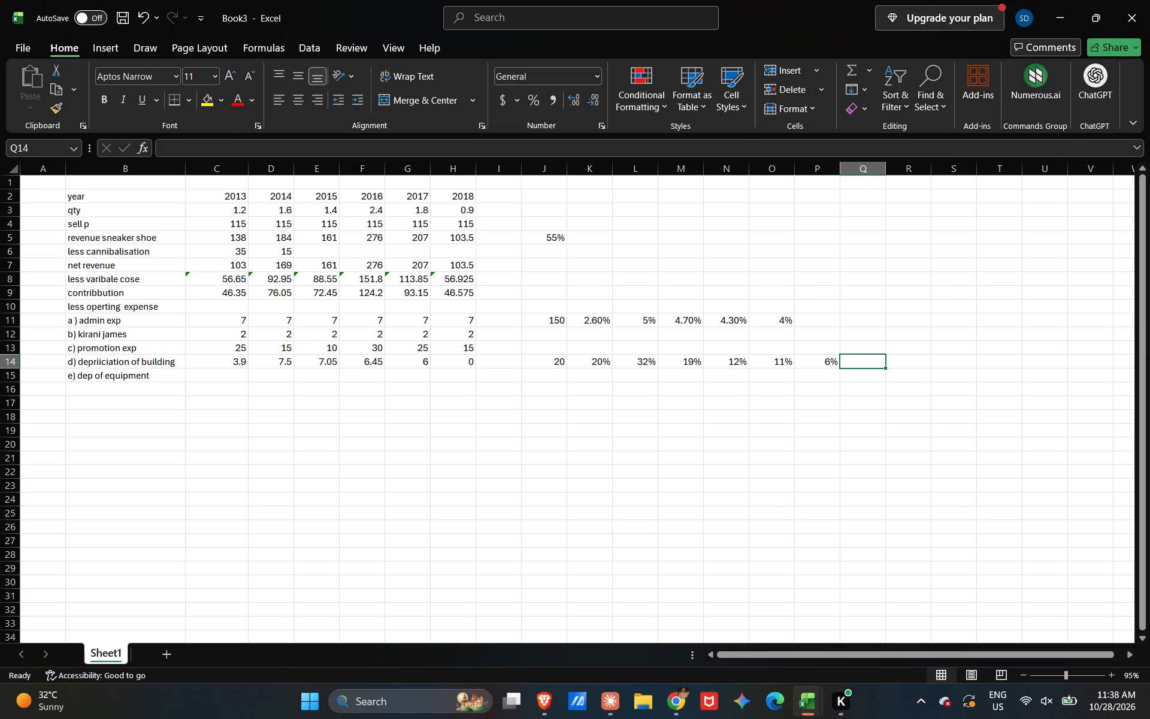
# Enter the 2013 equipment depreciation in C15 as =$J$14*K14, with the base of 20 locked as an absolute reference.
pyautogui.click(228, 371)
pyautogui.press('=')
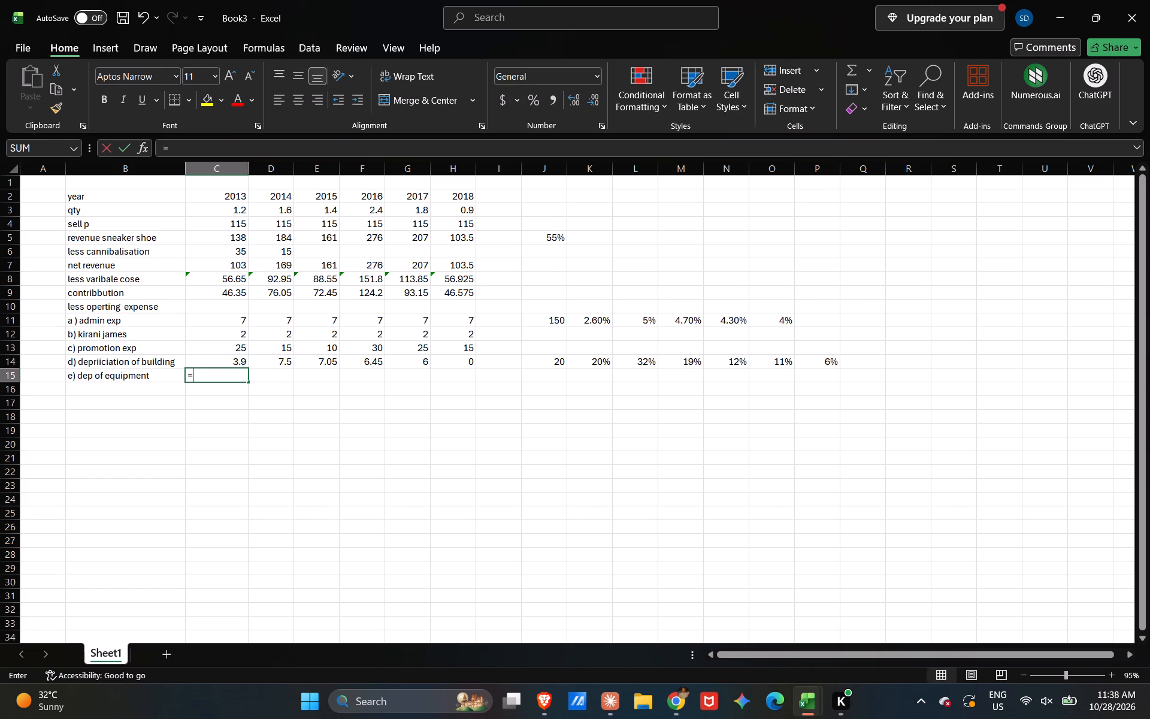
pyautogui.keyDown('shift'); pyautogui.click(548, 359); pyautogui.keyUp('shift')
pyautogui.hotkey('shift', '*')
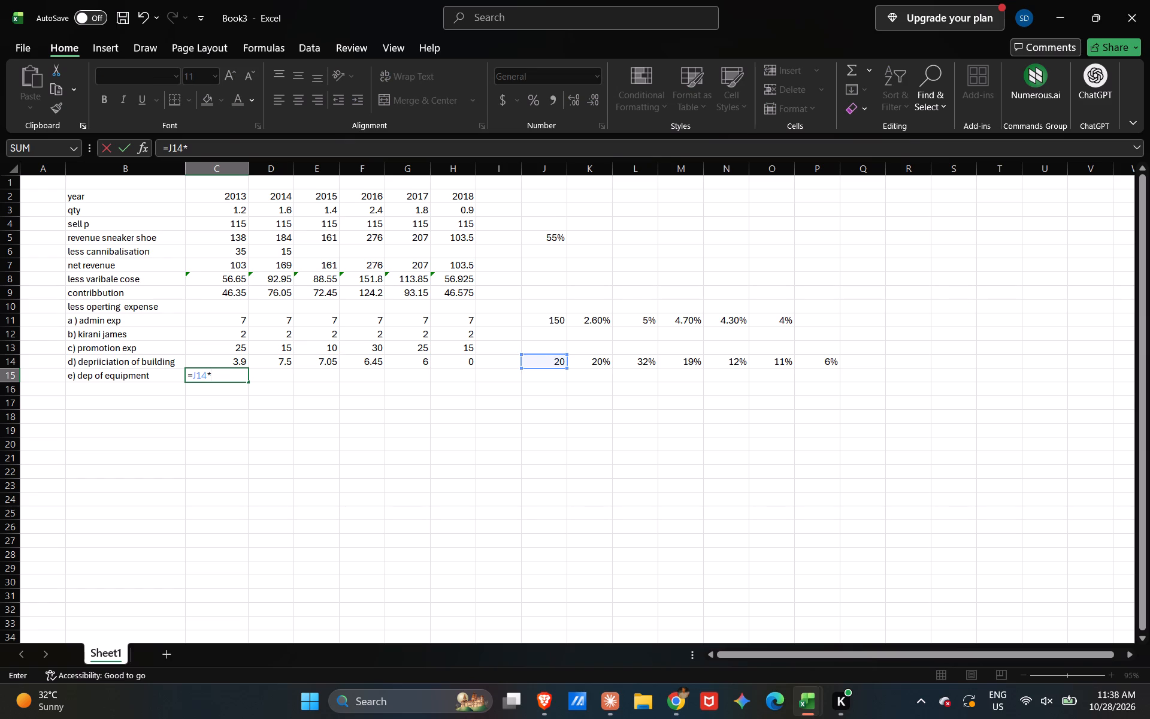
pyautogui.keyDown('shift'); pyautogui.click(600, 359); pyautogui.keyUp('shift')
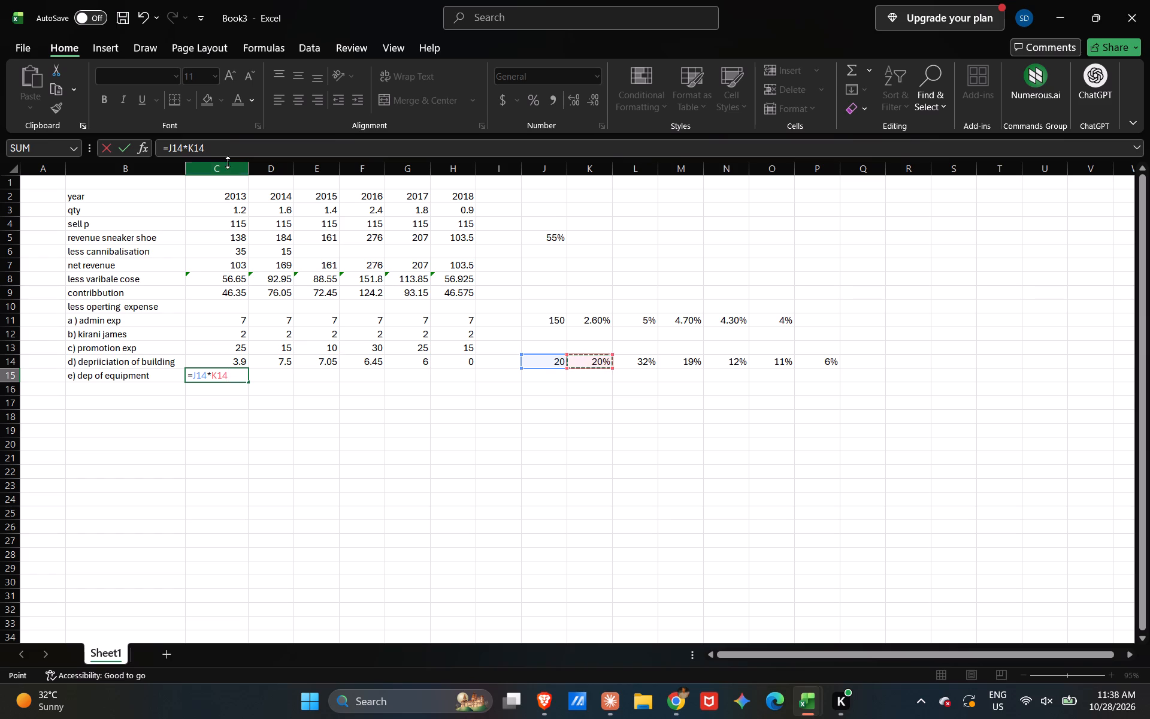
pyautogui.click(169, 150)
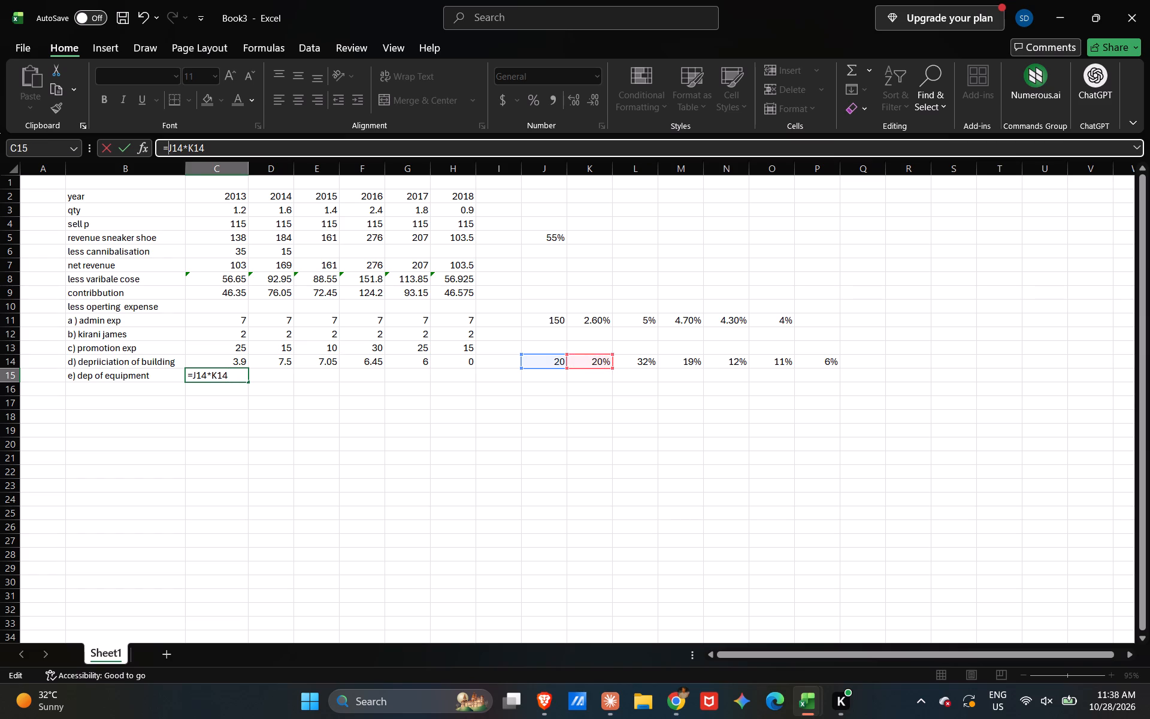
pyautogui.hotkey('shift', '$')
pyautogui.press('Right')
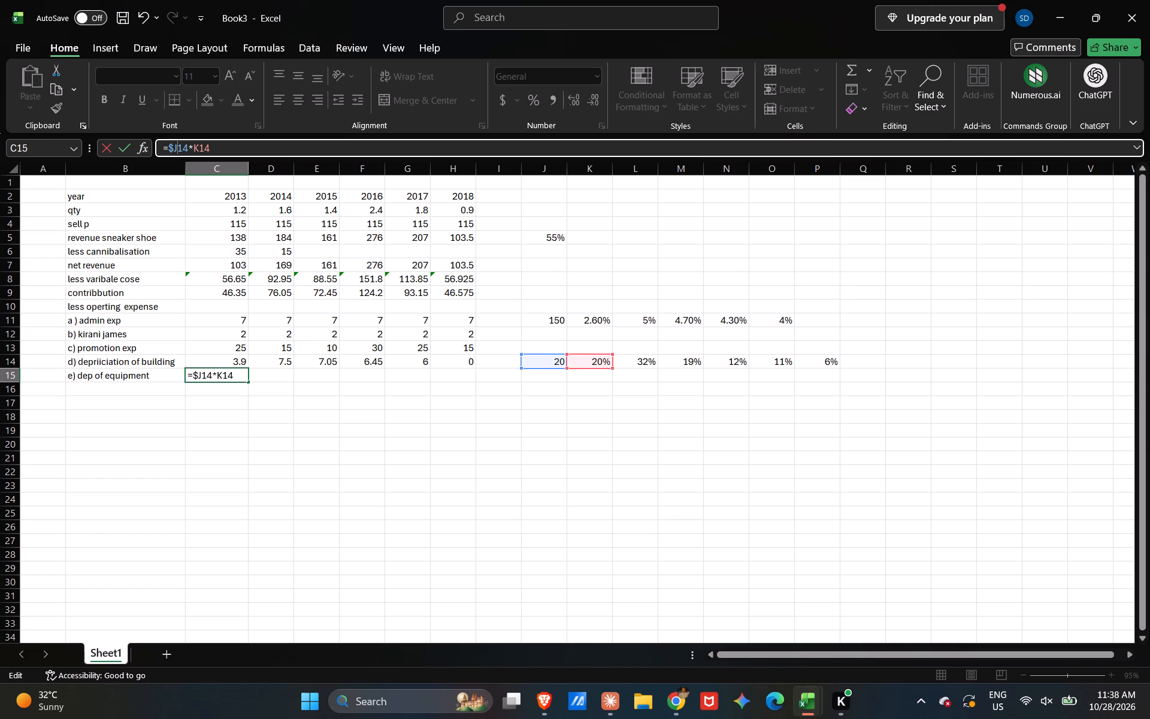
pyautogui.hotkey('shift', '$')
pyautogui.press('Return')
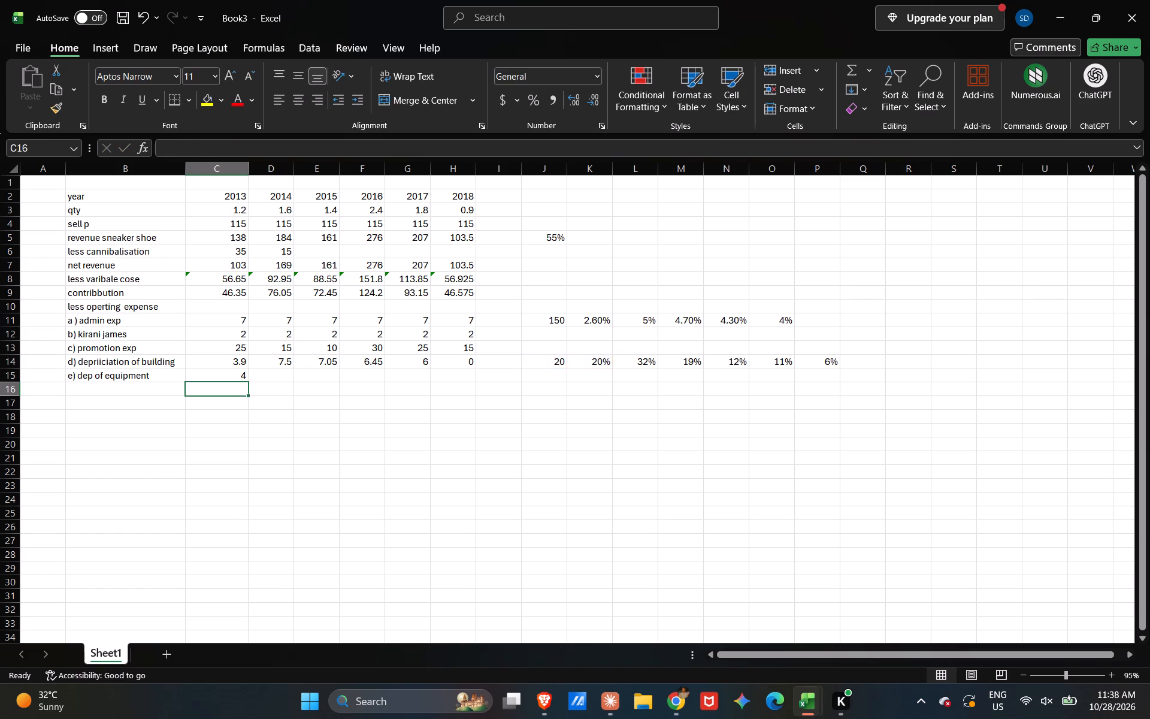
# Fill the equipment depreciation formula from C15 across to H15 for 2014 through 2018.
pyautogui.click(238, 373)
pyautogui.moveTo(247, 377); pyautogui.dragTo(455, 387)
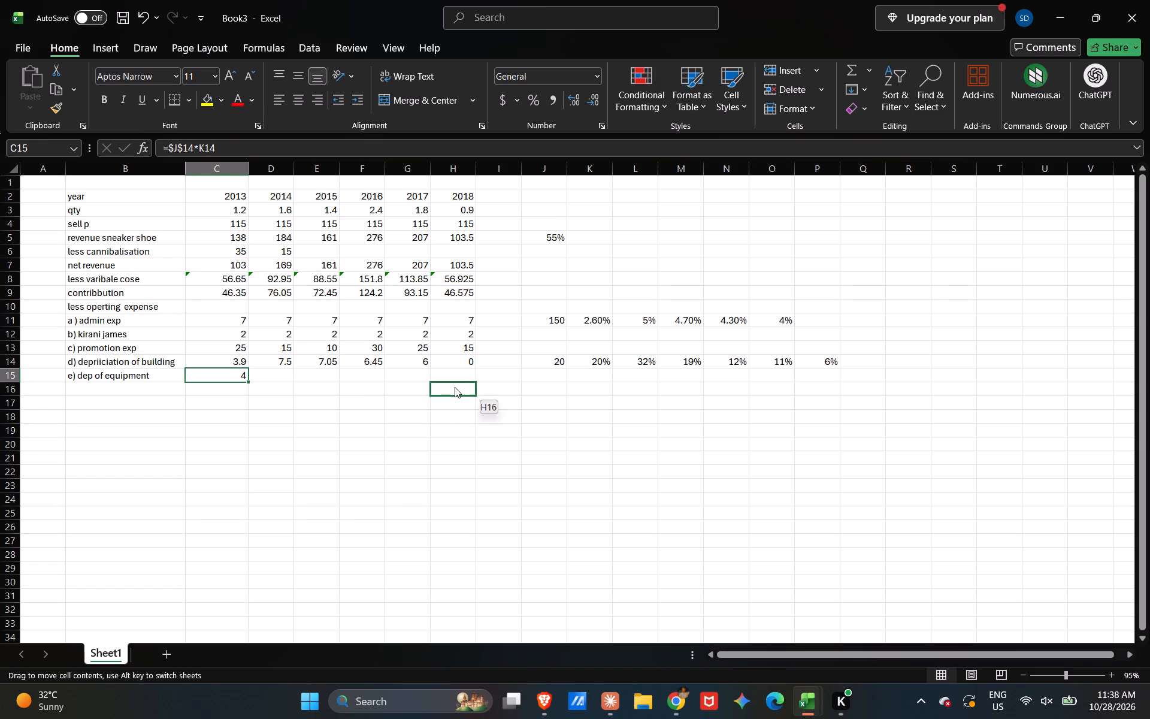
pyautogui.moveTo(455, 387); pyautogui.dragTo(208, 374)
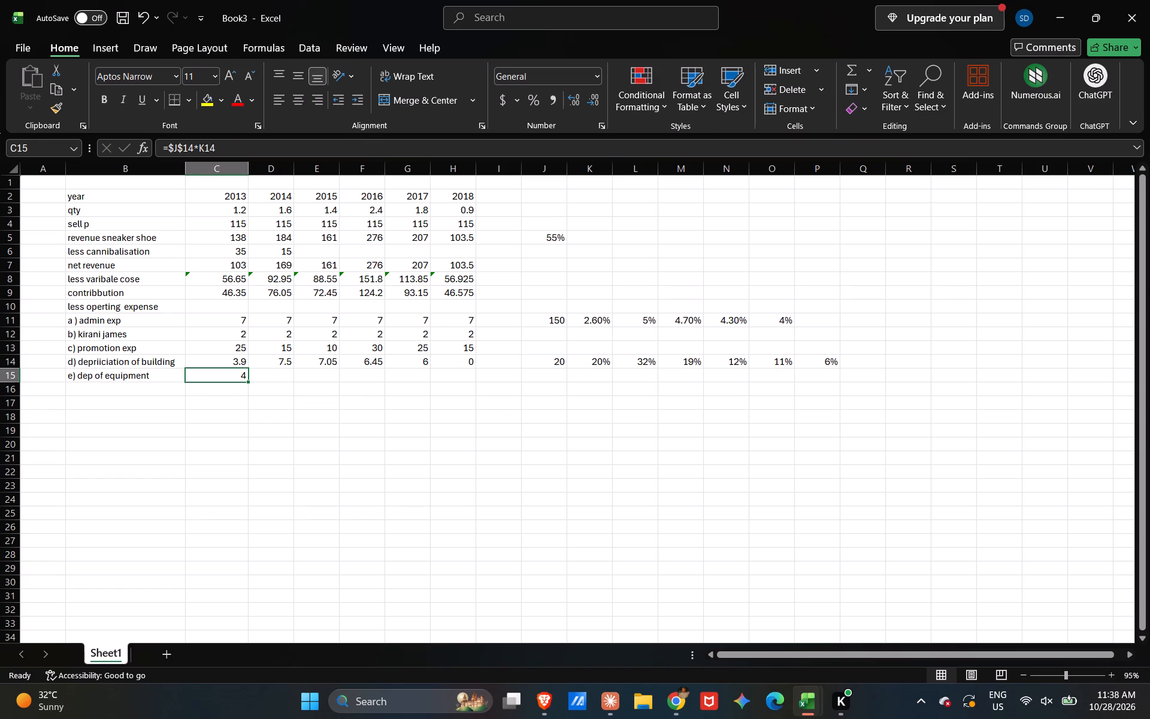
pyautogui.moveTo(248, 381); pyautogui.dragTo(458, 379)
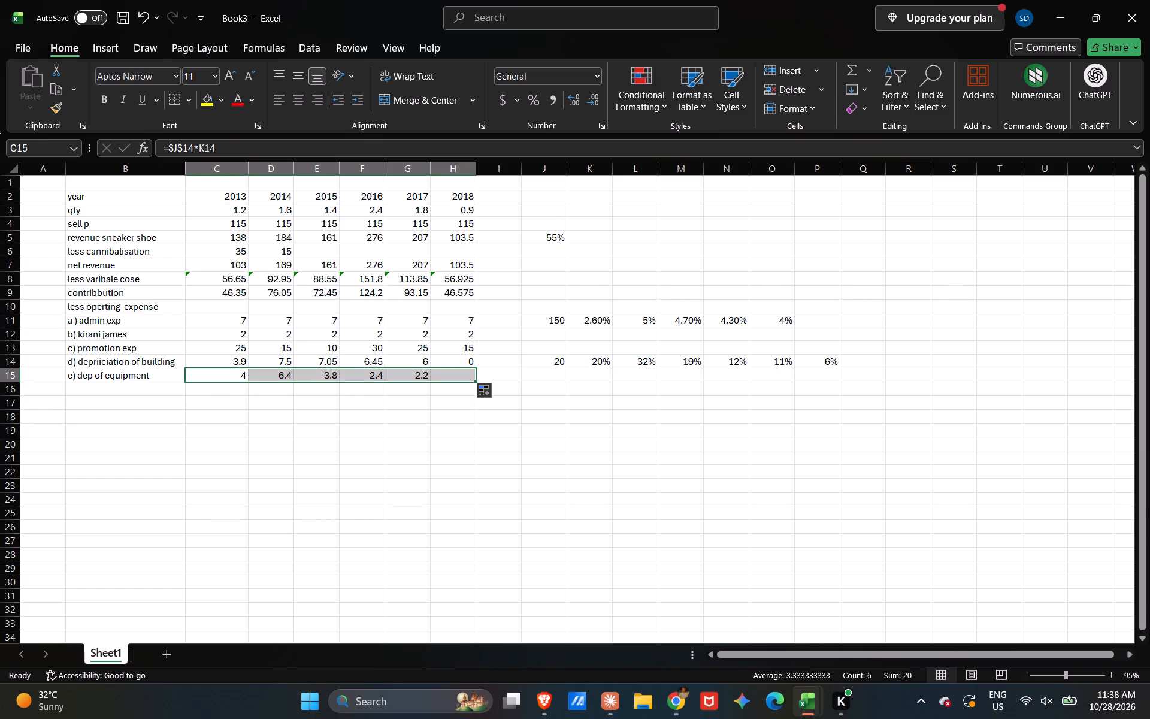
# Save the workbook in Downloads under the name CASE STUDY SNEAKEER.
pyautogui.click(356, 450)
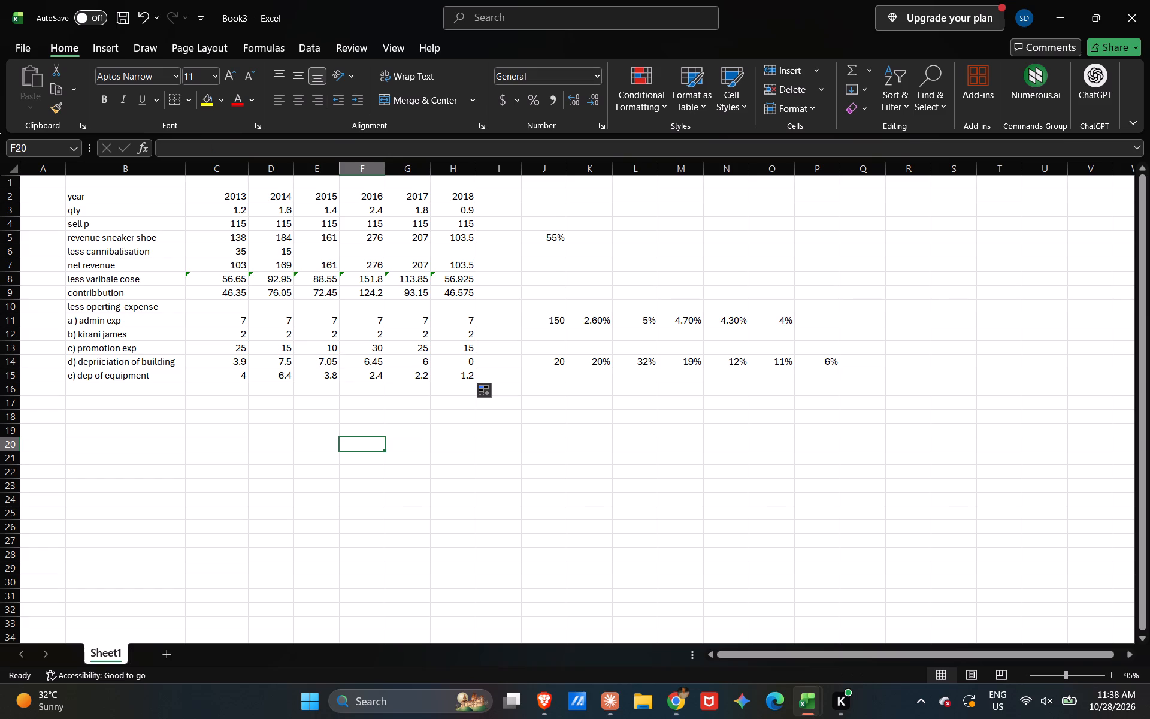
pyautogui.hotkey('ctrl', 's')
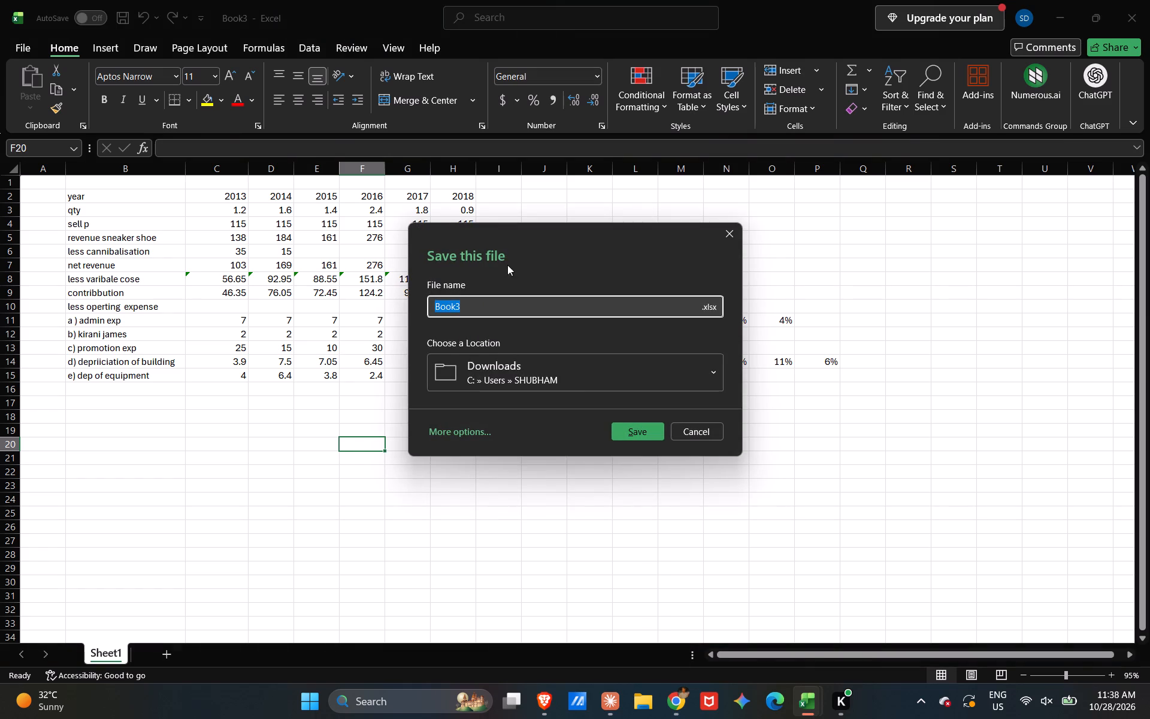
pyautogui.press('BackSpace')
pyautogui.write('CASE STUDY SNEAKEER')
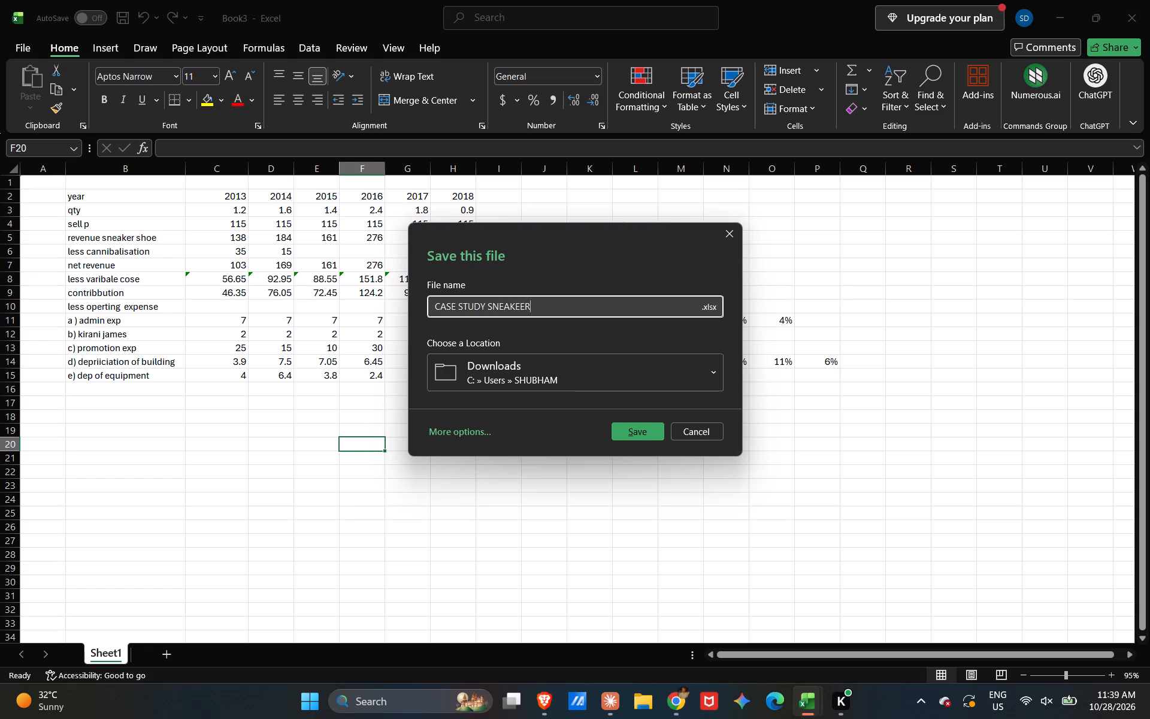
pyautogui.press('Return')
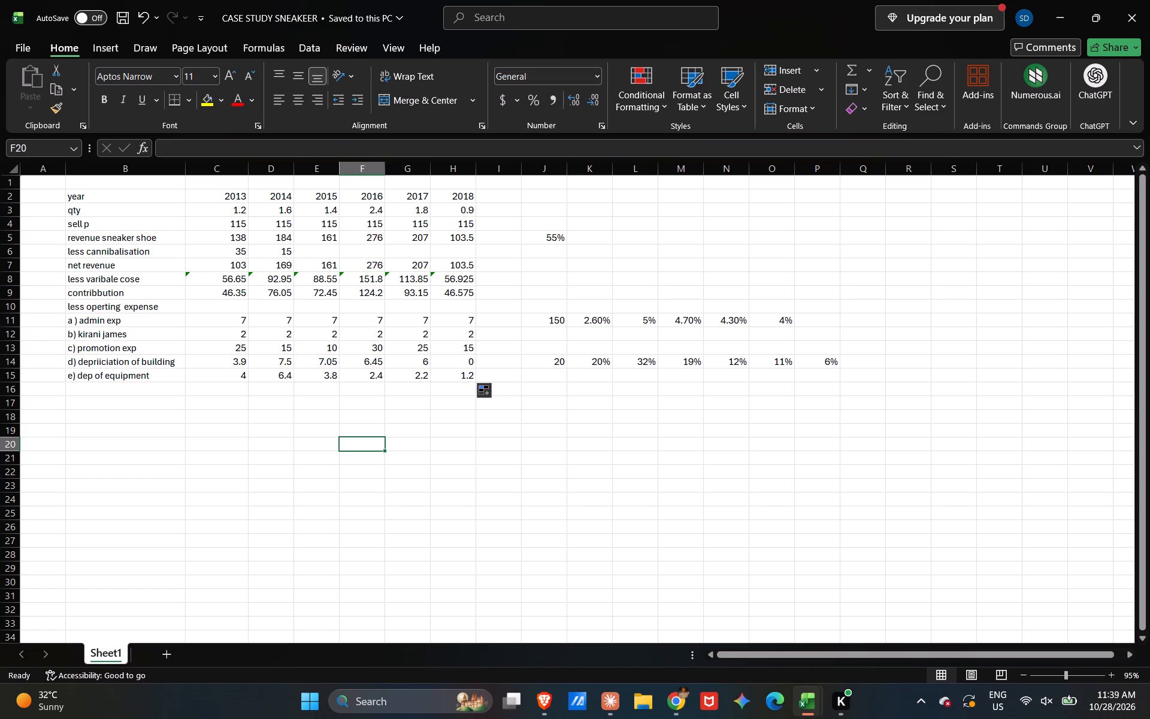
# Inspect the 2013 building depreciation formula in C14 and leave it as it is.
pyautogui.doubleClick(231, 363)
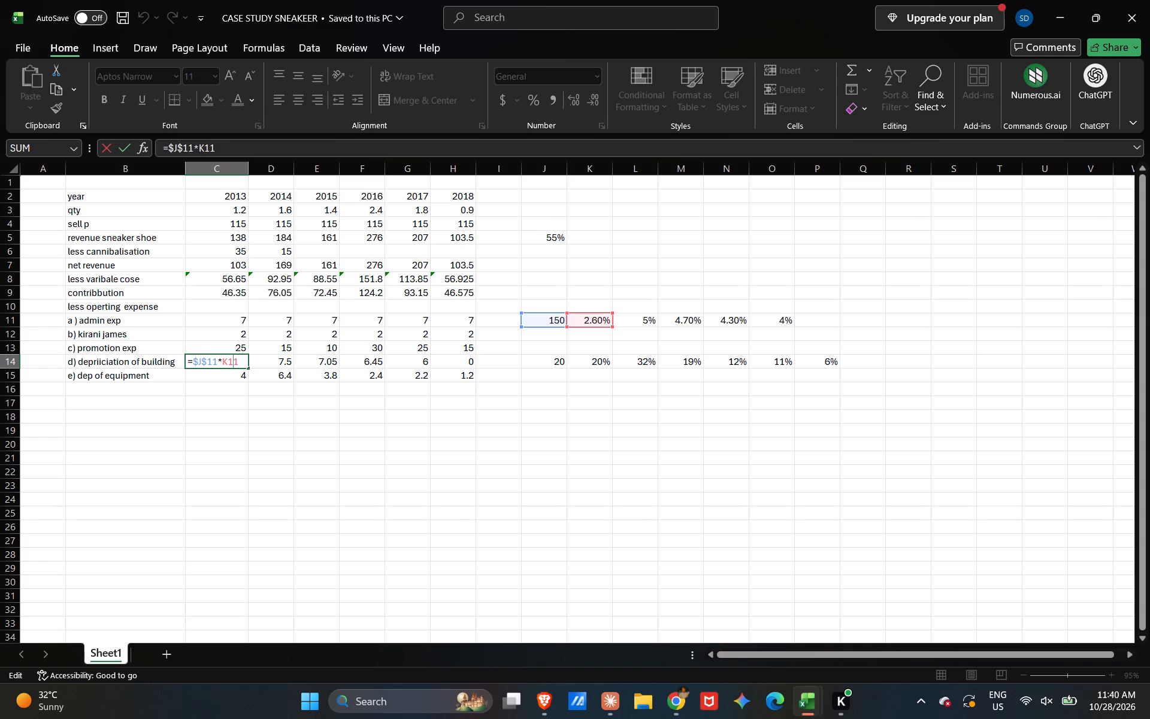
pyautogui.press('Return')
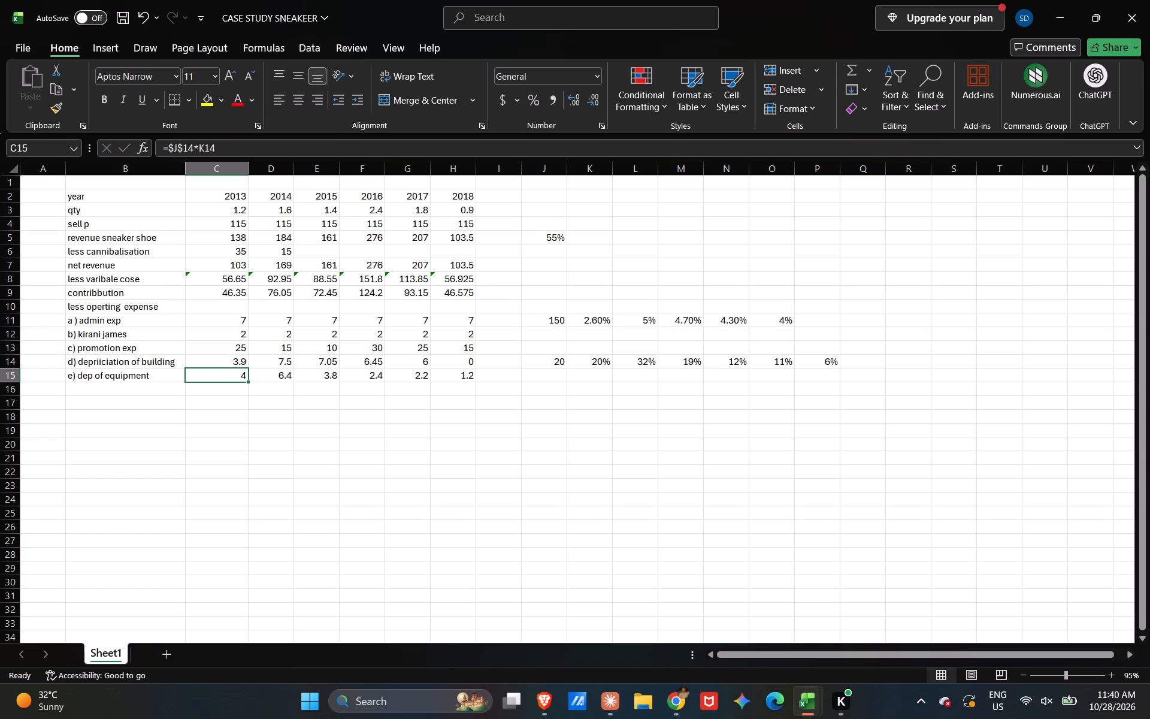
# Add the row label EBT in B16, below the equipment depreciation row.
pyautogui.click(110, 393)
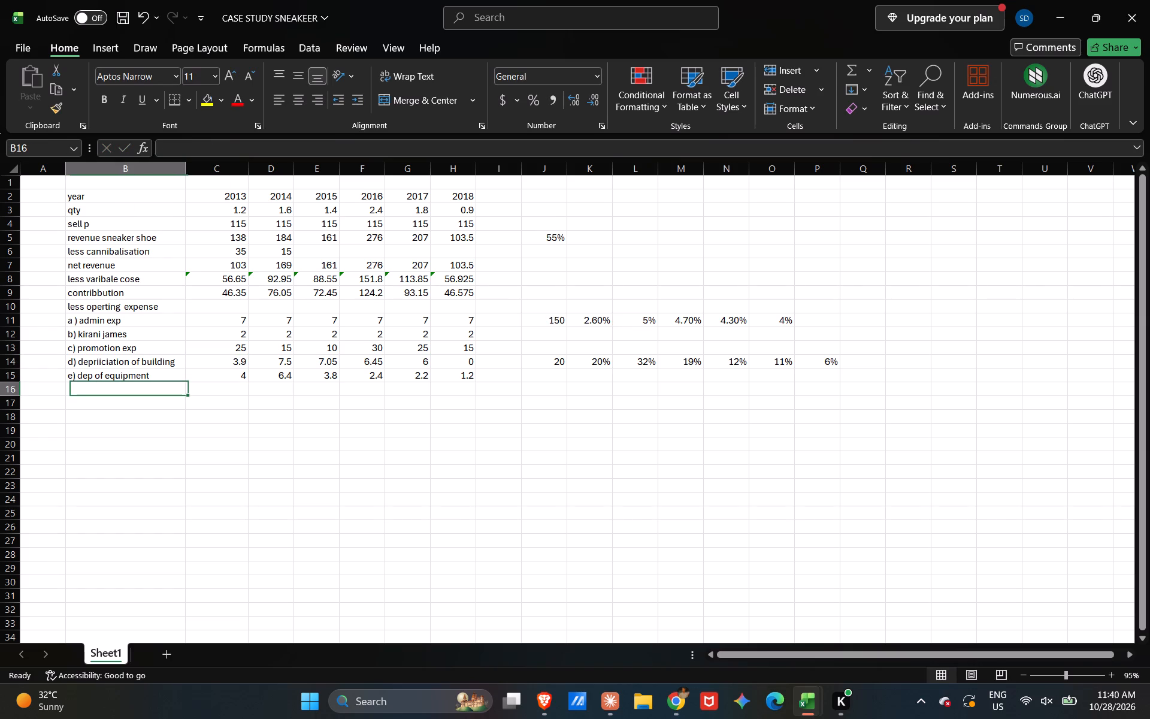
pyautogui.write('EBT')
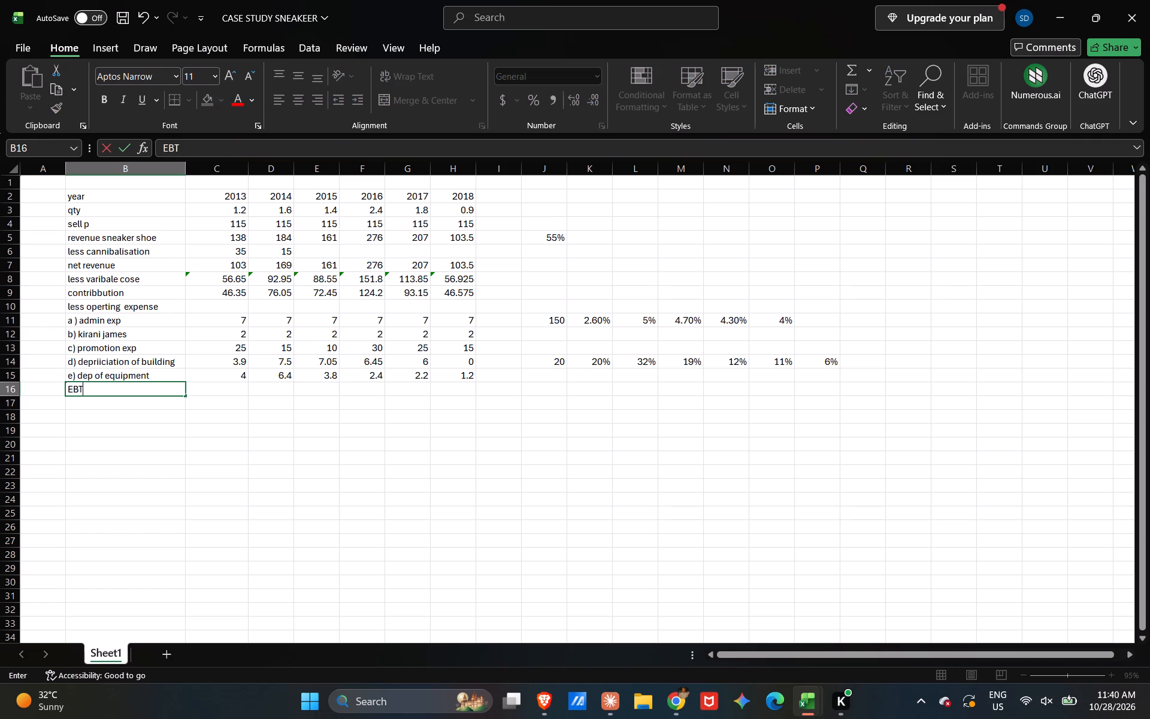
pyautogui.press('Right')
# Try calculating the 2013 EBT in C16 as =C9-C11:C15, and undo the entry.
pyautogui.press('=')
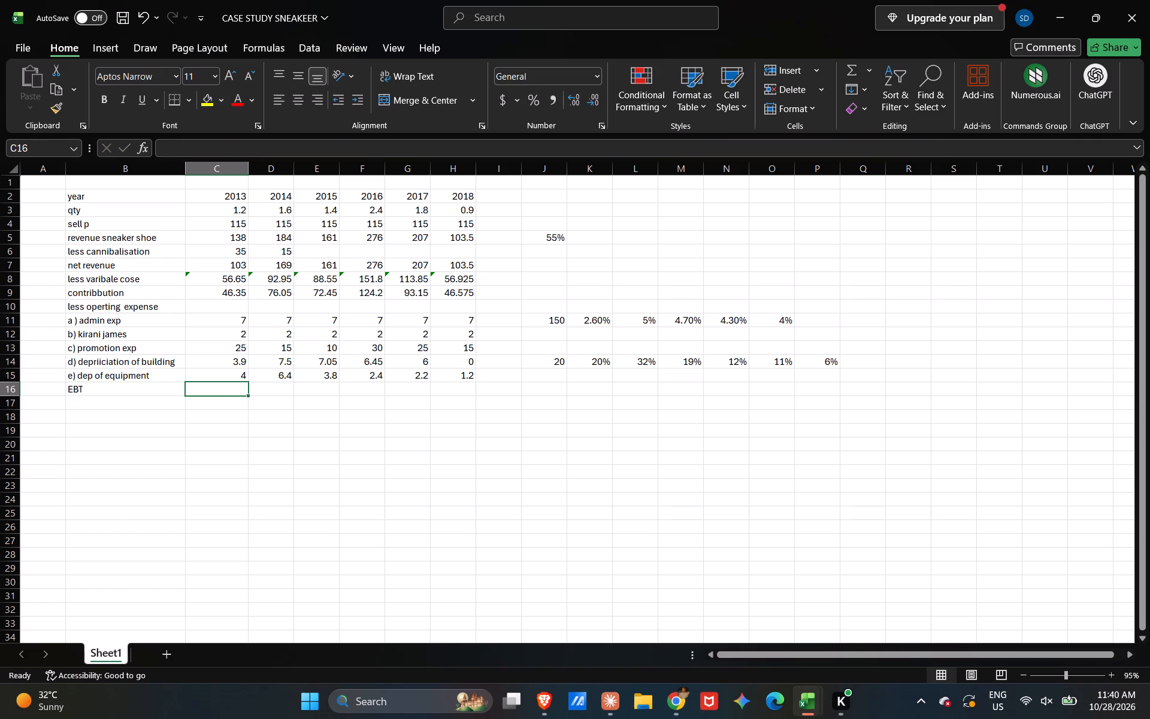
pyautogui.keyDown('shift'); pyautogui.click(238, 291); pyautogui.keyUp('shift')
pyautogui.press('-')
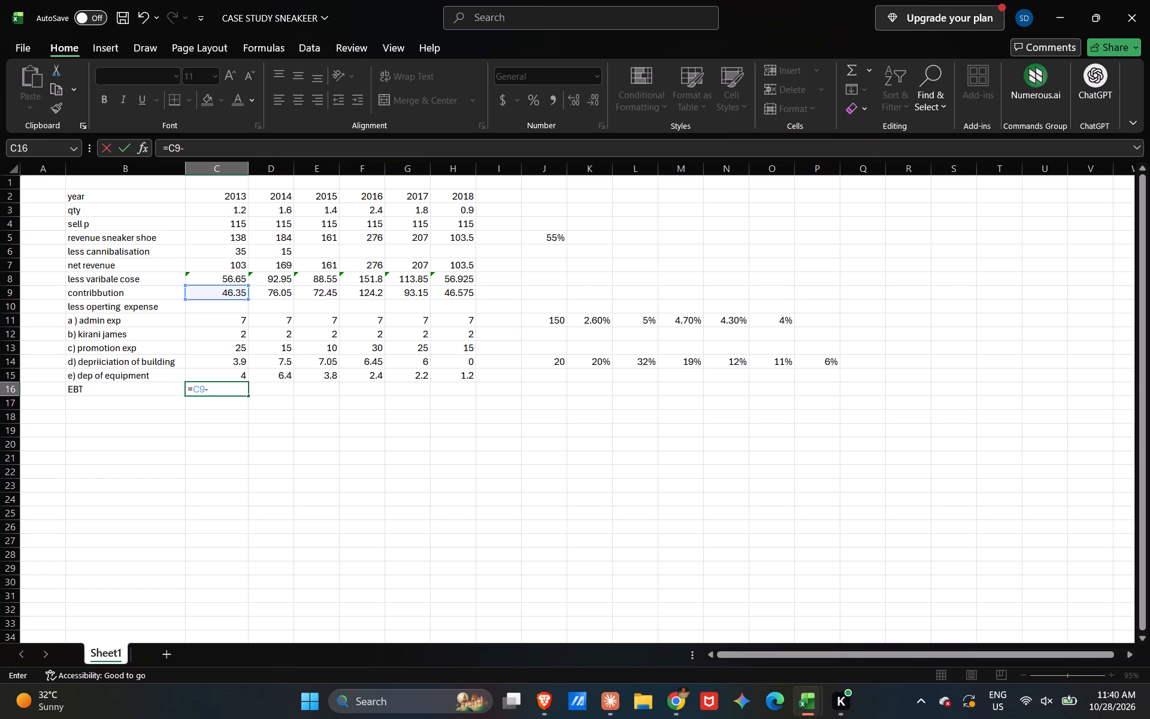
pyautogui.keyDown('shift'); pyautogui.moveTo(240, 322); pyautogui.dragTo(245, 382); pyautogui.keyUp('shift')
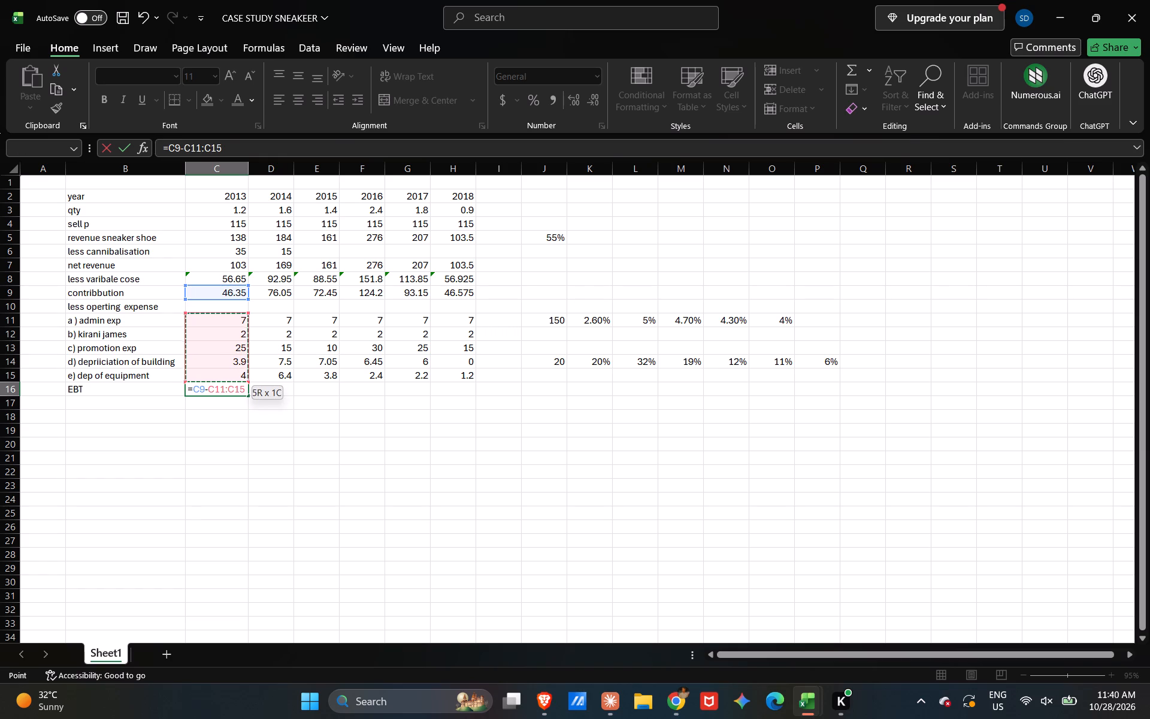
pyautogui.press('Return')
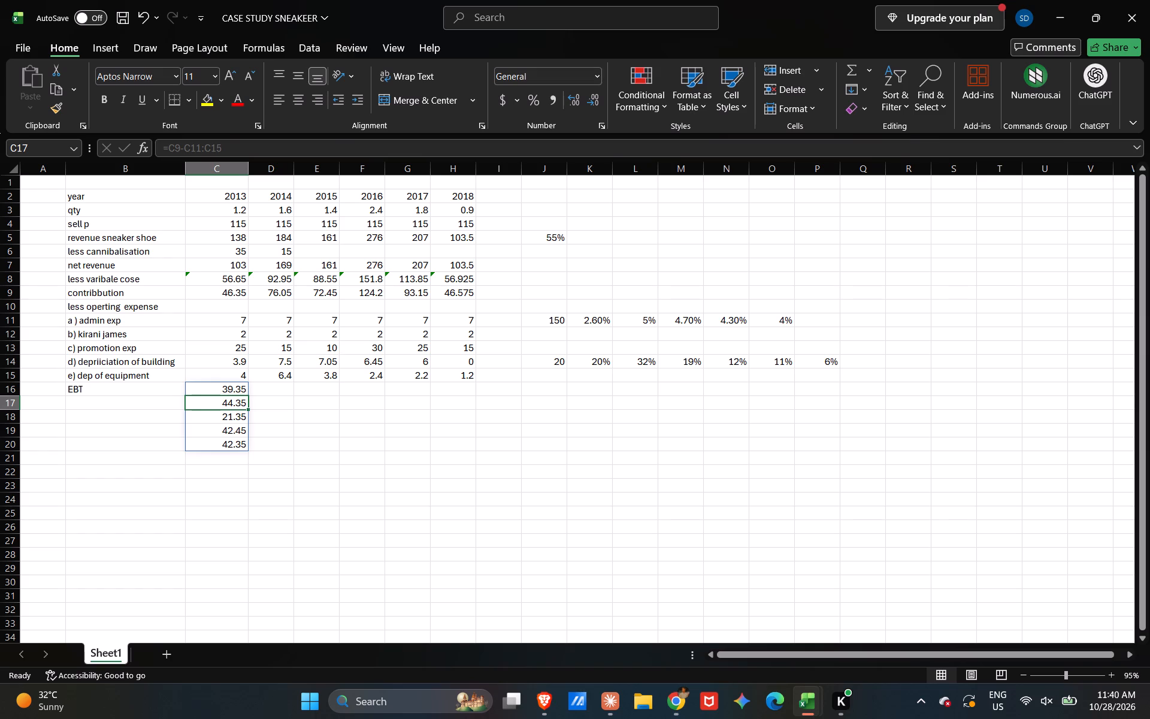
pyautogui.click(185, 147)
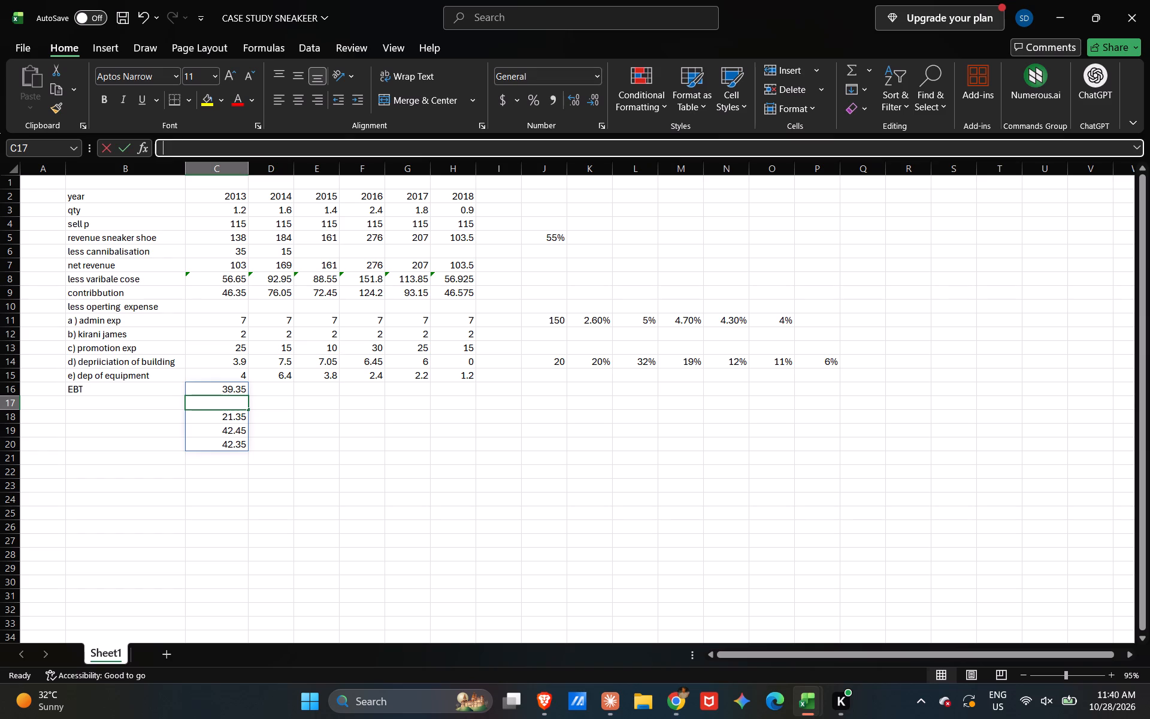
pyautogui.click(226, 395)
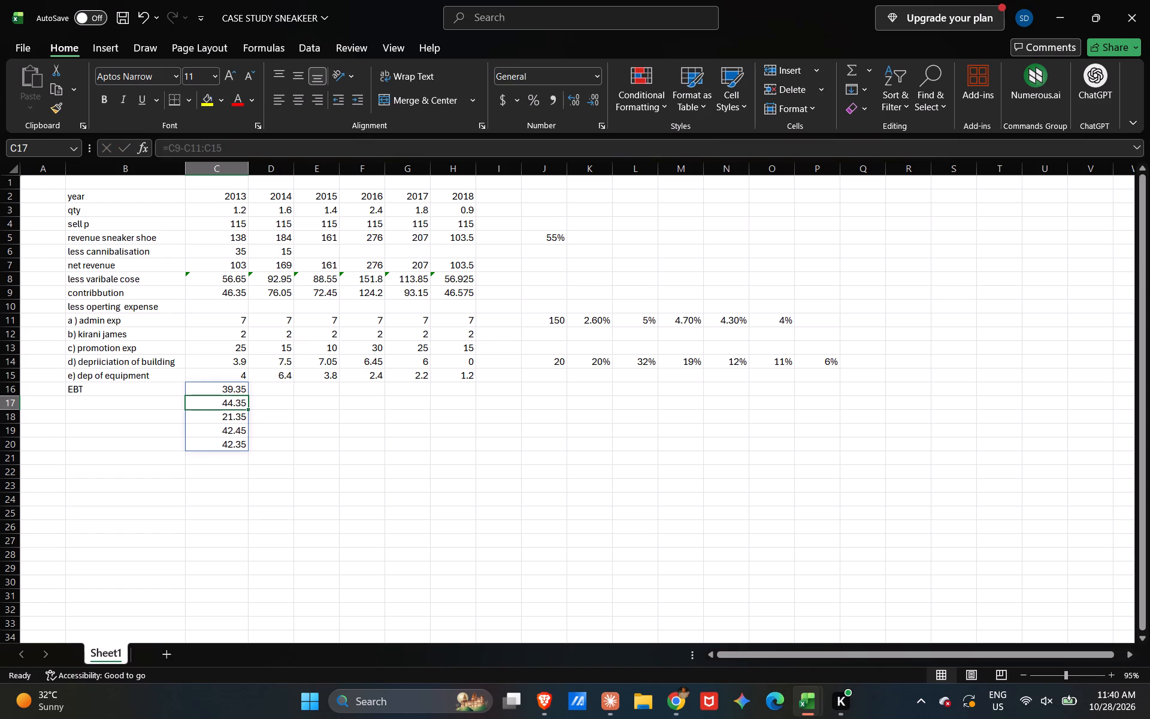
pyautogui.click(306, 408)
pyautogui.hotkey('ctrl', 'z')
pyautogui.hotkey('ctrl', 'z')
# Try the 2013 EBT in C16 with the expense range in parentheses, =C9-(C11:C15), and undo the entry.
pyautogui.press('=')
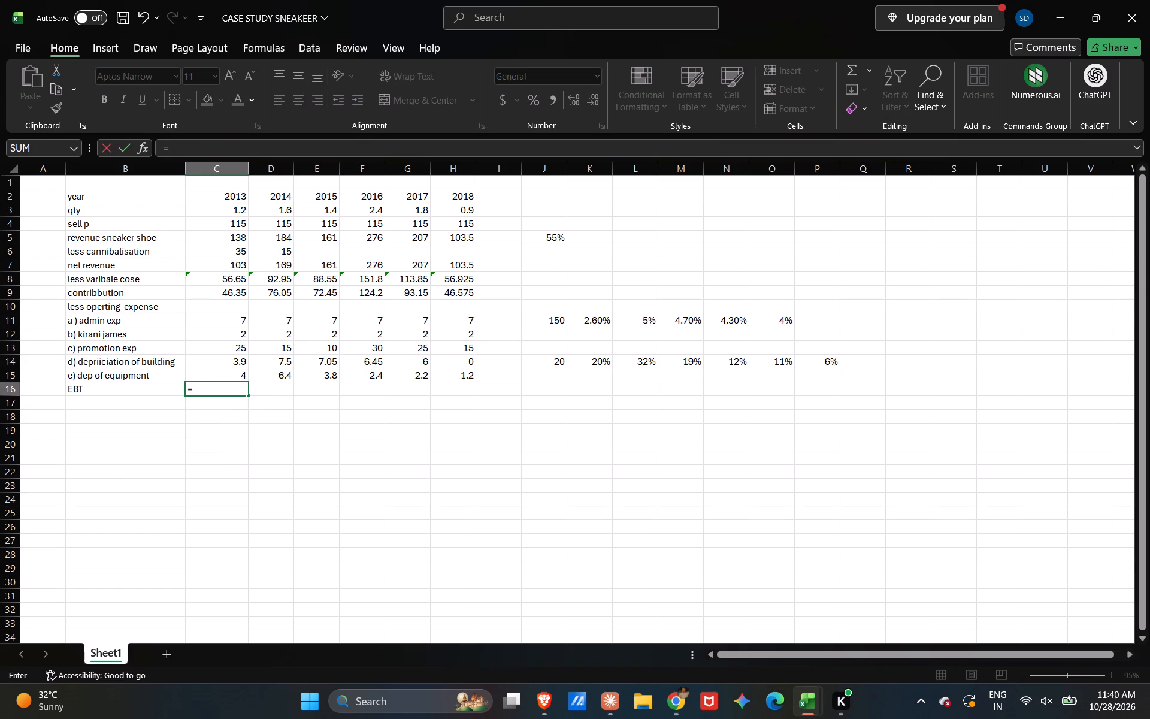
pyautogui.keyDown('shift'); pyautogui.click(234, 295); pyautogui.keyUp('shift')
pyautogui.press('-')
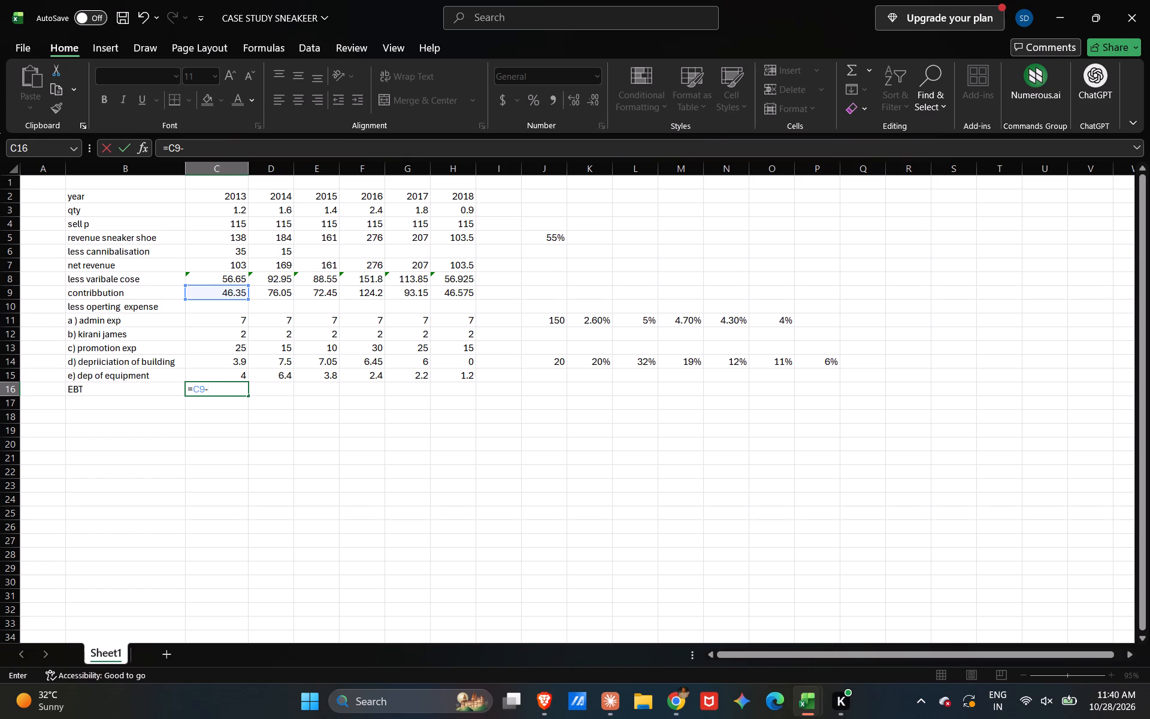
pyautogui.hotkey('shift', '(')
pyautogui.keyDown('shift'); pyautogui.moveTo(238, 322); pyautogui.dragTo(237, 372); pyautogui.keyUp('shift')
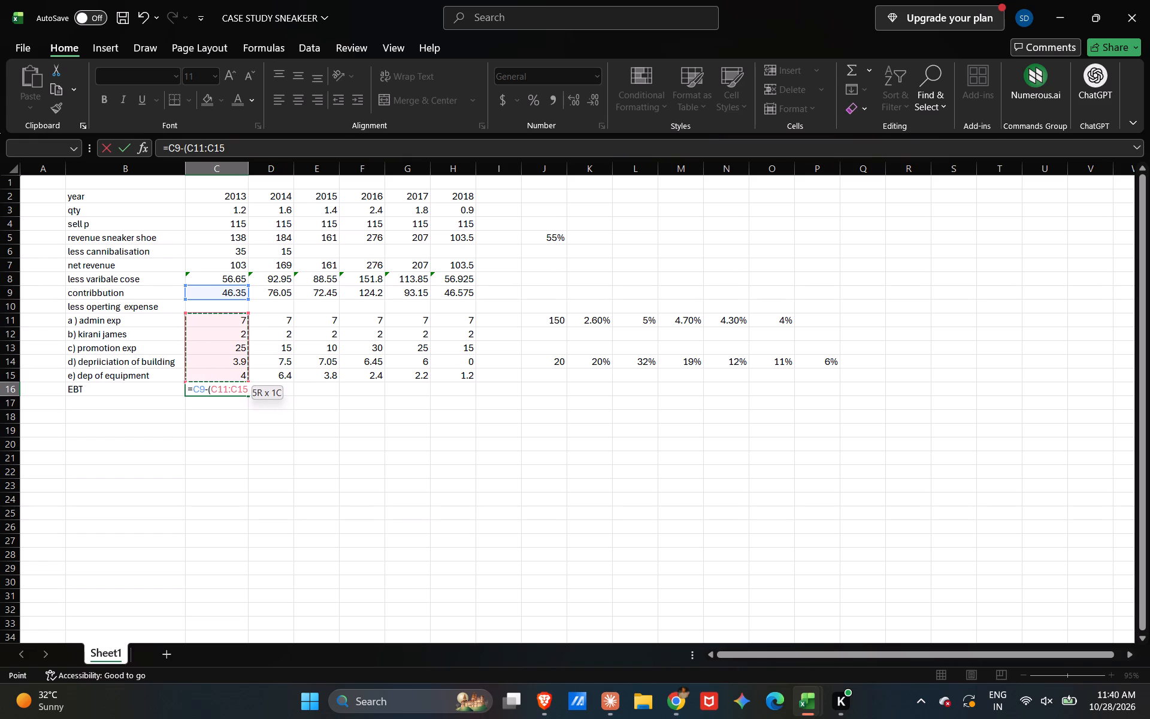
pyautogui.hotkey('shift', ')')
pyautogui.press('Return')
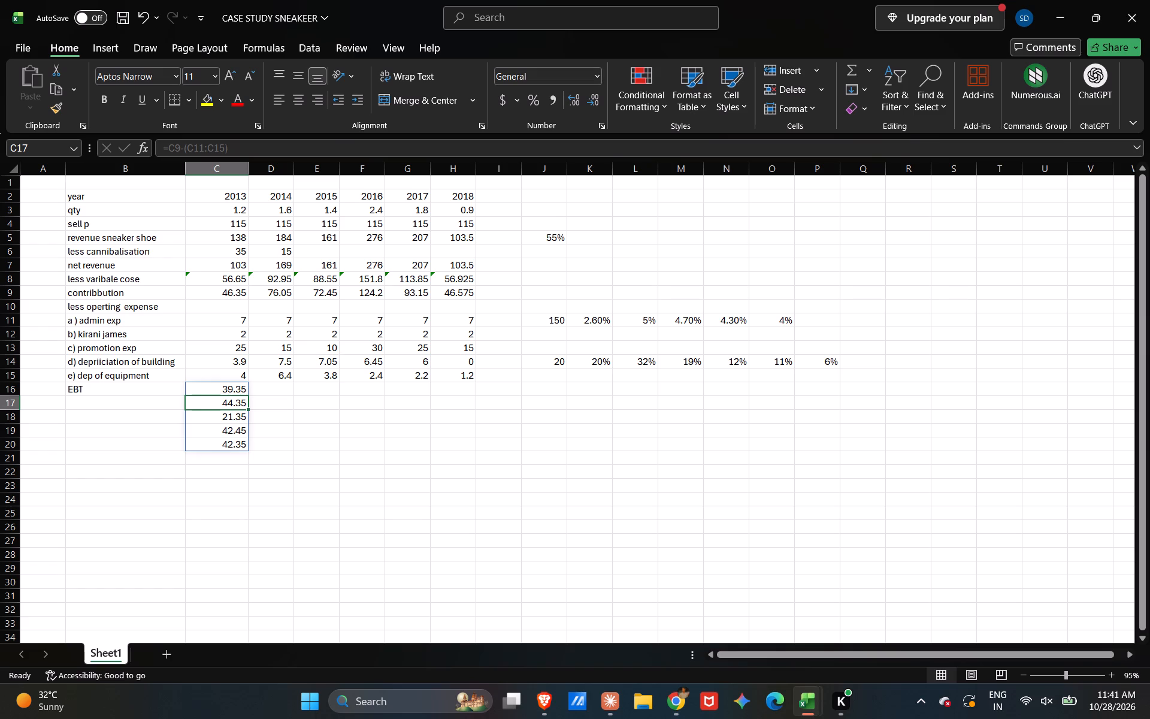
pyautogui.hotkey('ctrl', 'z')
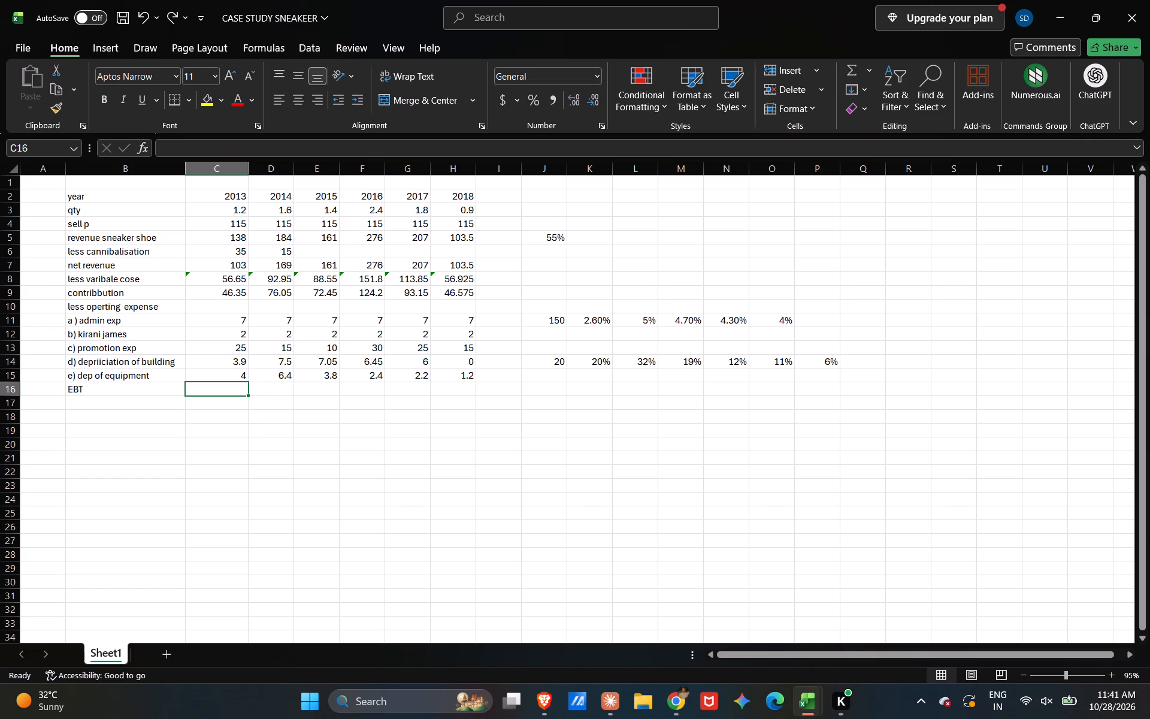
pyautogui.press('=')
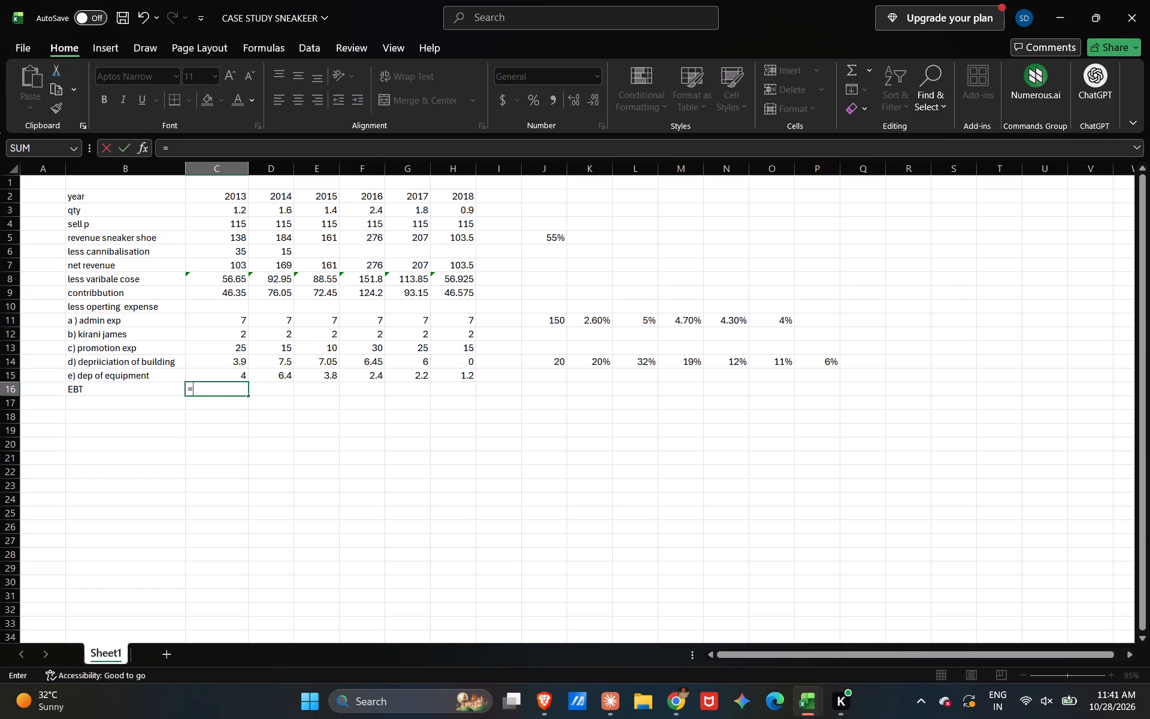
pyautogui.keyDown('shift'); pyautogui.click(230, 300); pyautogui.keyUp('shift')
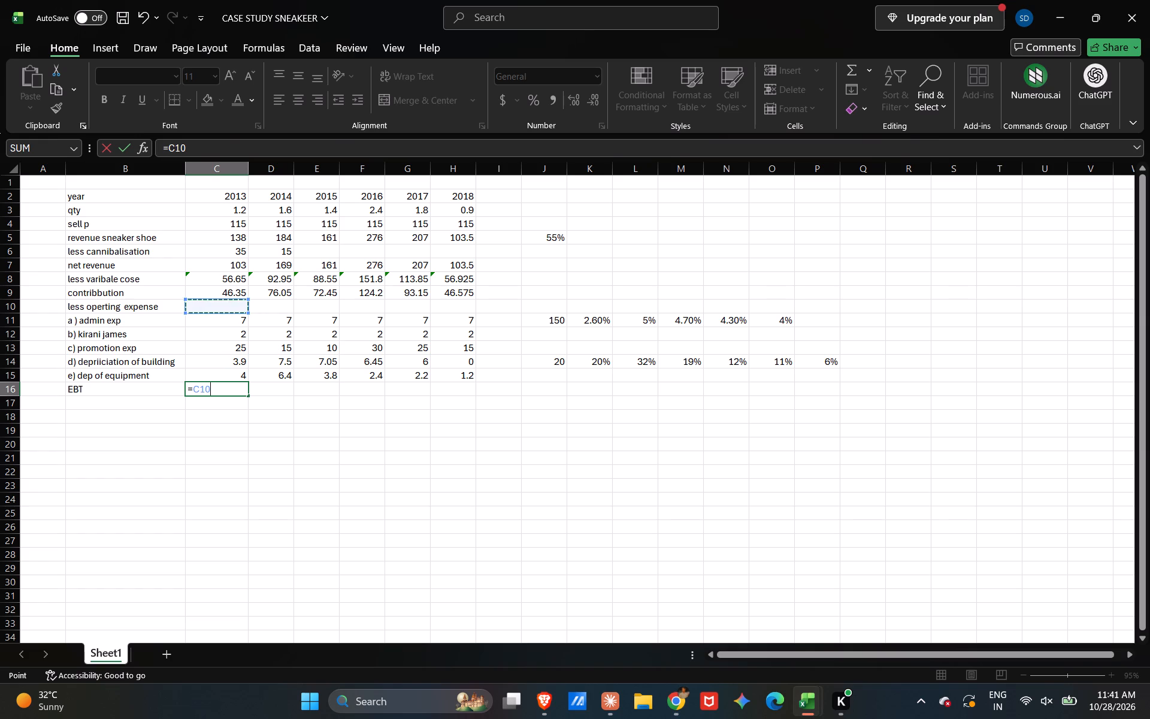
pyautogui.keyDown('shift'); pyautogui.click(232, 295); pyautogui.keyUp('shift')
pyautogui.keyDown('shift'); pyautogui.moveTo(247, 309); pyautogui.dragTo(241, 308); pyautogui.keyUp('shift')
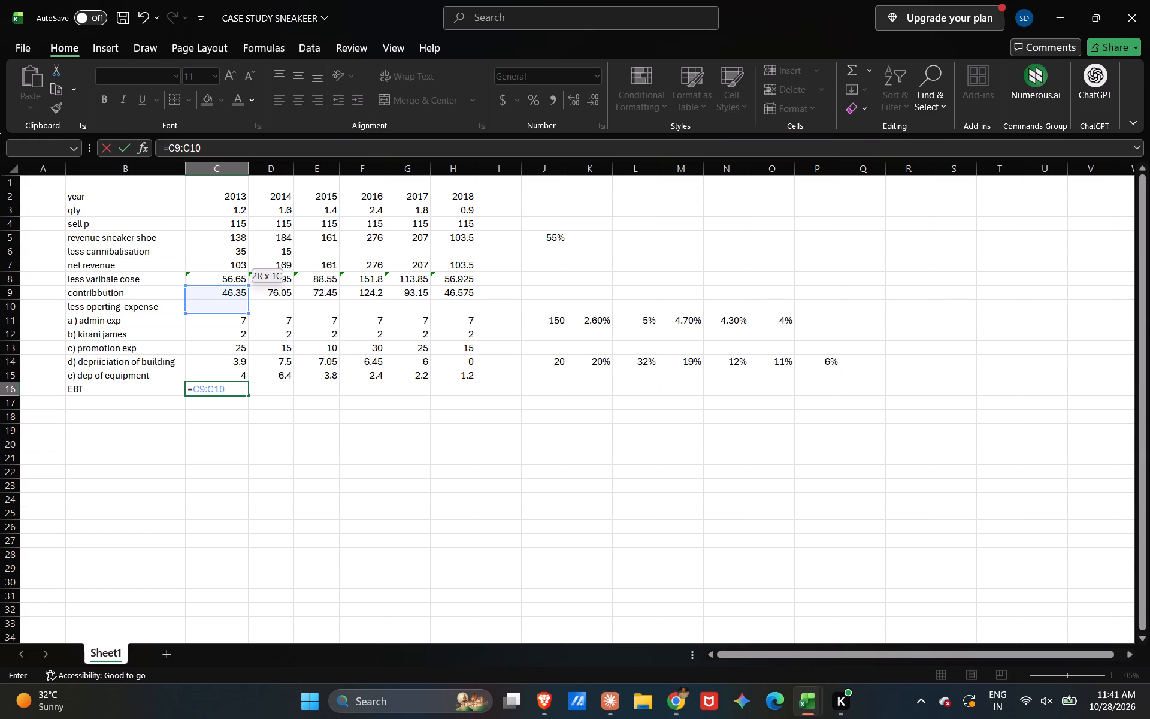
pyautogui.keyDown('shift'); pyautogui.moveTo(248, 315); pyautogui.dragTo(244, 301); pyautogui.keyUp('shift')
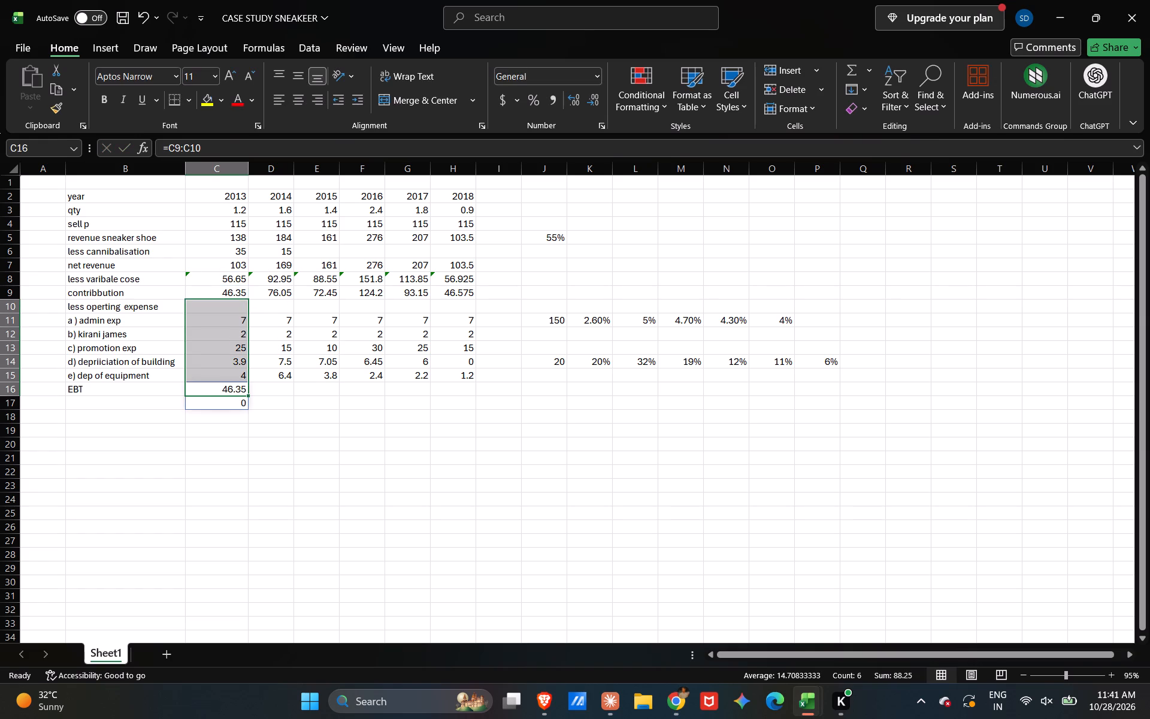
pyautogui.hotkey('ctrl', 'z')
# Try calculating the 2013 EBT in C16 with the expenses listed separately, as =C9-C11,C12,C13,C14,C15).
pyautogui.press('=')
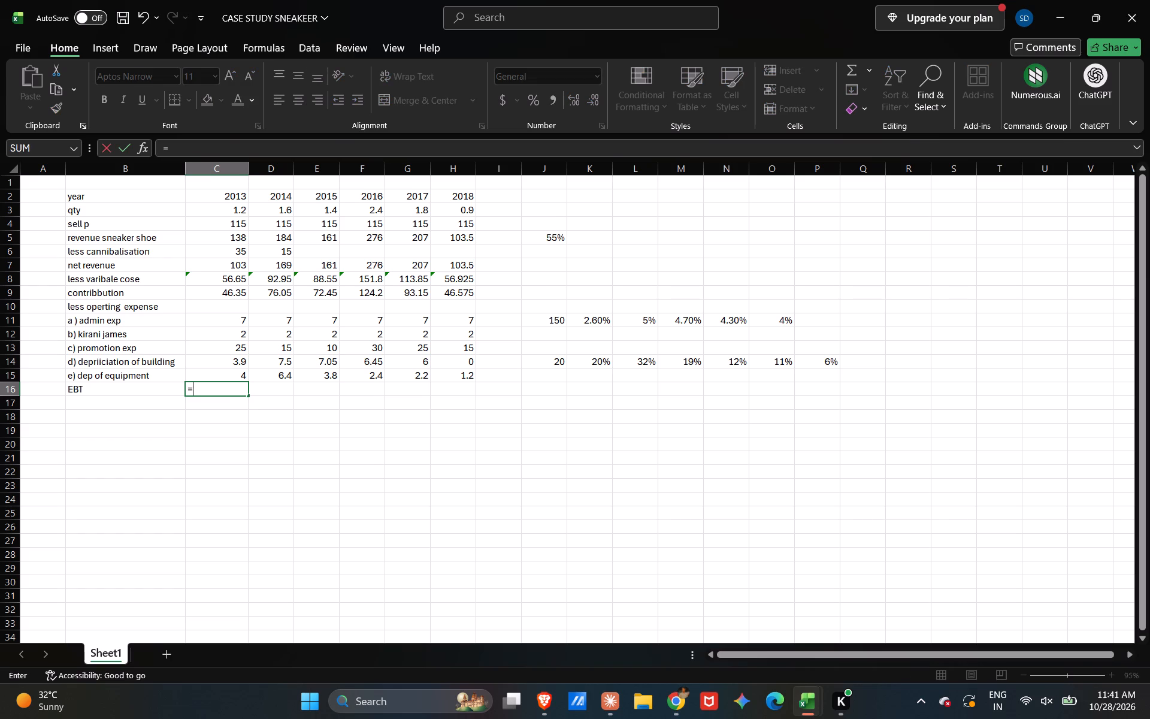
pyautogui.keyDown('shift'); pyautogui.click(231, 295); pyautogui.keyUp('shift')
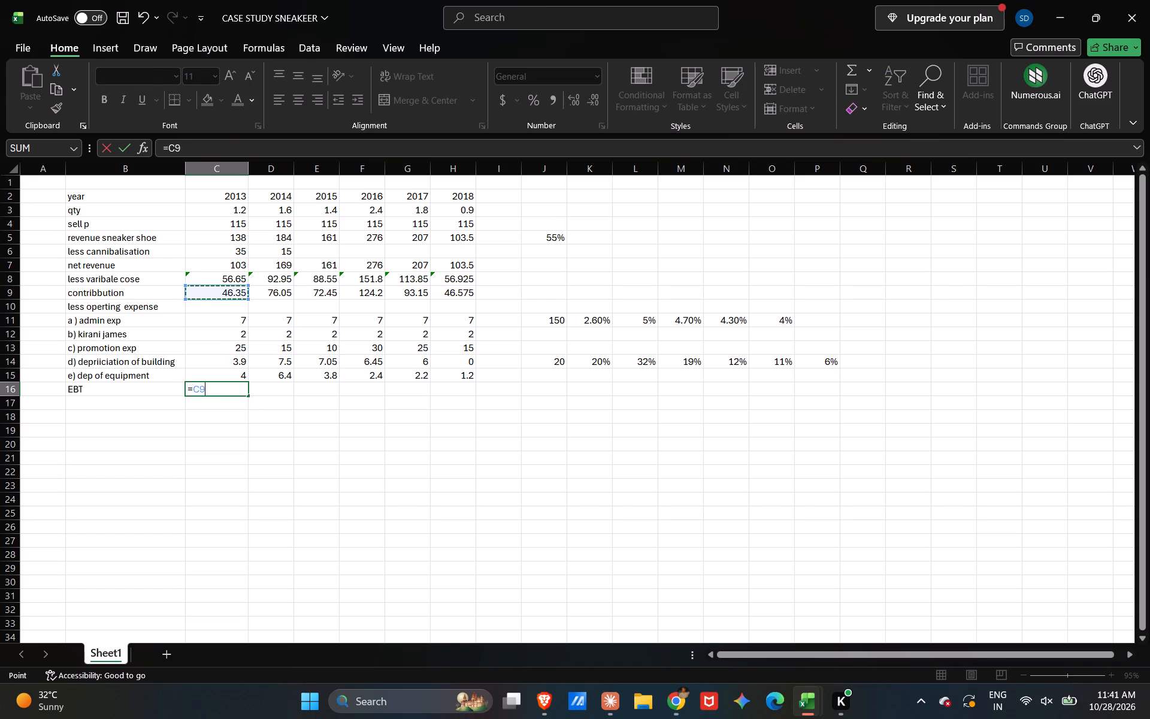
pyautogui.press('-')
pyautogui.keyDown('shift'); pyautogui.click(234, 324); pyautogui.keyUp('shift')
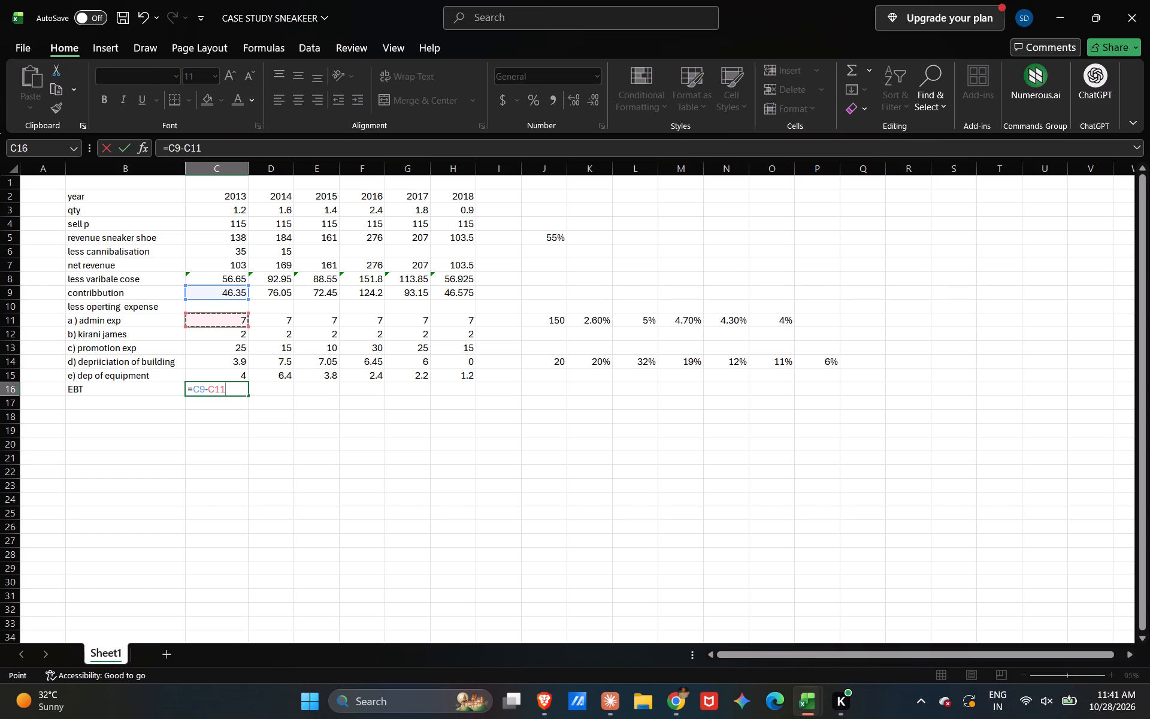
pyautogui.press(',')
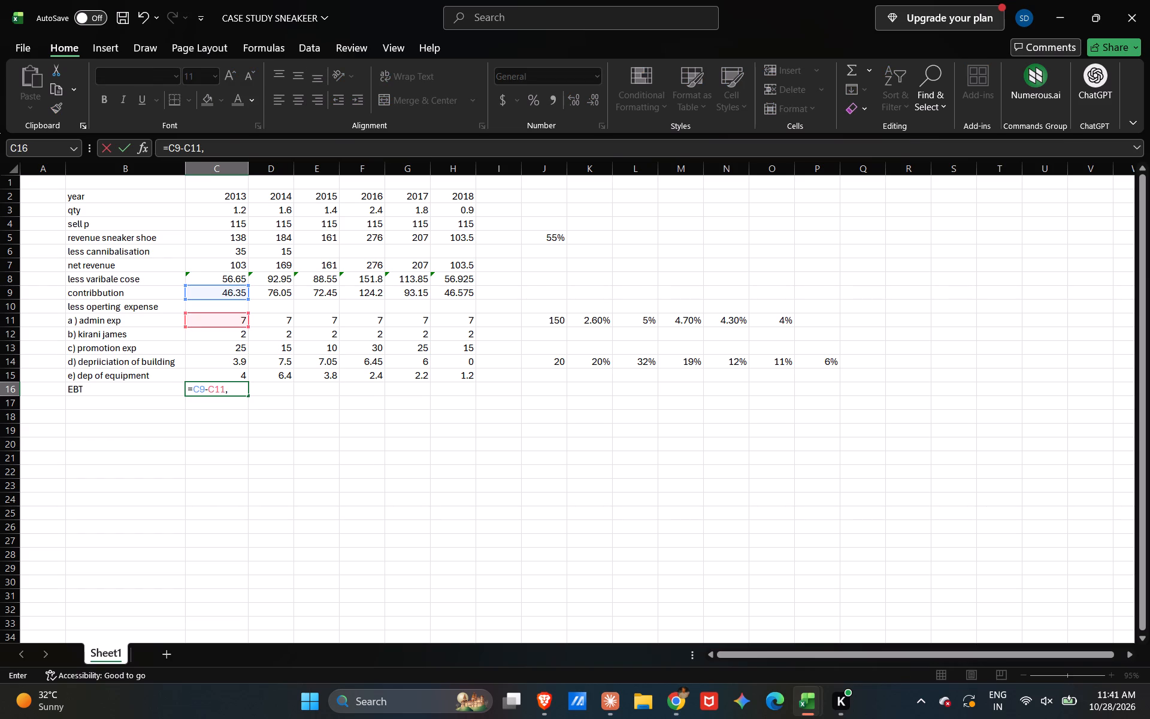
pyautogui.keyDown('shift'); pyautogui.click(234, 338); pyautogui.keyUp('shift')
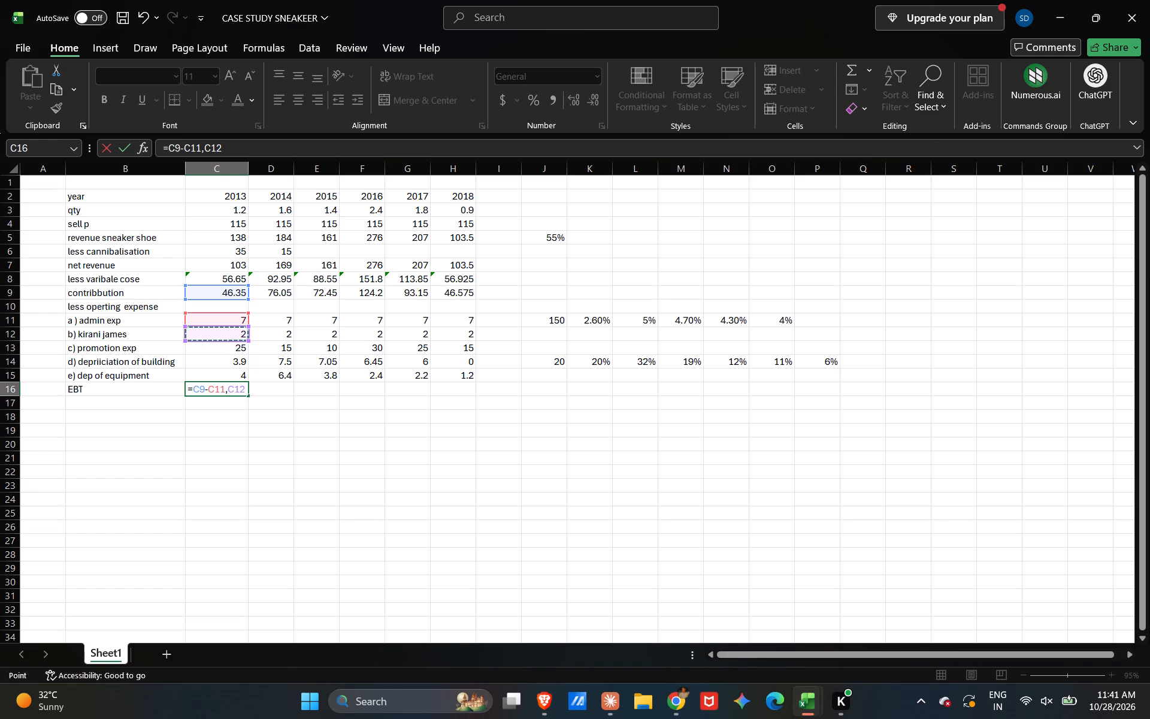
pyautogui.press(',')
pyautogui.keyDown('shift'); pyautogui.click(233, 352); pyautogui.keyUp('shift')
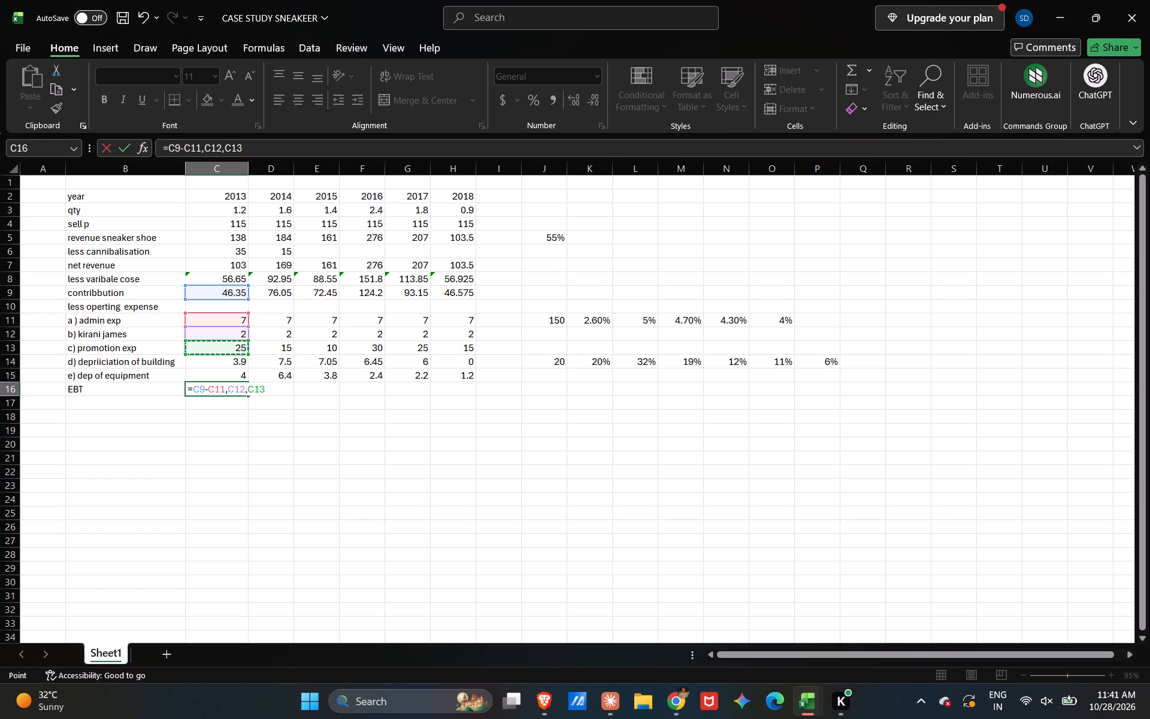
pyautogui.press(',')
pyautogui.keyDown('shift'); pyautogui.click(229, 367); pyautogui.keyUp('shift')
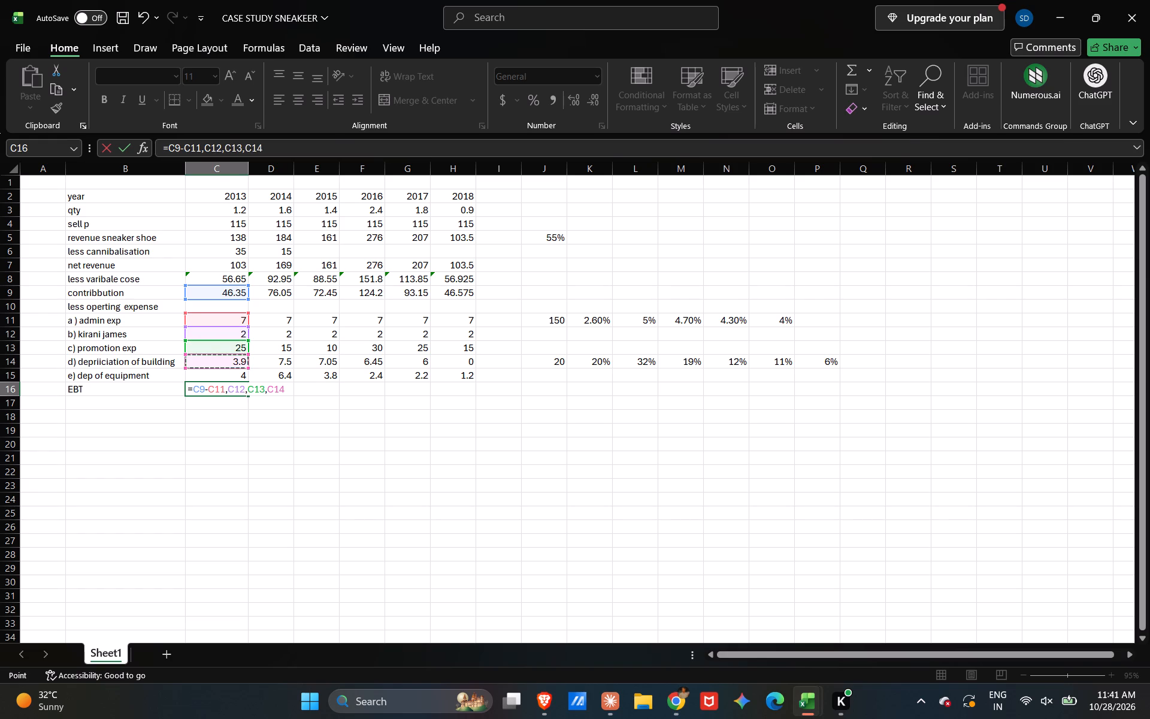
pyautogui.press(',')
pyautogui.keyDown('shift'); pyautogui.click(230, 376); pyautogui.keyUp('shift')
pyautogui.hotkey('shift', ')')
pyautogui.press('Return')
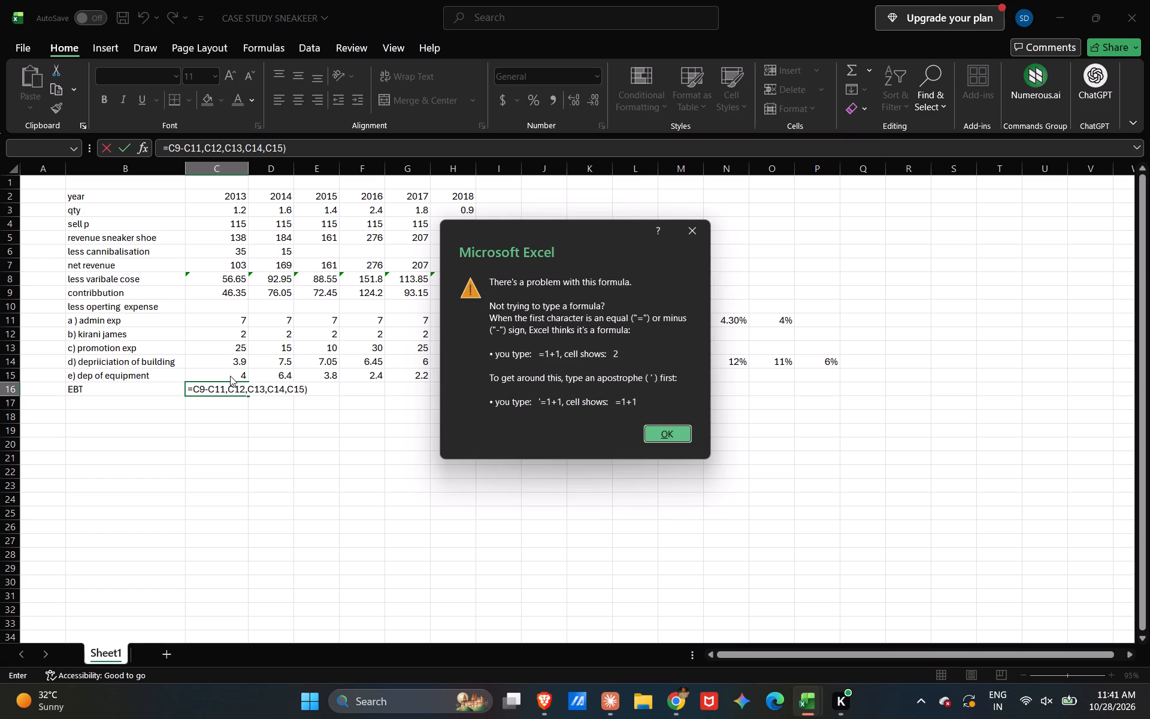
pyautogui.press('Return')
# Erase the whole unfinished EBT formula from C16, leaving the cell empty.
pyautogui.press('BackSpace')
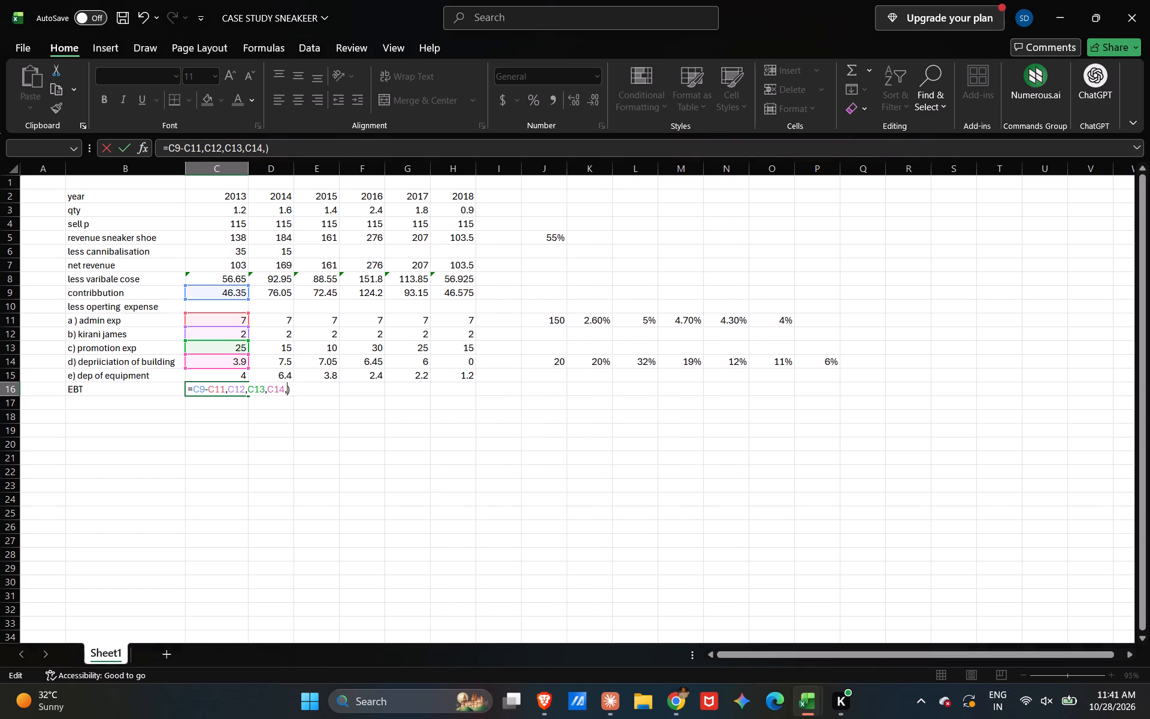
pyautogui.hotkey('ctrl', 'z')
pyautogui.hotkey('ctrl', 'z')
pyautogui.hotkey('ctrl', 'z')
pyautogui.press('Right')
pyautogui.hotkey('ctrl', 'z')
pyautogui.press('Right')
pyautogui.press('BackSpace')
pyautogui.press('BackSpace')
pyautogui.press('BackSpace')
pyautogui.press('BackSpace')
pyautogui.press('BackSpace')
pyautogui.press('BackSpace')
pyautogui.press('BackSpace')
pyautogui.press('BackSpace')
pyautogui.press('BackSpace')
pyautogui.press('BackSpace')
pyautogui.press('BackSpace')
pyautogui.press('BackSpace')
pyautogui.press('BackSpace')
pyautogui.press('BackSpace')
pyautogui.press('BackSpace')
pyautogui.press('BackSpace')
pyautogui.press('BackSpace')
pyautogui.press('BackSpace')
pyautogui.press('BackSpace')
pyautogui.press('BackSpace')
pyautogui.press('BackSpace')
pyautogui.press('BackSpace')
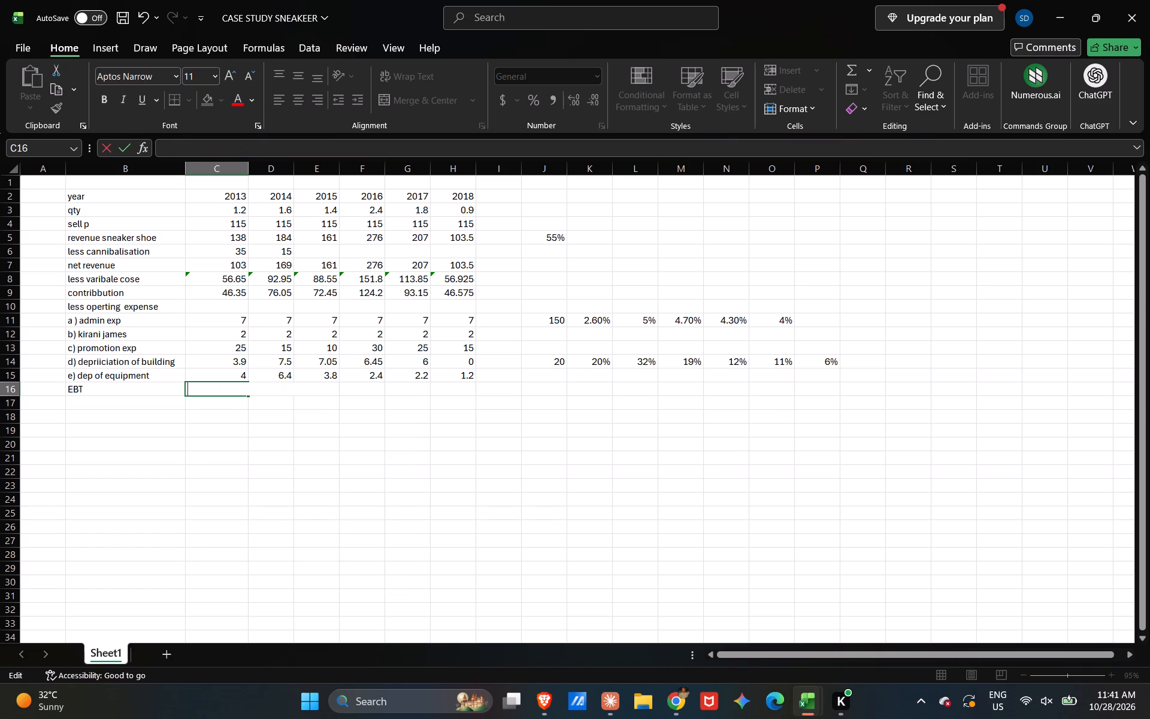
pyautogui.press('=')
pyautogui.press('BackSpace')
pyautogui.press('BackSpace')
# Inspect the 2013 equipment depreciation formula in C15 and leave it as it is.
pyautogui.click(238, 372)
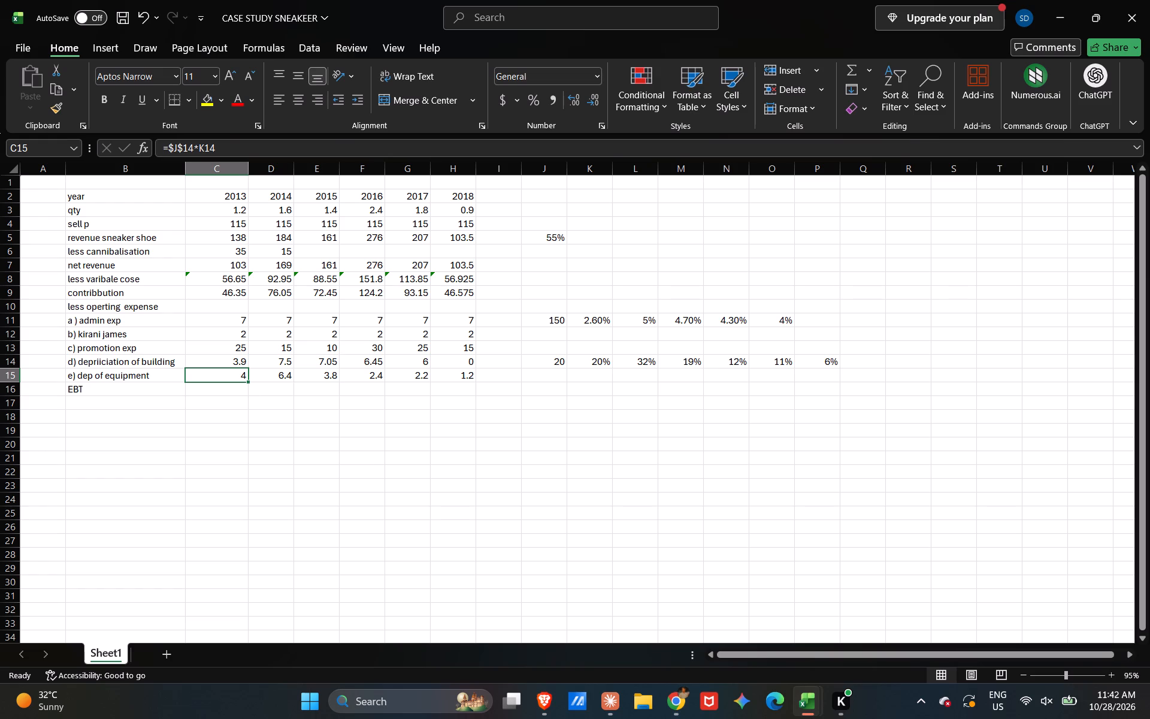
pyautogui.doubleClick(234, 377)
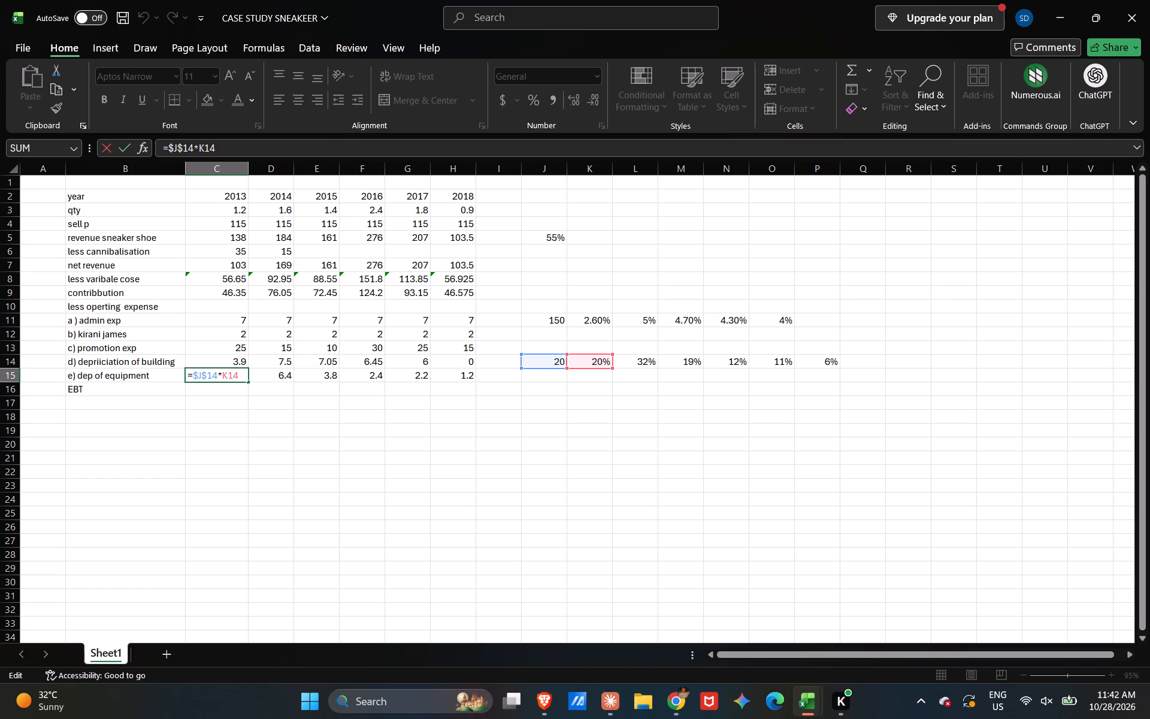
pyautogui.press('Return')
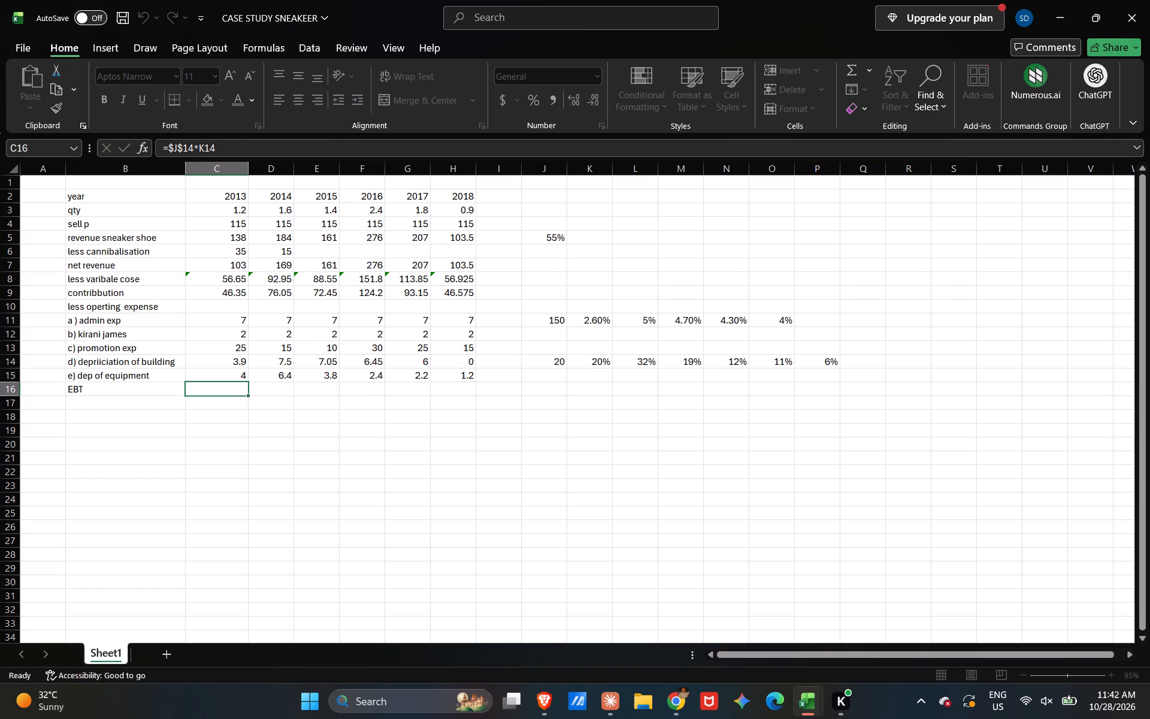
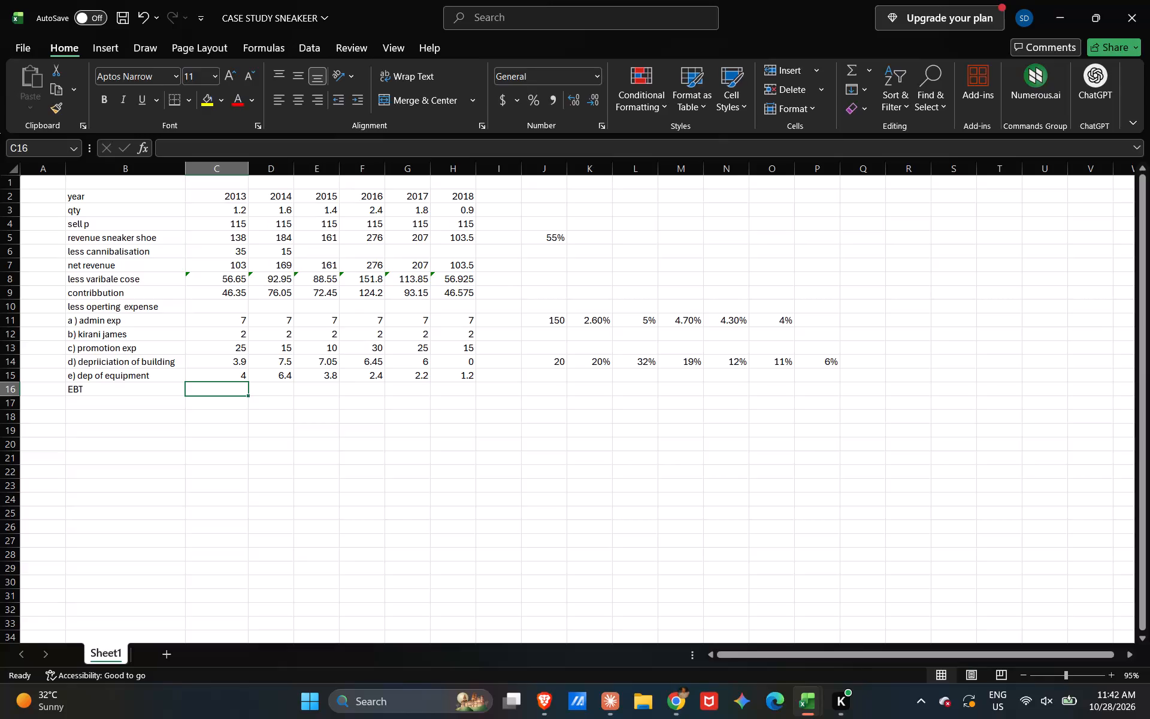
# Replace the EBT label in B16 with "total expense".
pyautogui.click(204, 424)
pyautogui.click(133, 394)
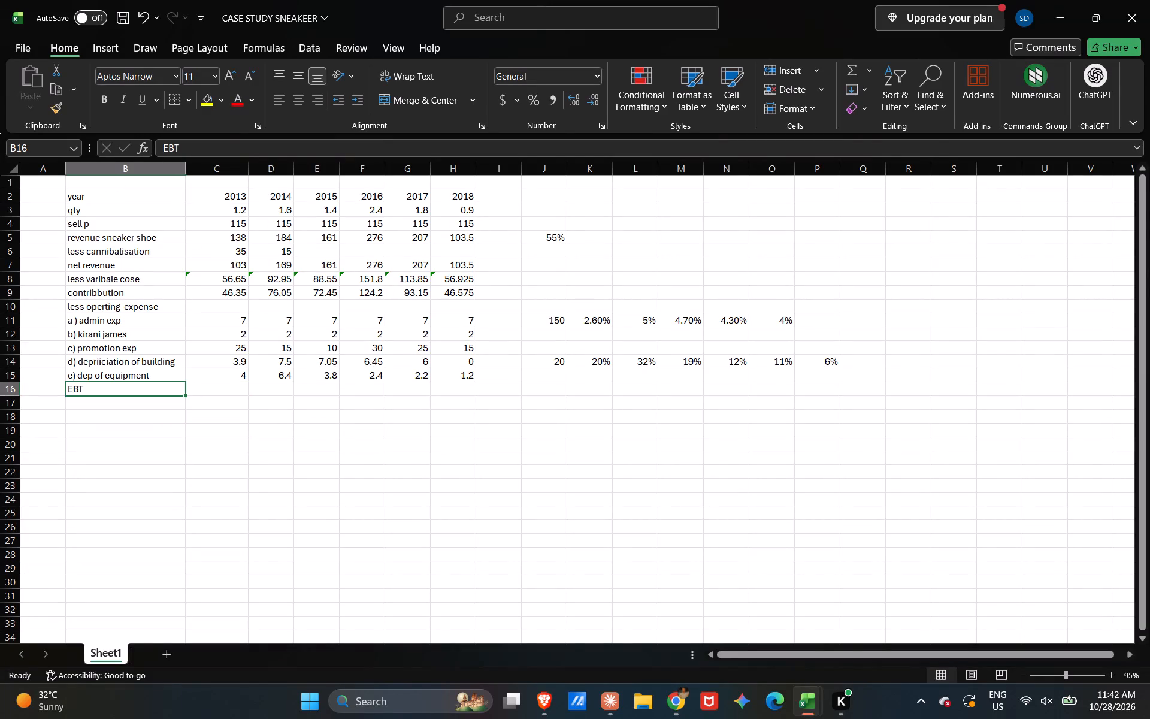
pyautogui.write('total exon')
pyautogui.press('BackSpace')
pyautogui.press('BackSpace')
pyautogui.write('pense')
pyautogui.press('Right')
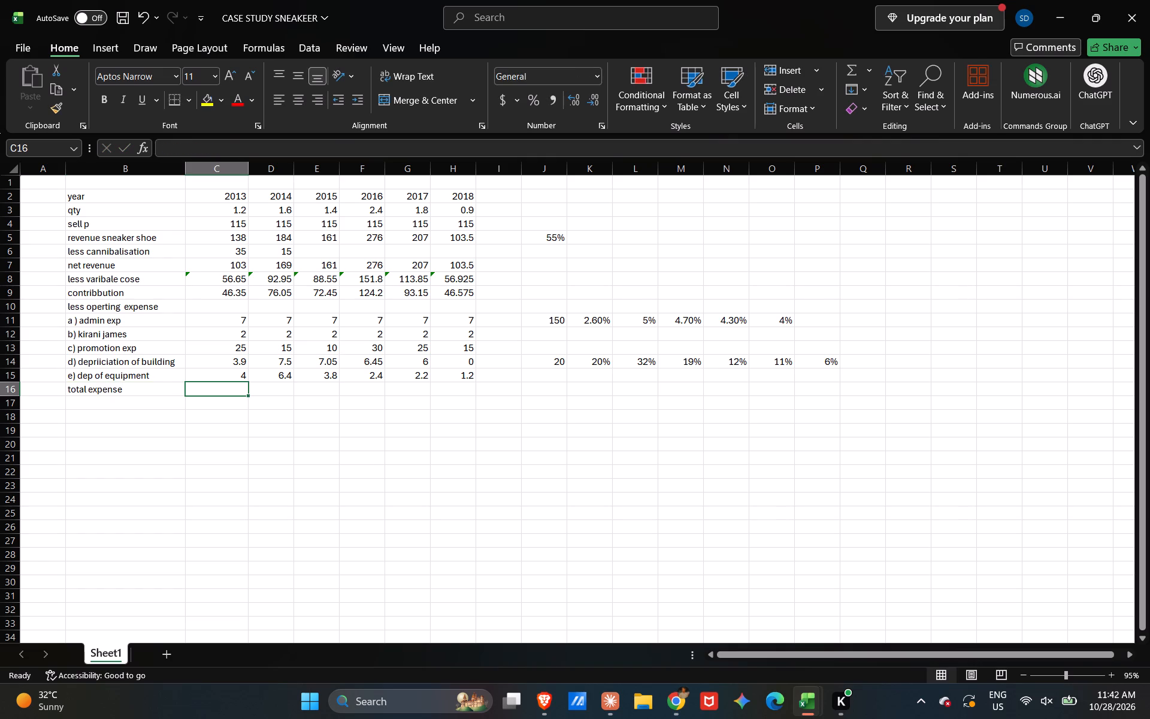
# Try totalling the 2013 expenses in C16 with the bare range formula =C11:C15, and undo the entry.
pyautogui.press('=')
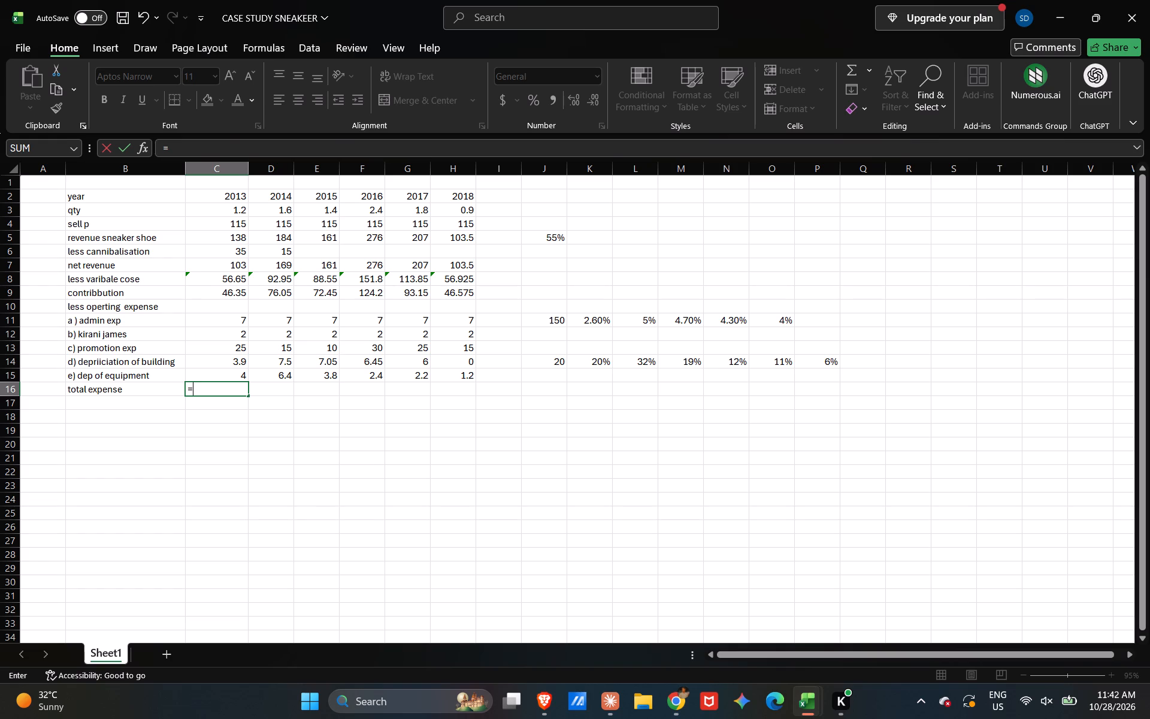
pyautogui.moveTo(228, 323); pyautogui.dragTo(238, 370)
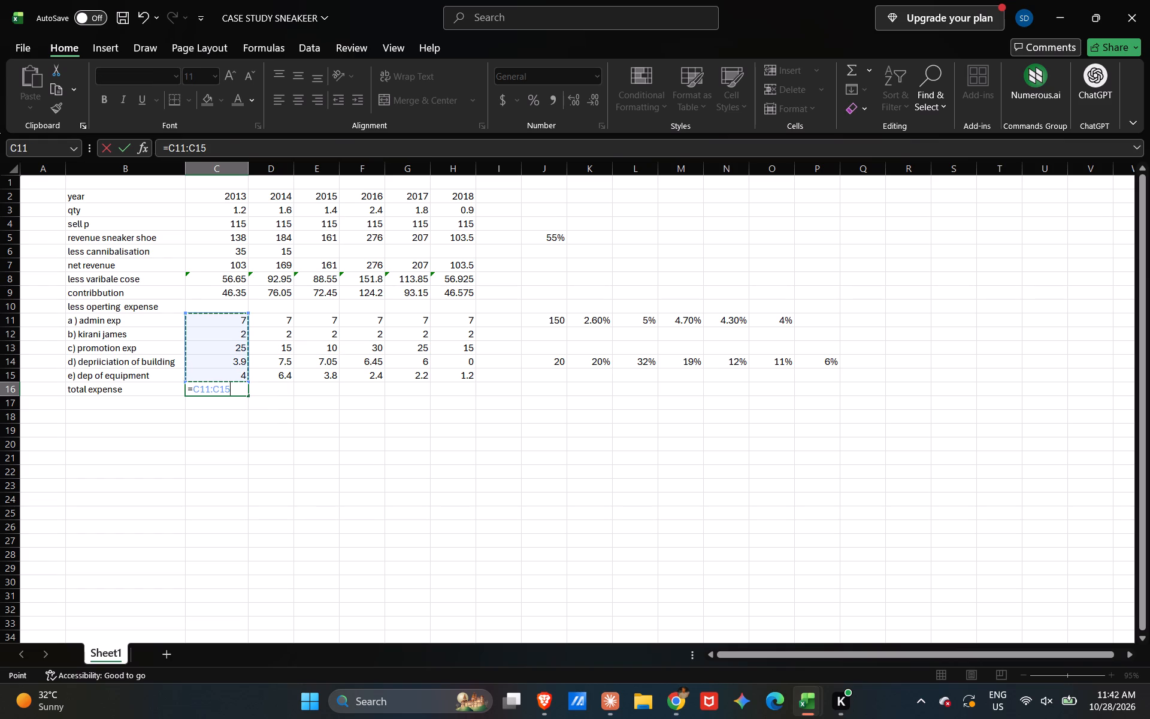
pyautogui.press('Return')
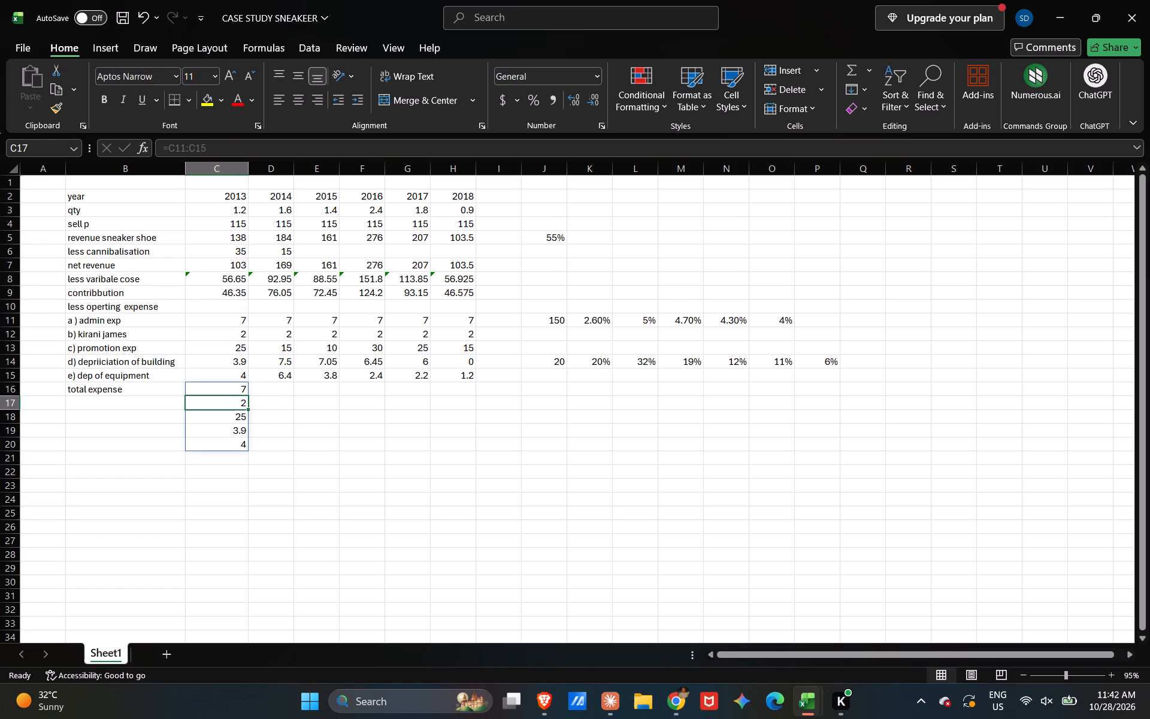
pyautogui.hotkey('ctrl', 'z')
# Total the 2013 expenses in C16 with =SUM(C11:C15) and fill the formula across to H16 for 2018.
pyautogui.click(226, 388)
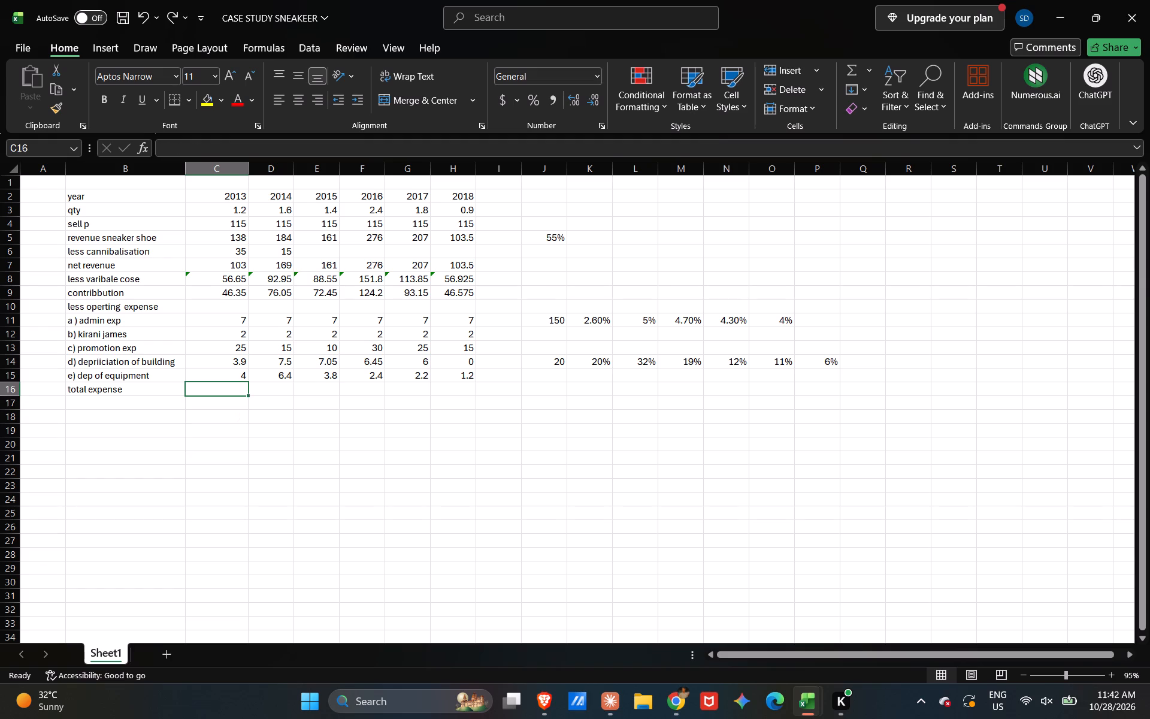
pyautogui.click(854, 70)
pyautogui.press('Return')
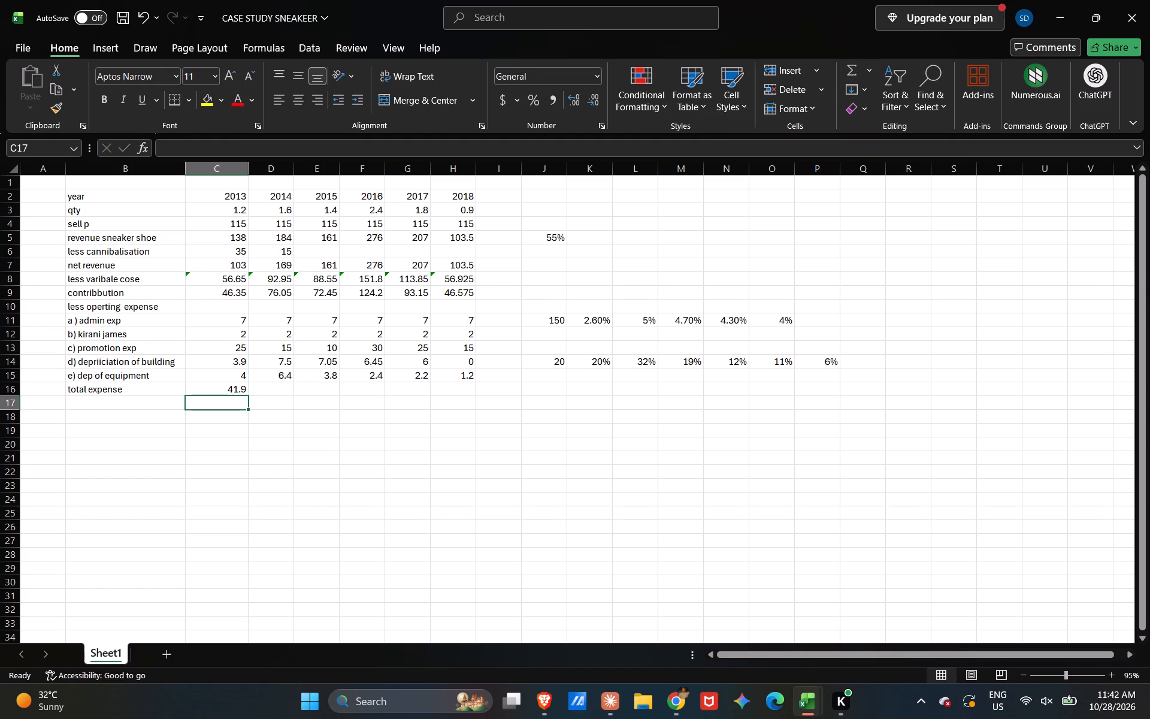
pyautogui.click(239, 389)
pyautogui.moveTo(249, 395); pyautogui.dragTo(458, 391)
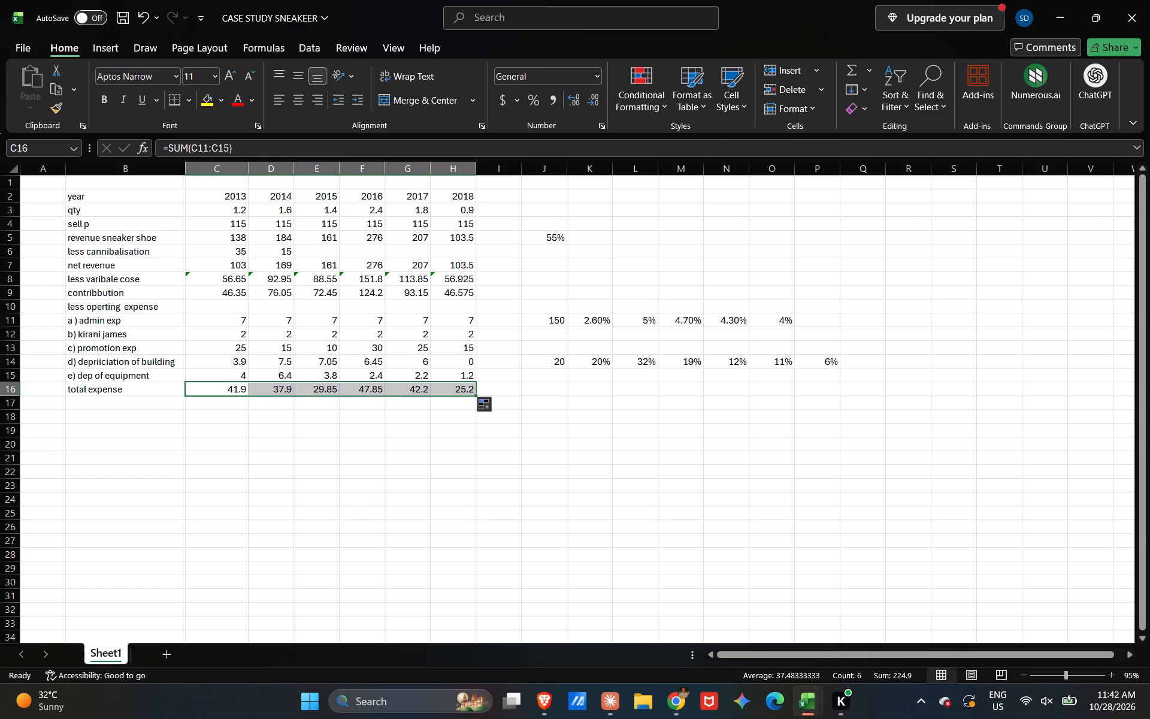
# Label the row below total expense "ebt" in B17.
pyautogui.click(87, 406)
pyautogui.press('e')
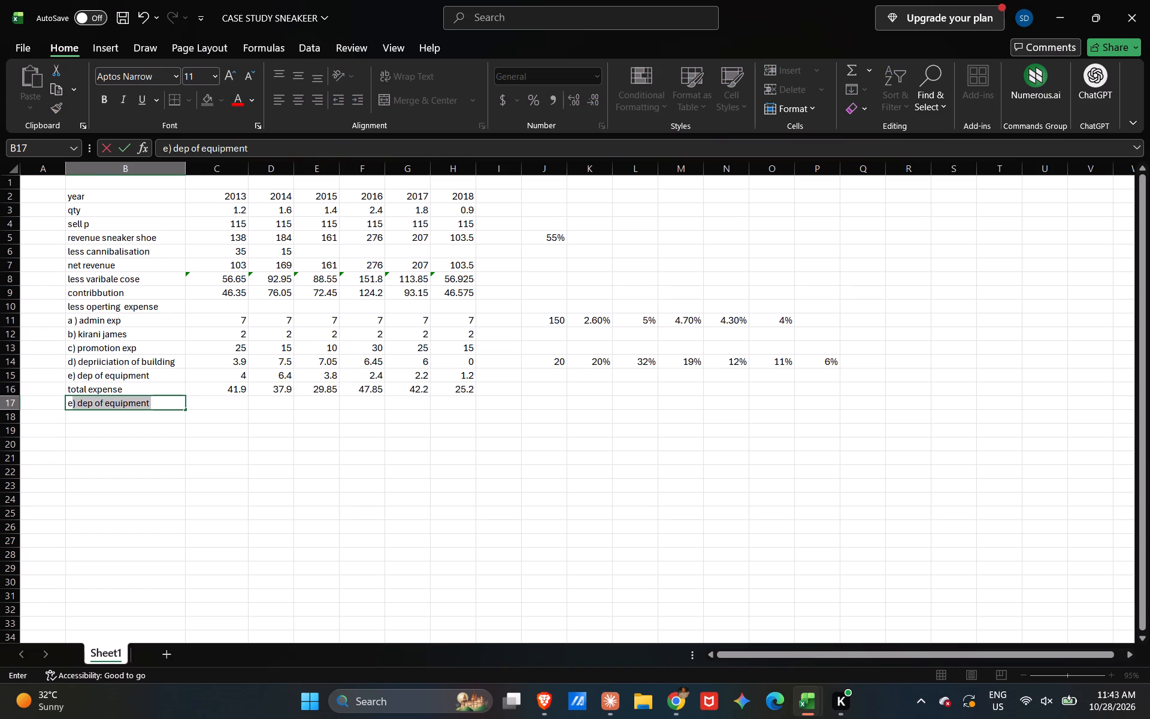
pyautogui.write('bt')
pyautogui.press('Right')
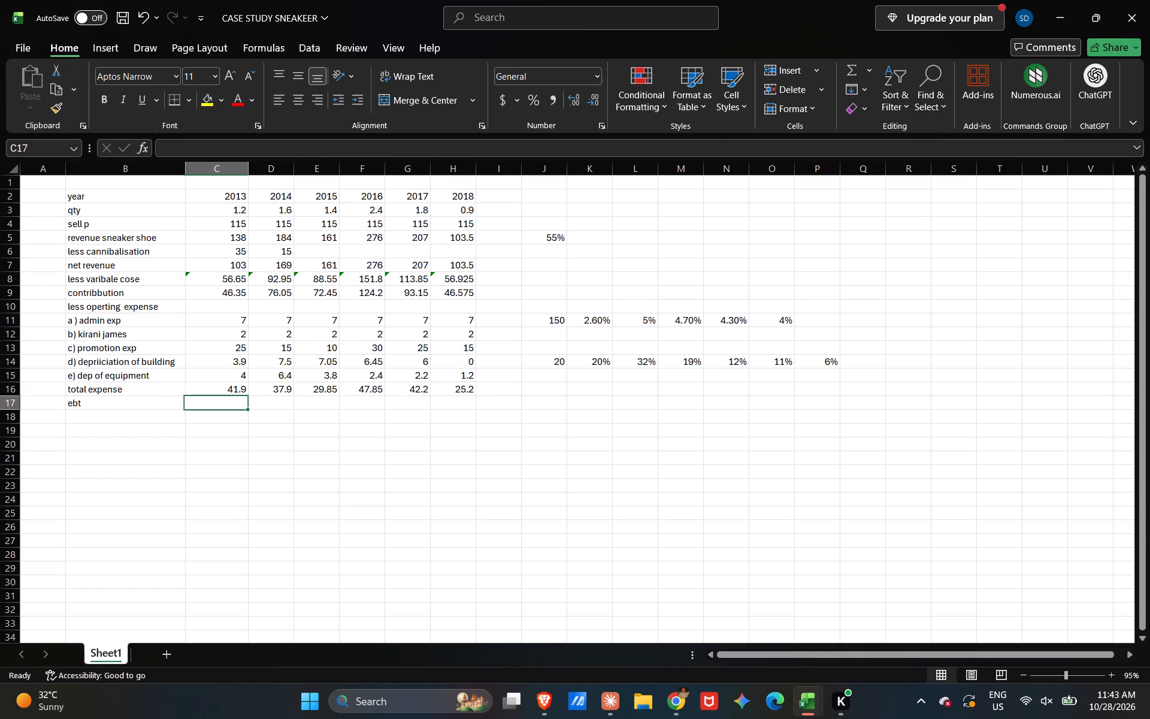
# Calculate the 2013 EBT in C17 as contribution minus total expense, =C9-C16.
pyautogui.press('=')
pyautogui.keyDown('shift'); pyautogui.click(228, 297); pyautogui.keyUp('shift')
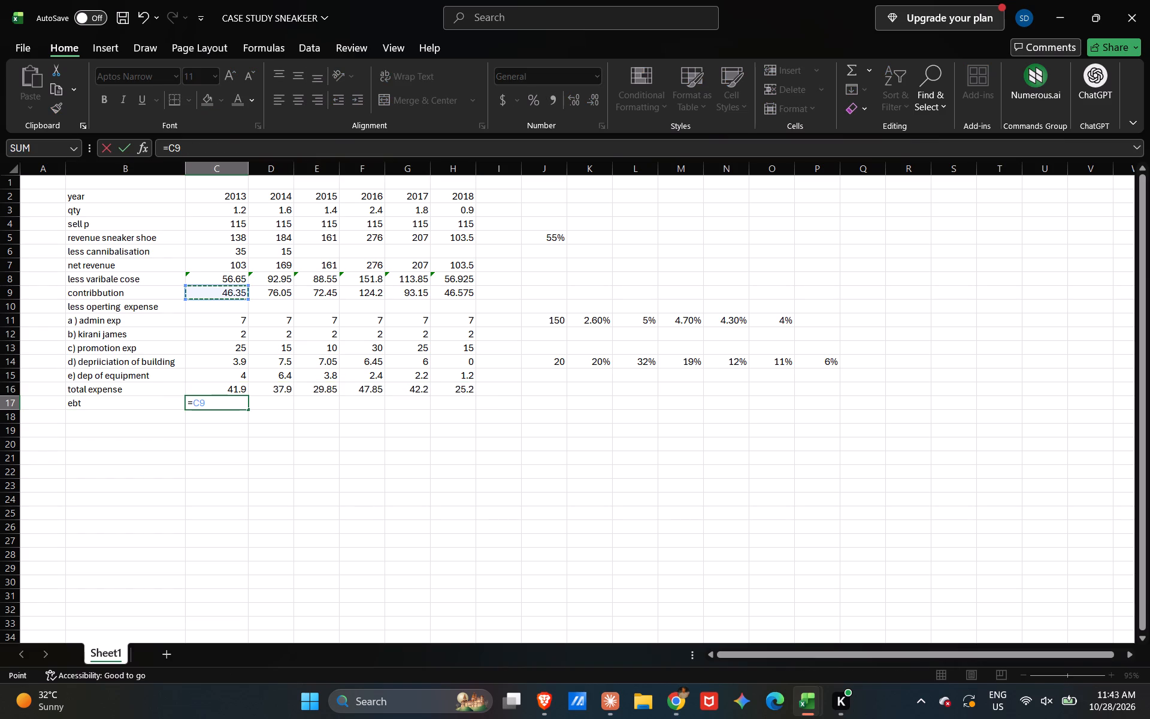
pyautogui.press('-')
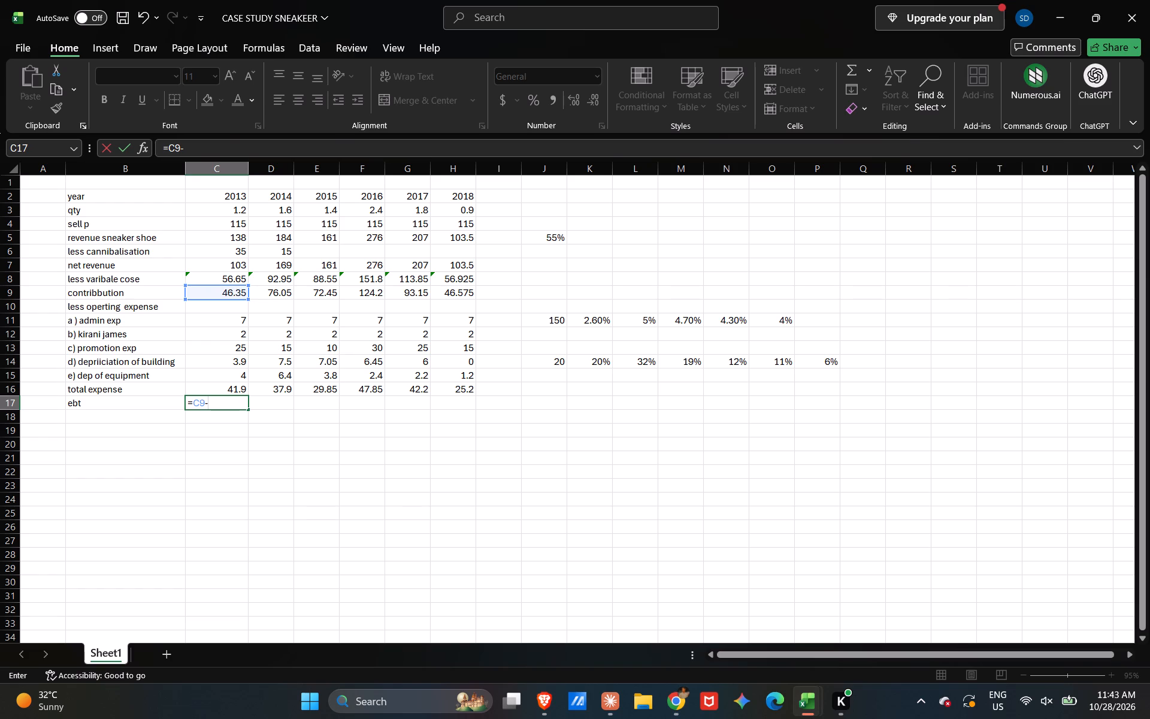
pyautogui.keyDown('shift'); pyautogui.doubleClick(232, 391); pyautogui.keyUp('shift')
pyautogui.keyDown('shift'); pyautogui.click(232, 391); pyautogui.keyUp('shift')
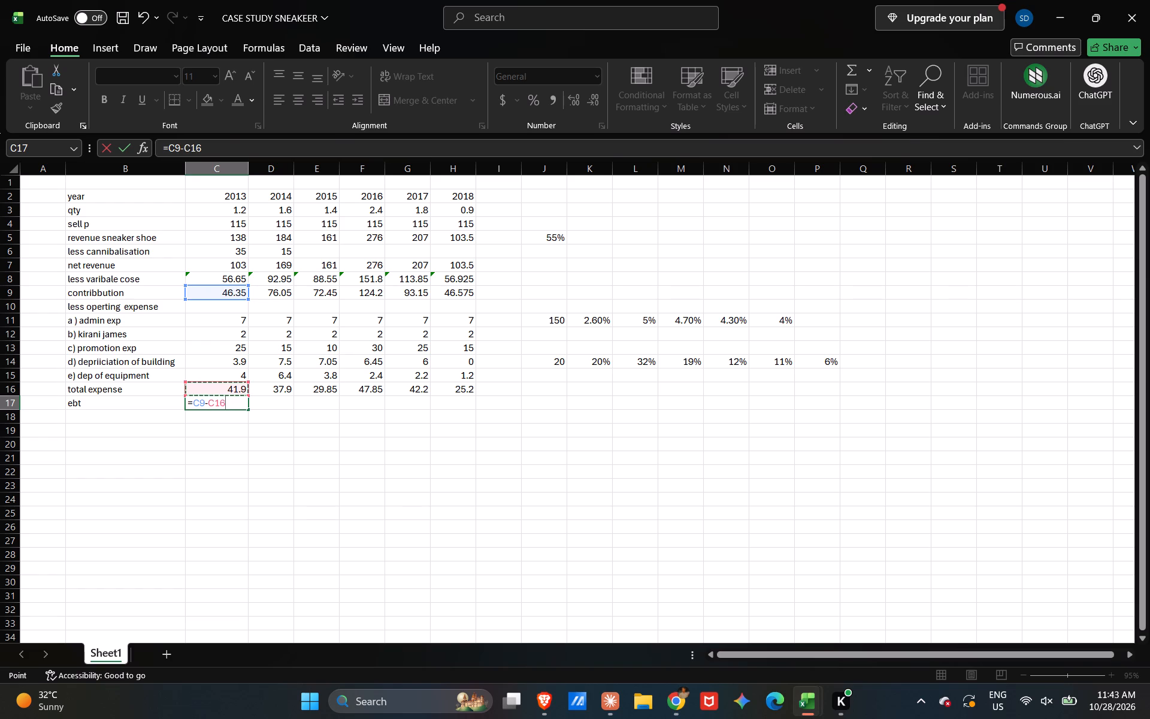
pyautogui.press('Return')
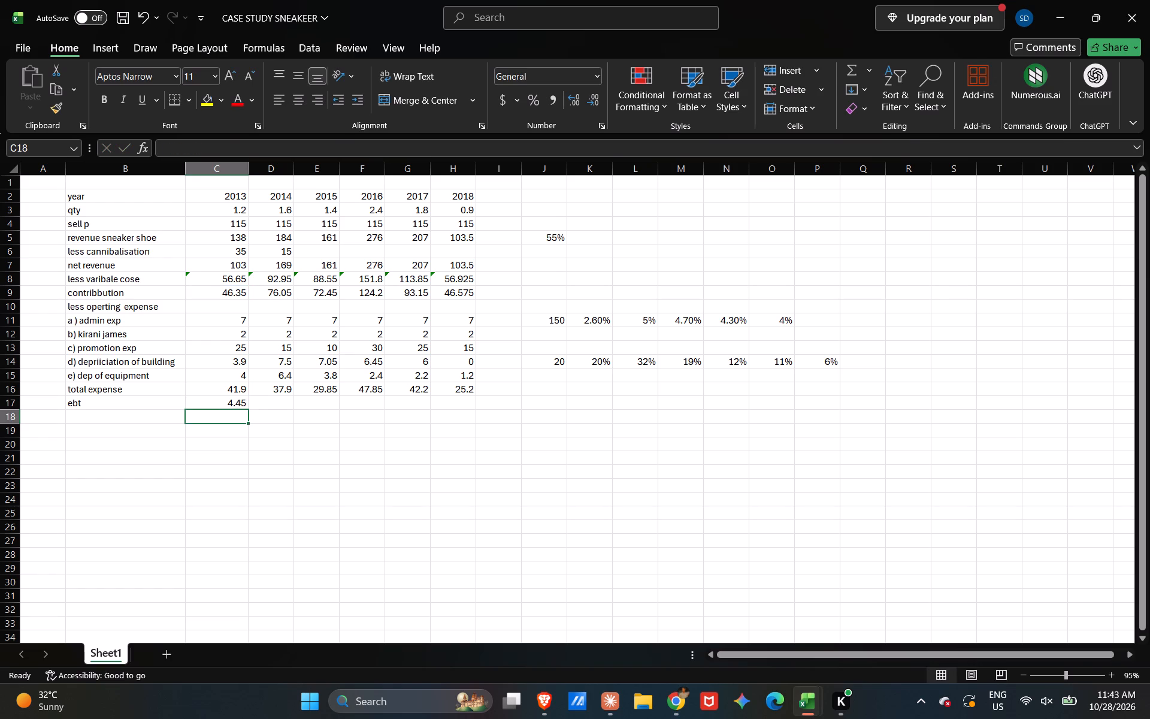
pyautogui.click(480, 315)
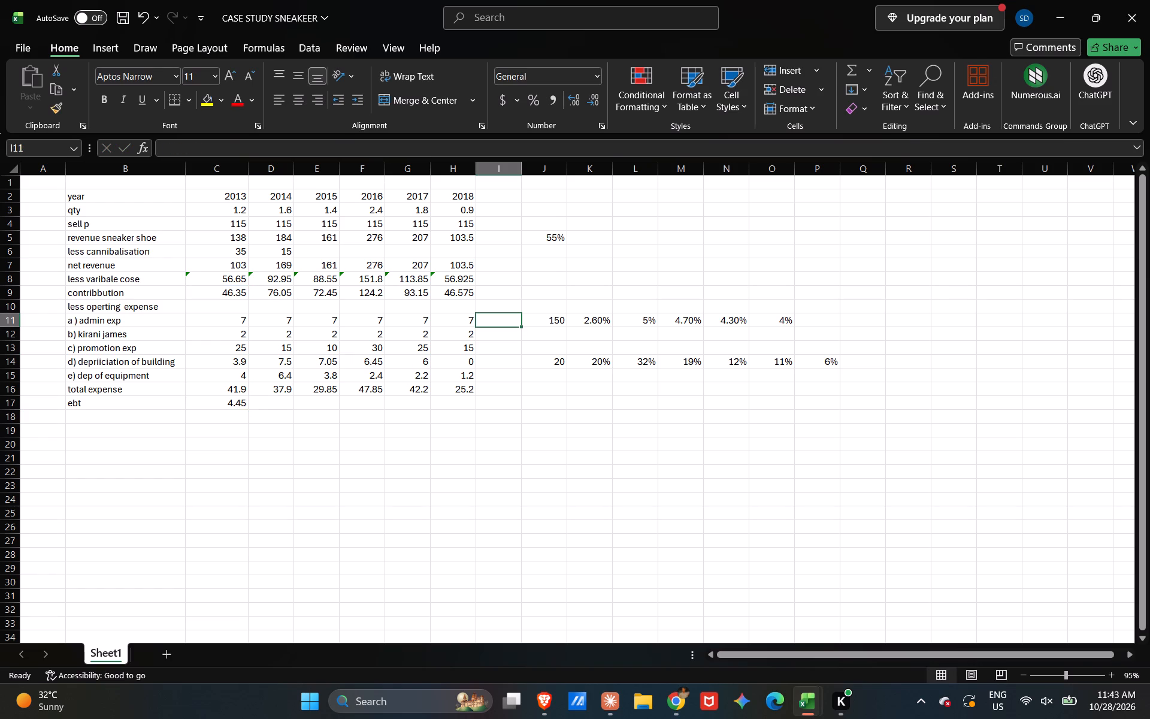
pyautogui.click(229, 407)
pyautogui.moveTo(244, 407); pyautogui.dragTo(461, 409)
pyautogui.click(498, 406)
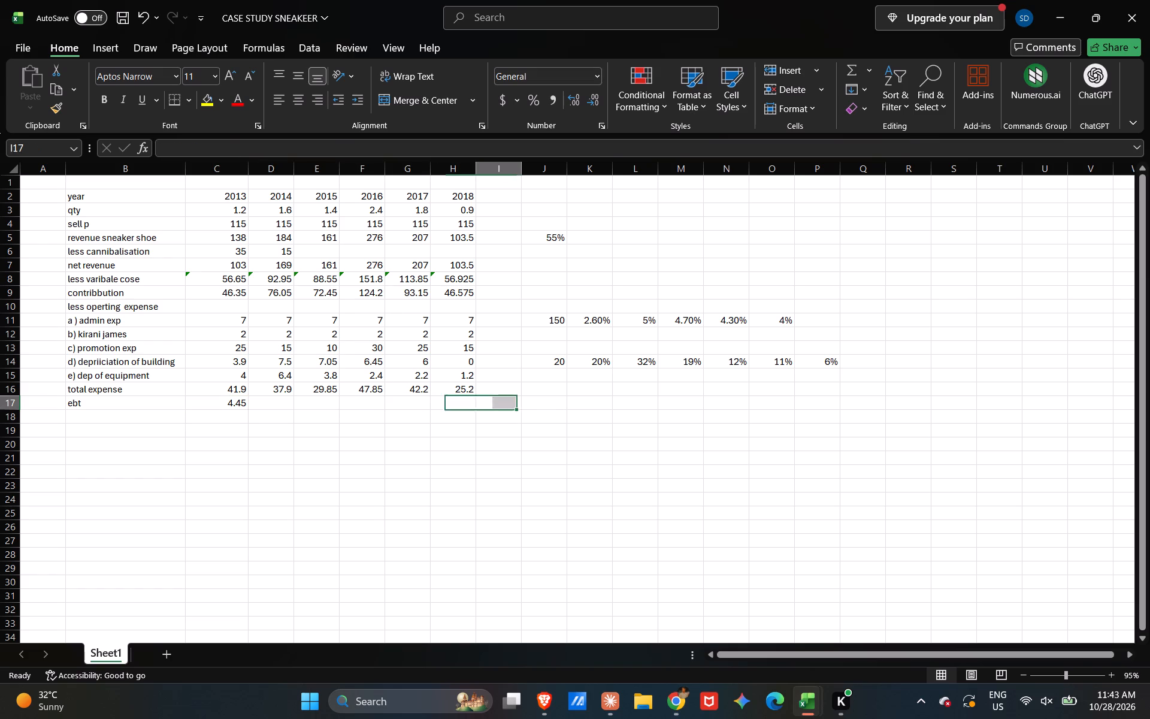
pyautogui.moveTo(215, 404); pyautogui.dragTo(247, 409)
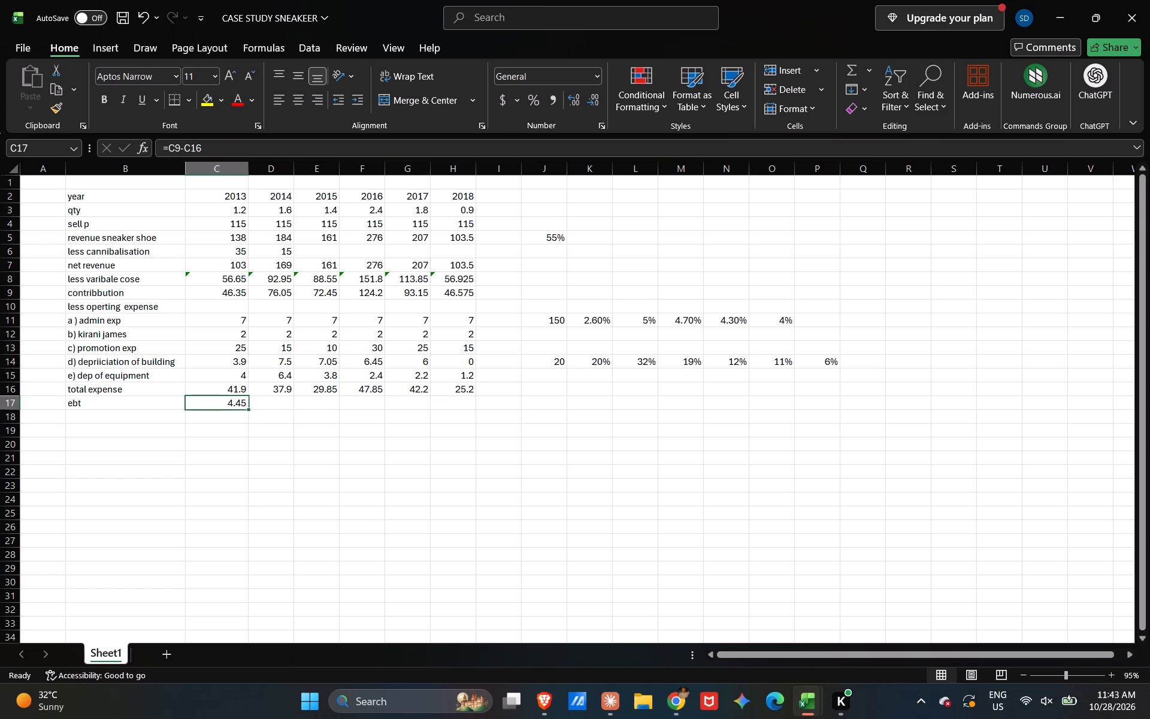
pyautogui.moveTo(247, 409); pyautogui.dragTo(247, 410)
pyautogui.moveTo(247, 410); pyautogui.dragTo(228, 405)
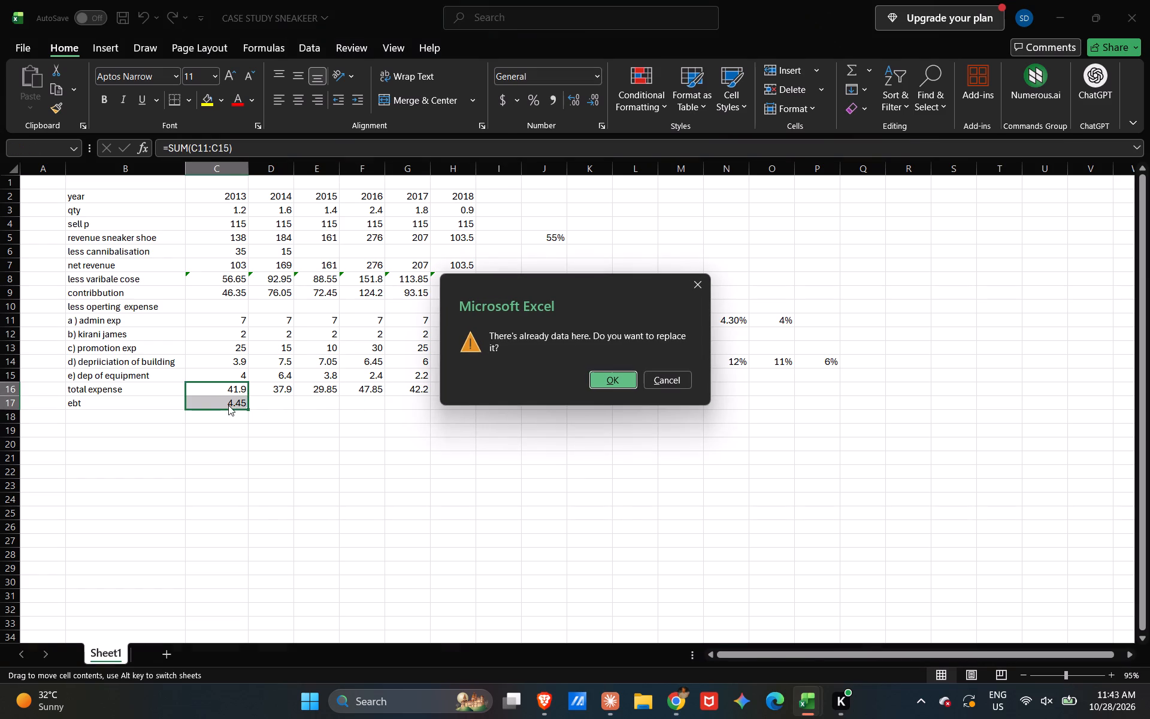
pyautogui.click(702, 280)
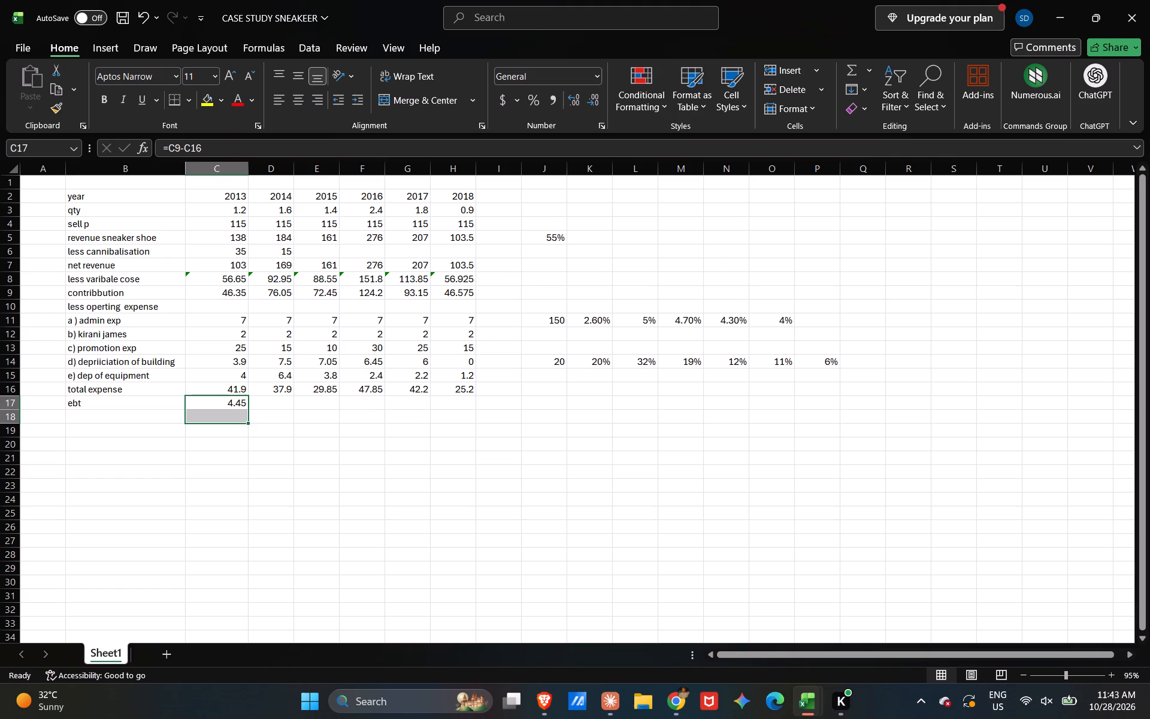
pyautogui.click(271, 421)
# Fill the EBT formula from C17 across the row through I17.
pyautogui.click(228, 409)
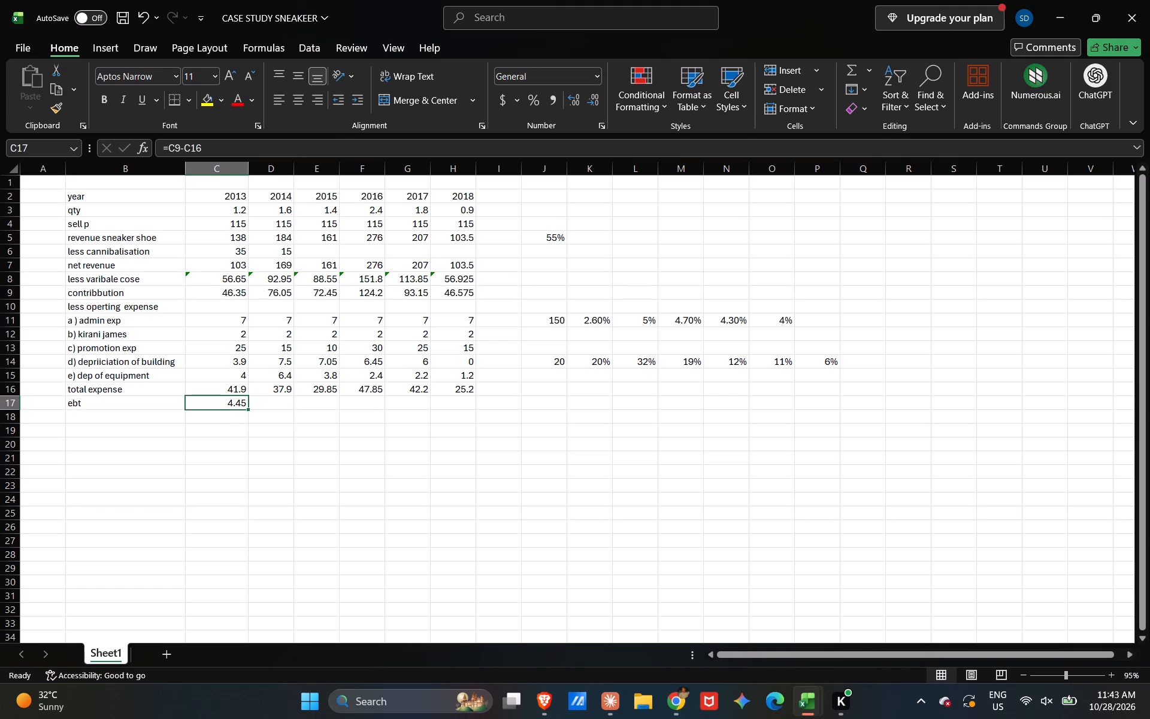
pyautogui.moveTo(247, 408); pyautogui.dragTo(508, 410)
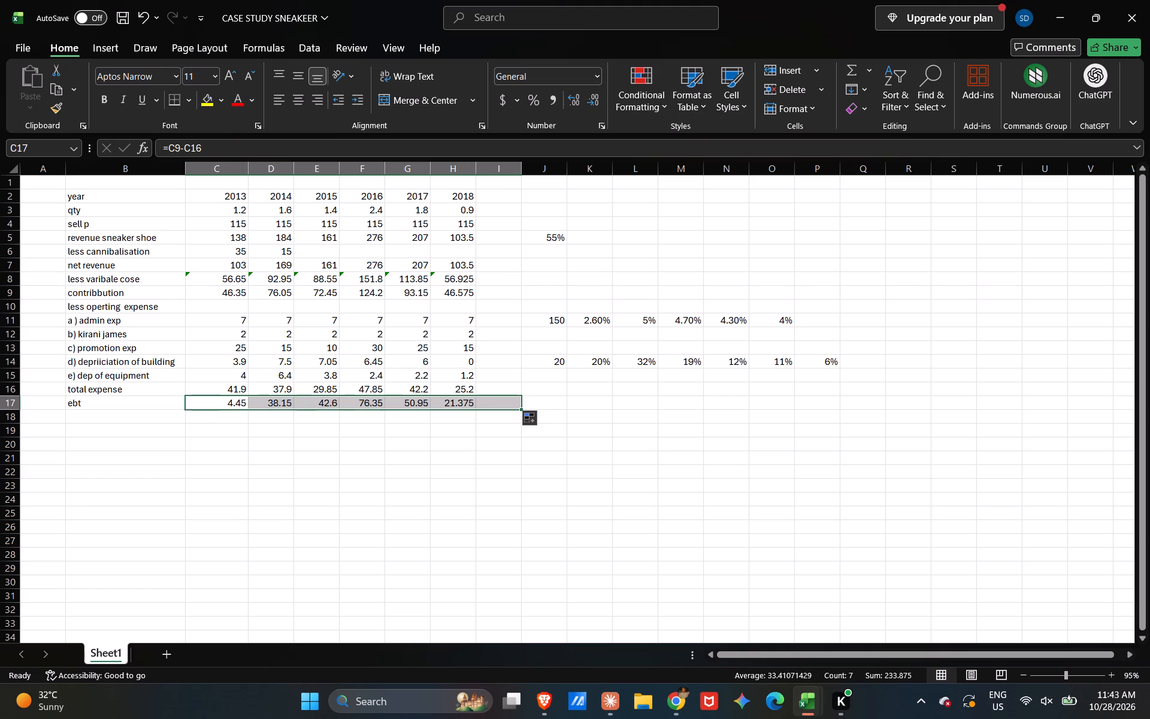
pyautogui.click(430, 466)
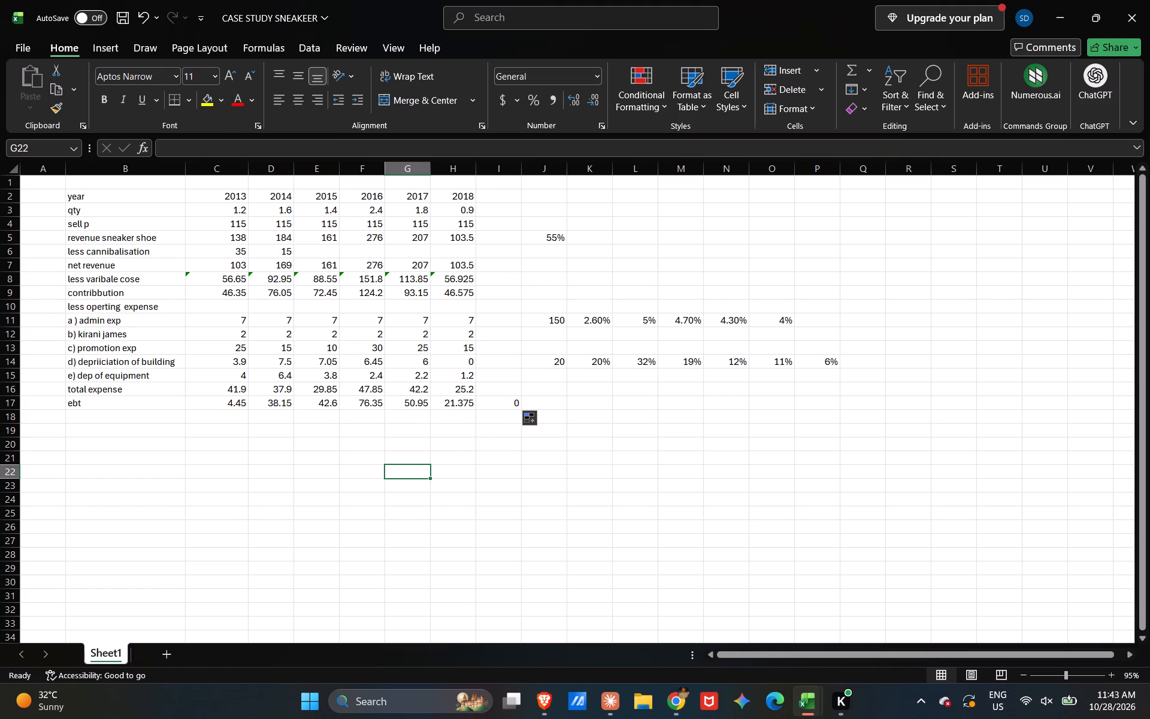
pyautogui.click(497, 409)
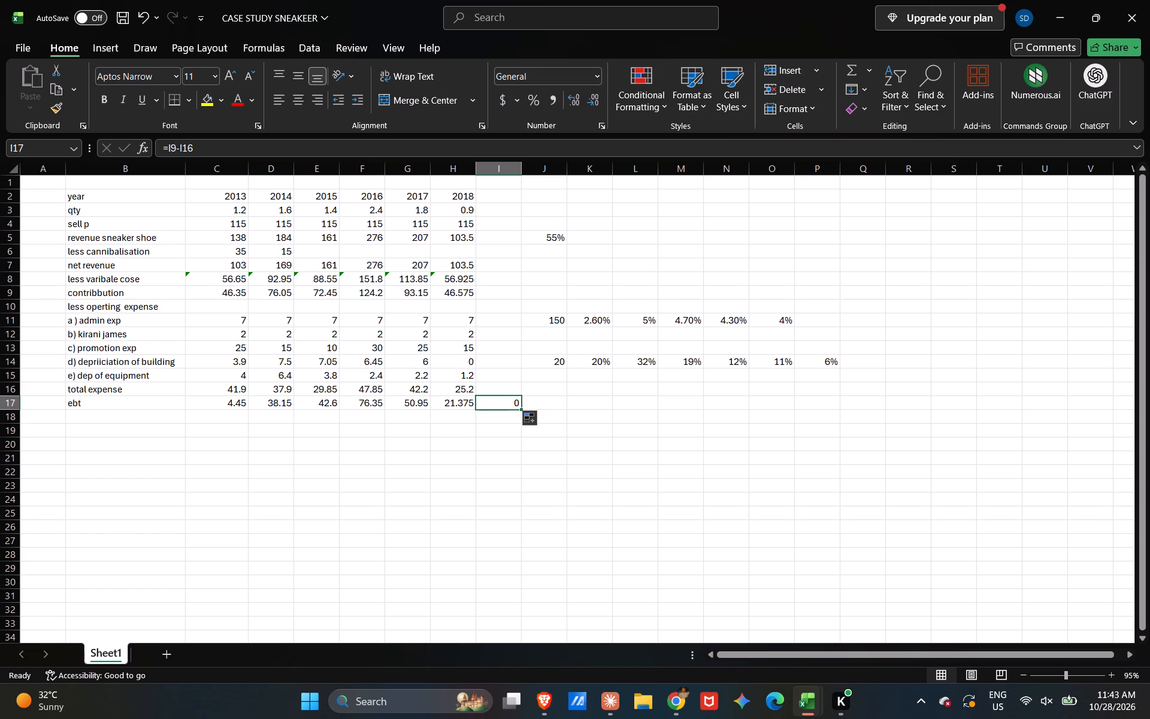
# Replace the 2018 total expense formula in H16 with the fixed value 31.20.
pyautogui.click(467, 391)
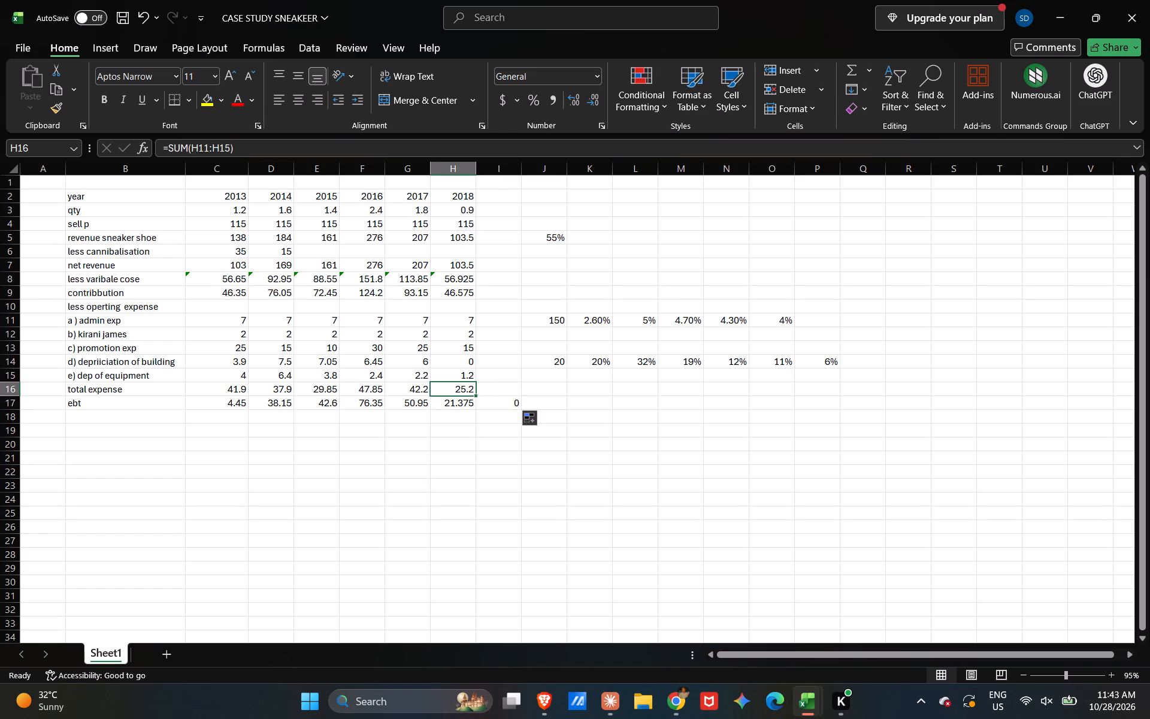
pyautogui.press('BackSpace')
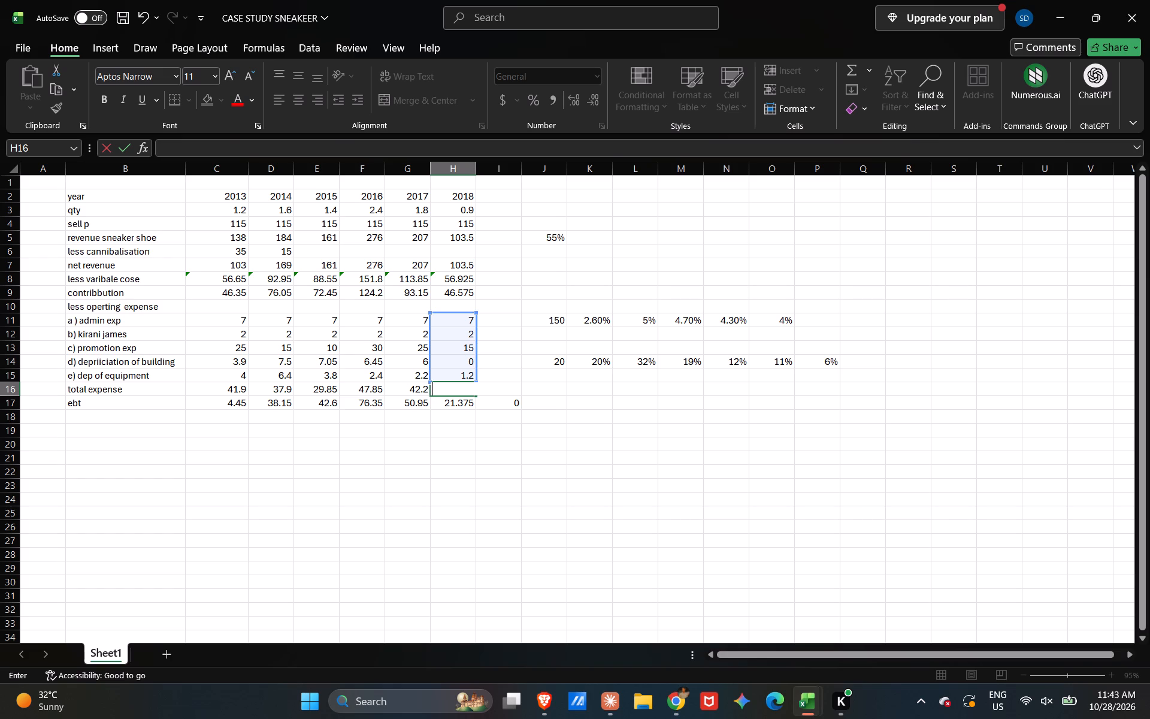
pyautogui.press('Return')
pyautogui.press('Up')
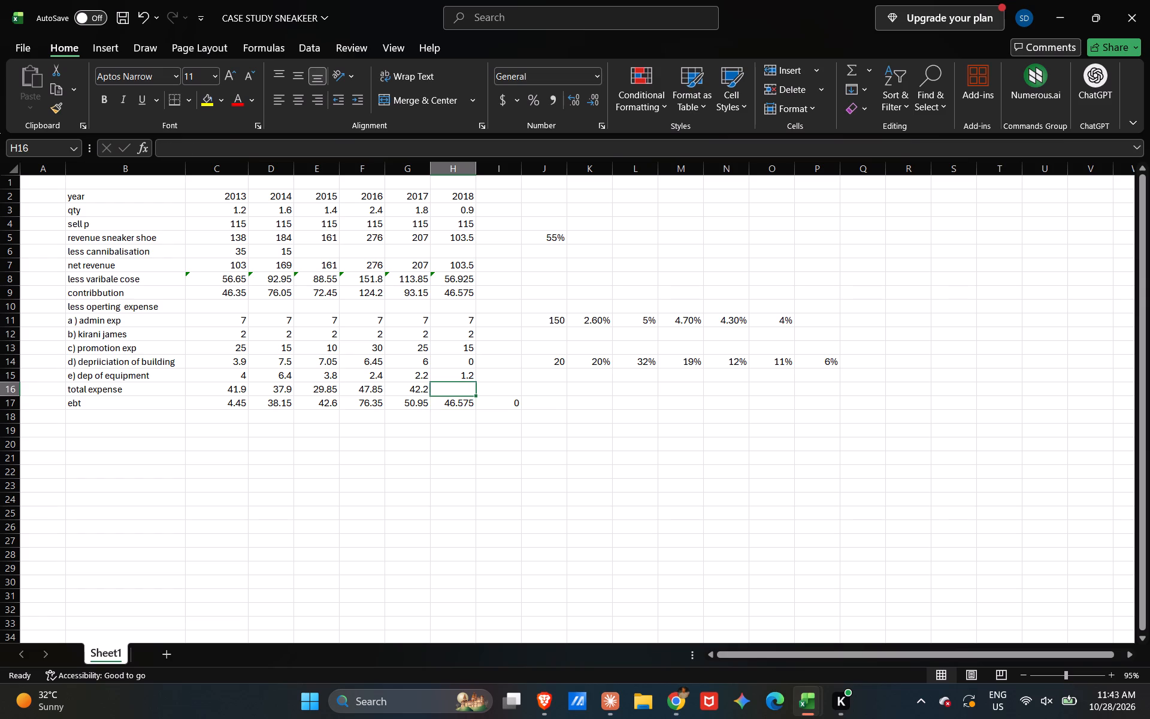
pyautogui.write('31')
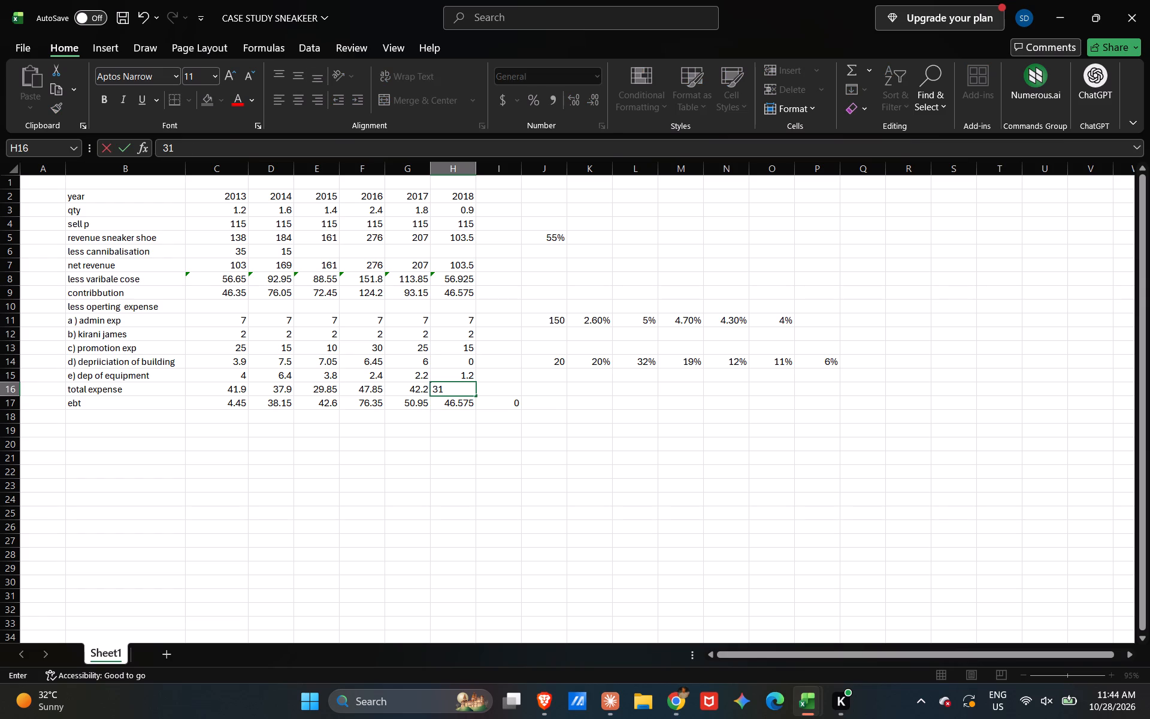
pyautogui.press('.')
pyautogui.write('20')
pyautogui.press('Return')
pyautogui.click(487, 440)
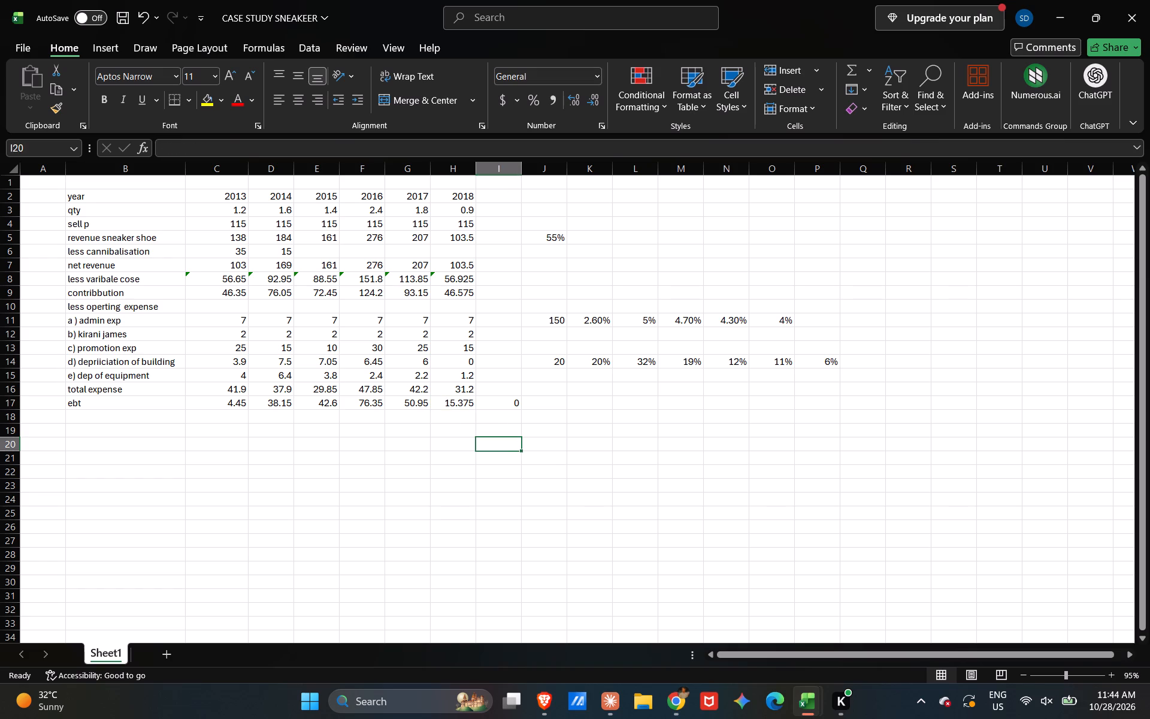
# Label the row below ebt "less tax" in B18.
pyautogui.click(79, 420)
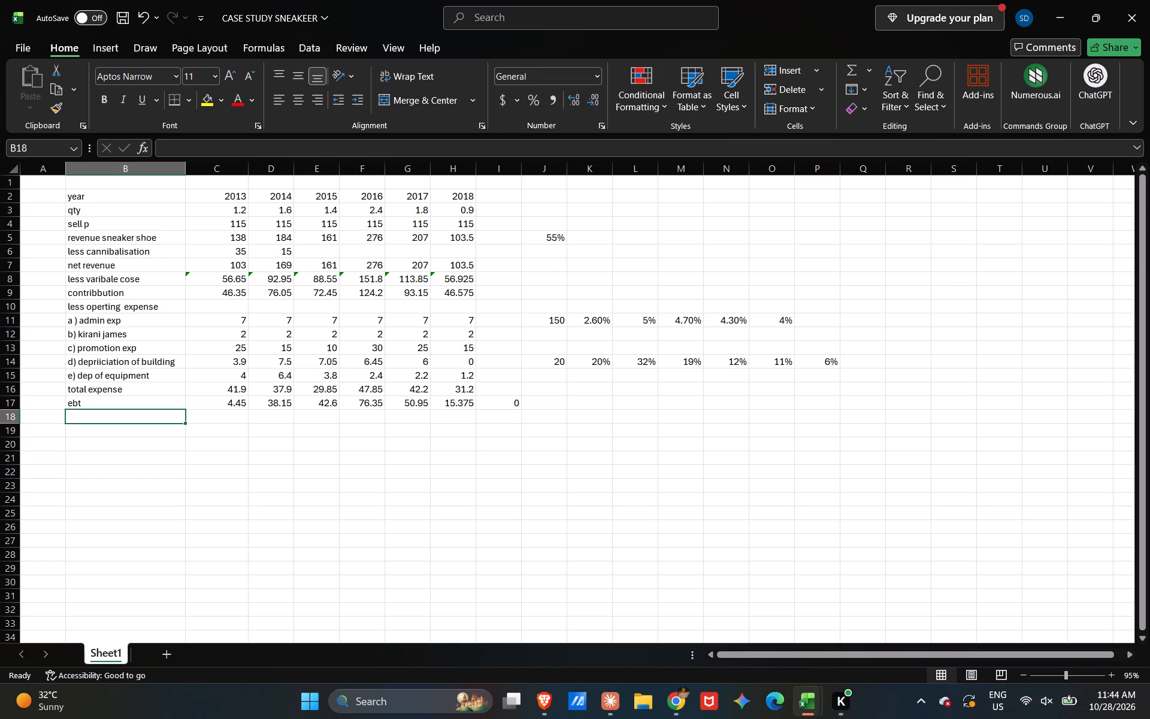
pyautogui.write('less tax')
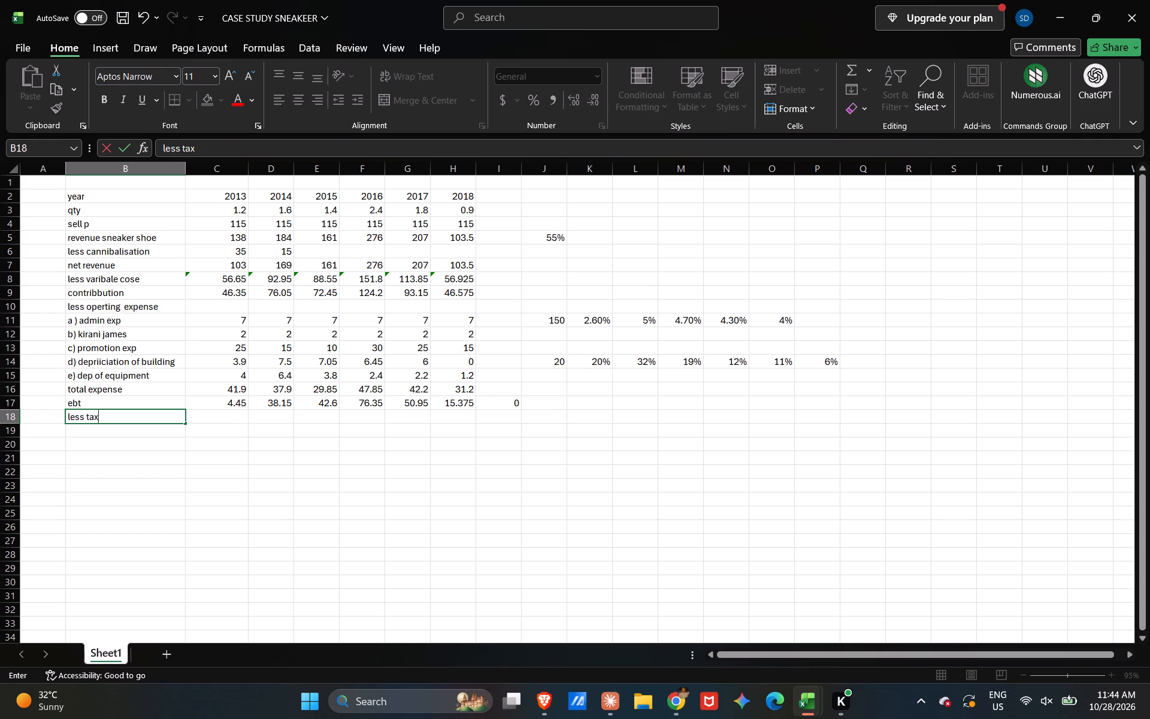
pyautogui.press('Right')
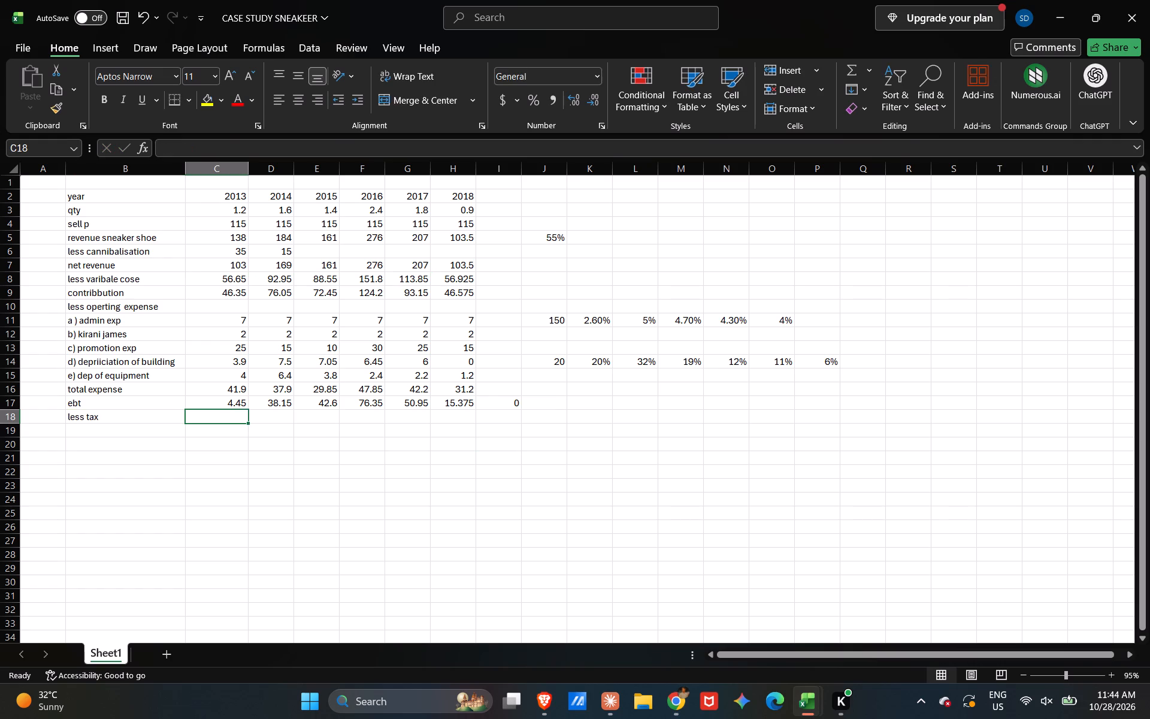
# Enter the 2013 tax in C18 as 1.78.
pyautogui.press('1')
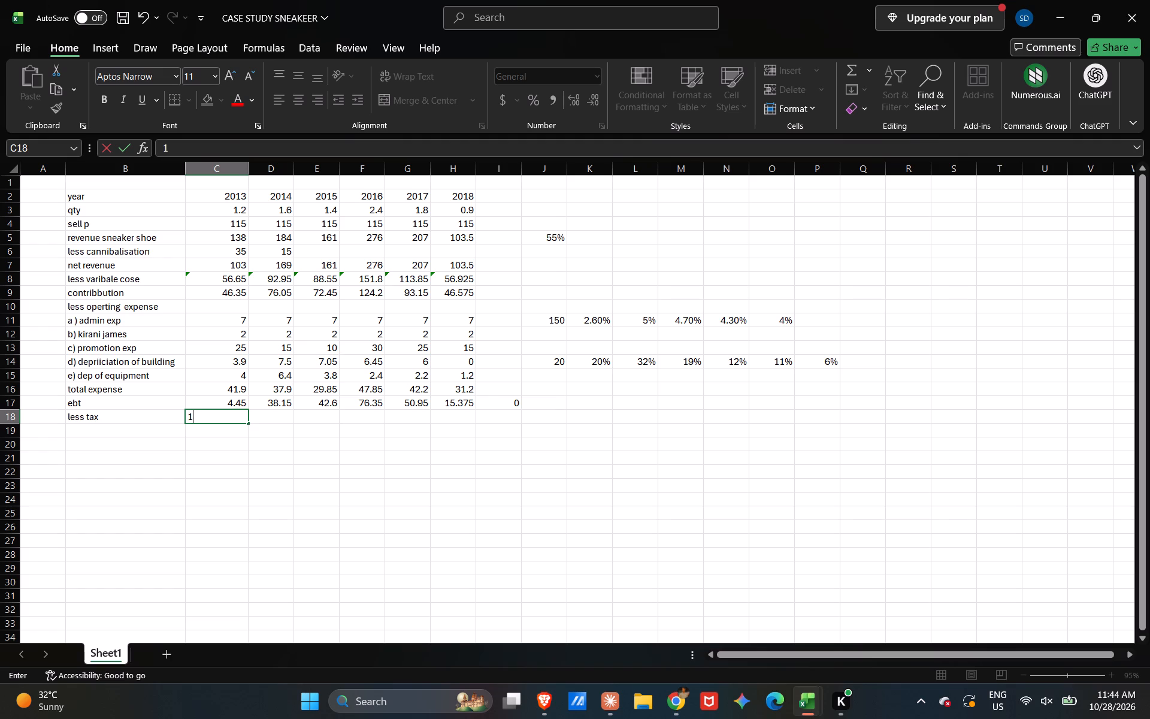
pyautogui.write('1.7')
pyautogui.press('8')
pyautogui.press('Left')
pyautogui.press('Left')
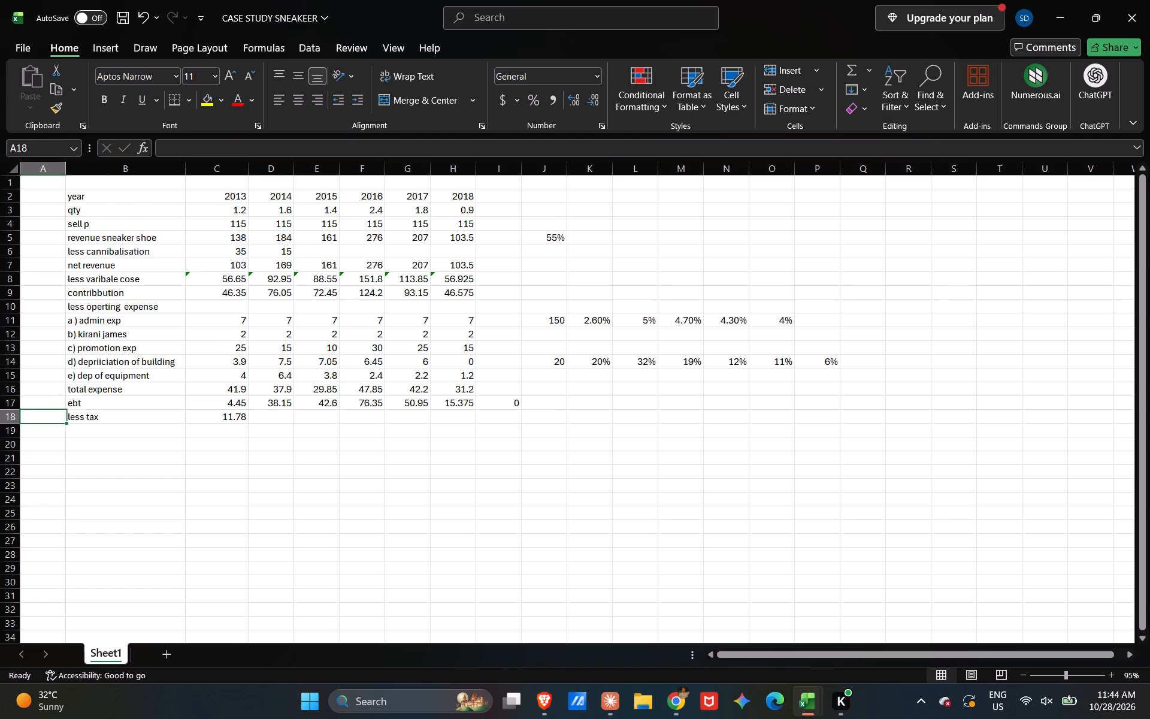
pyautogui.press('Right')
pyautogui.press('Right')
pyautogui.press('BackSpace')
pyautogui.write('1.78')
pyautogui.press('Right')
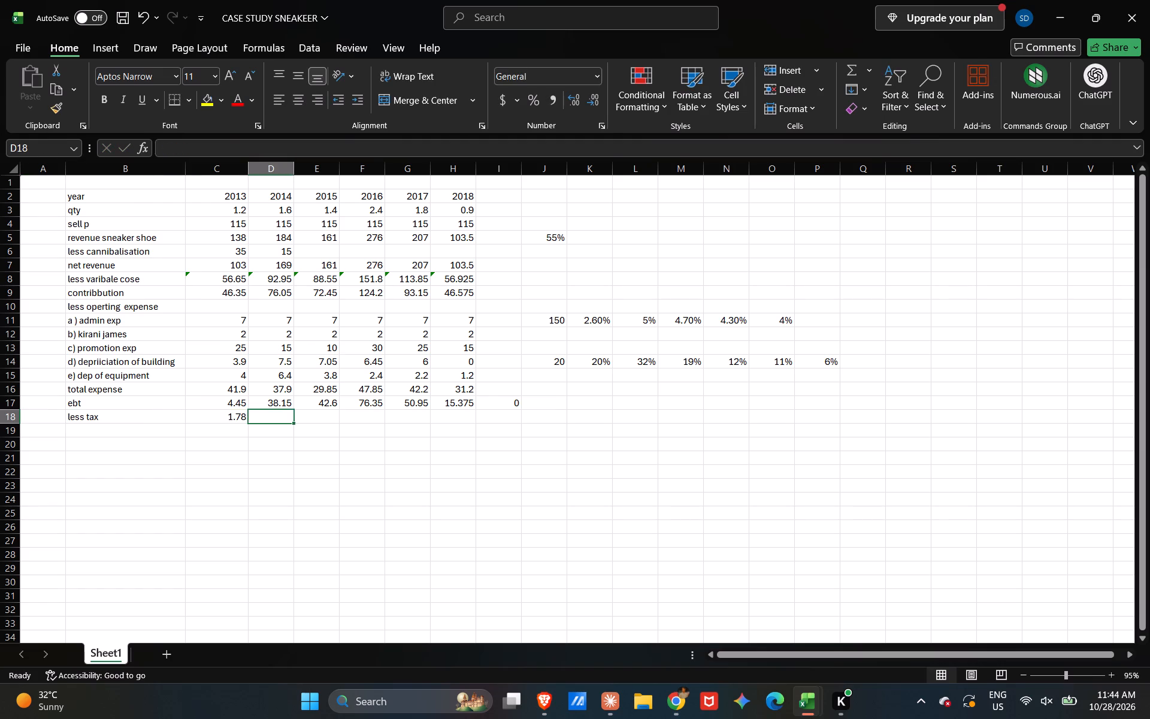
# Enter the less tax amounts for 2014 to 2016 in D18:F18 as 15.3, 17.04 and 30.02.
pyautogui.write('15.3')
pyautogui.press('Right')
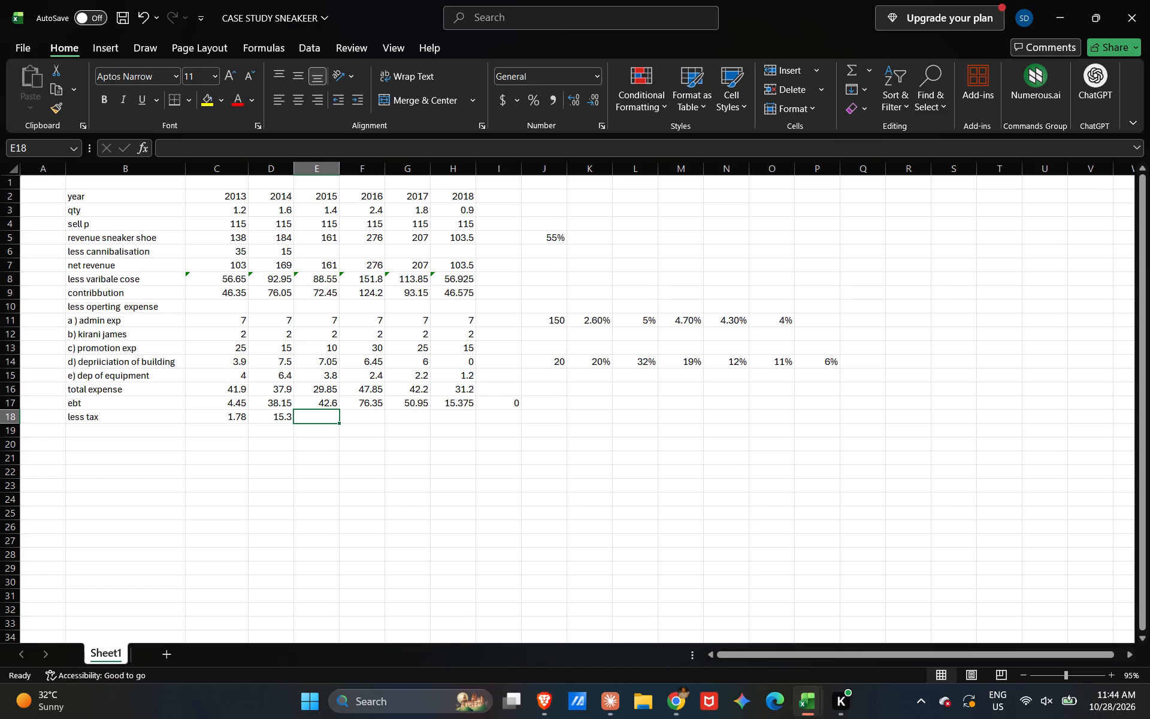
pyautogui.press('1')
pyautogui.press('7')
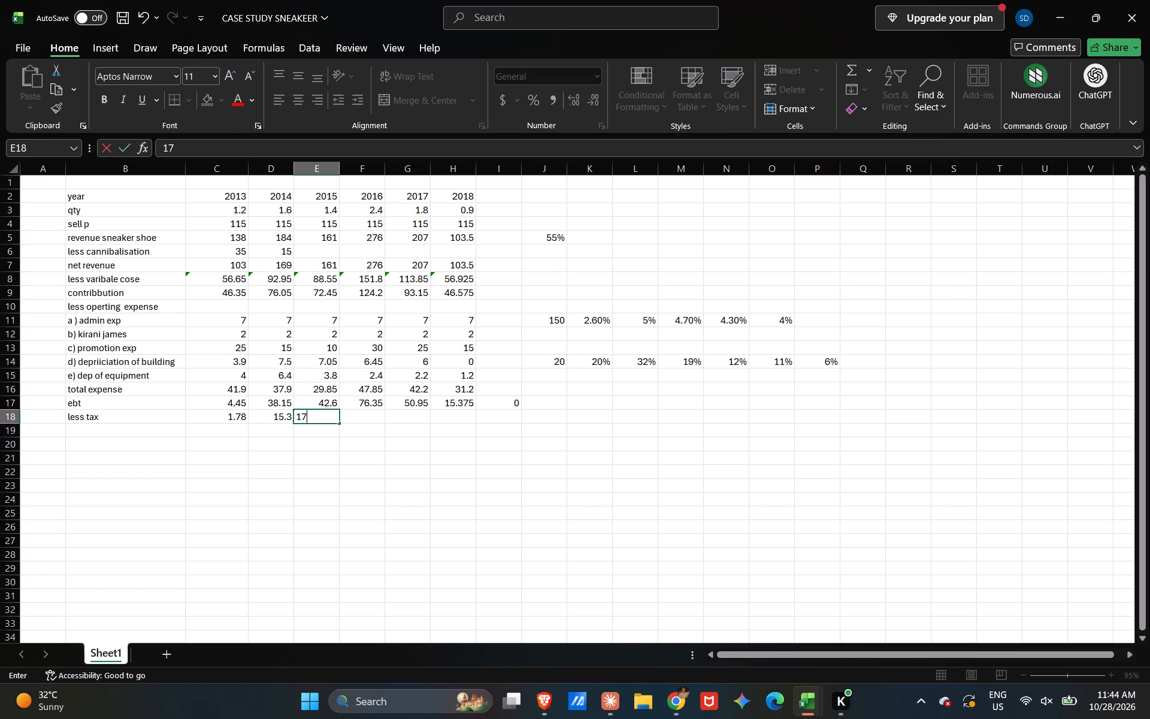
pyautogui.write('.04')
pyautogui.press('Right')
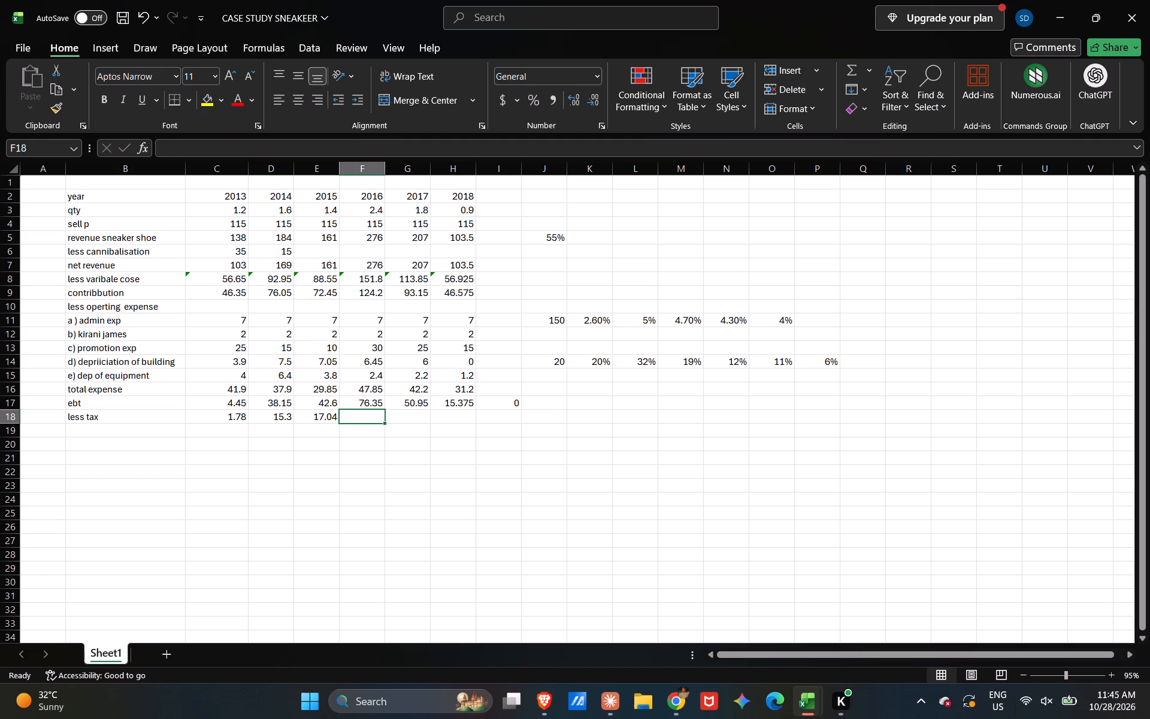
pyautogui.write('30/03')
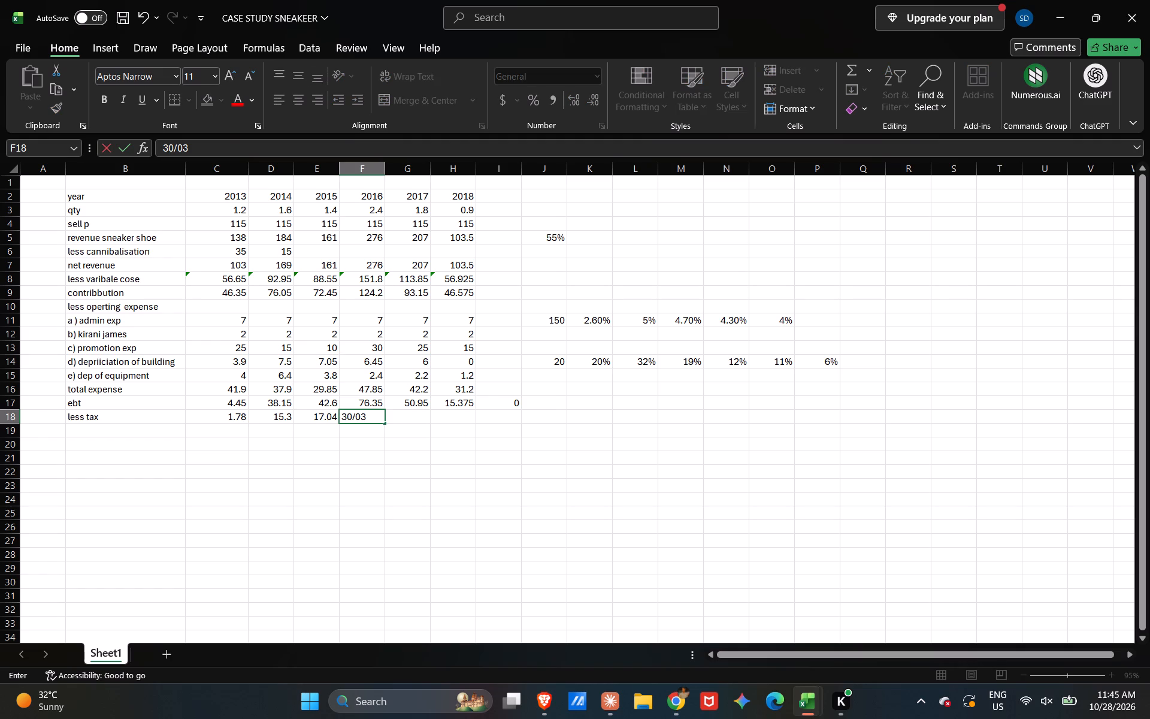
pyautogui.press('BackSpace')
pyautogui.press('BackSpace')
pyautogui.press('BackSpace')
pyautogui.write('.02')
pyautogui.press('Right')
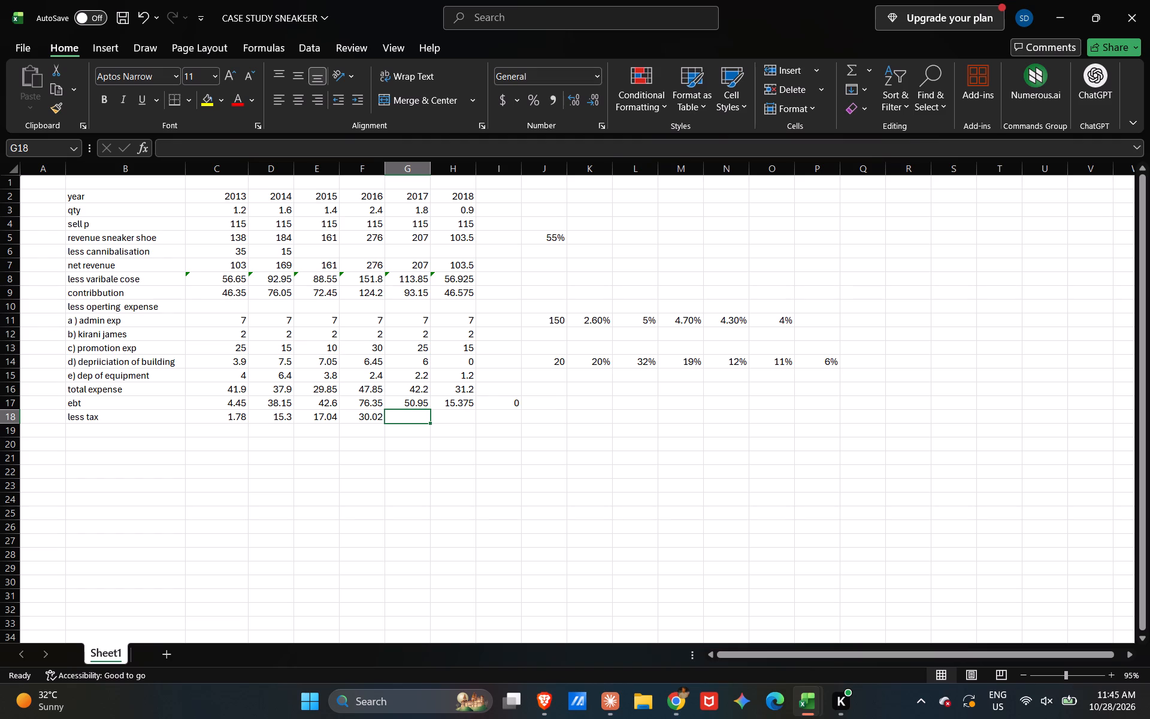
# Check the 2013 EBT formula in C17.
pyautogui.click(235, 407)
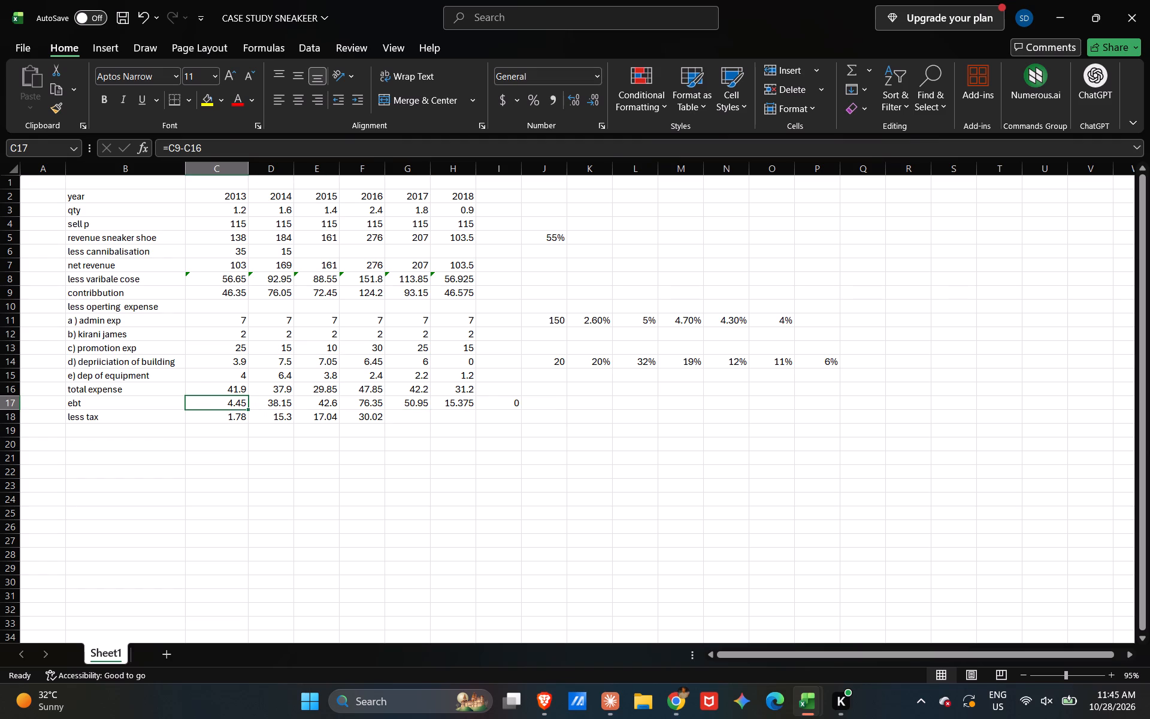
pyautogui.doubleClick(235, 407)
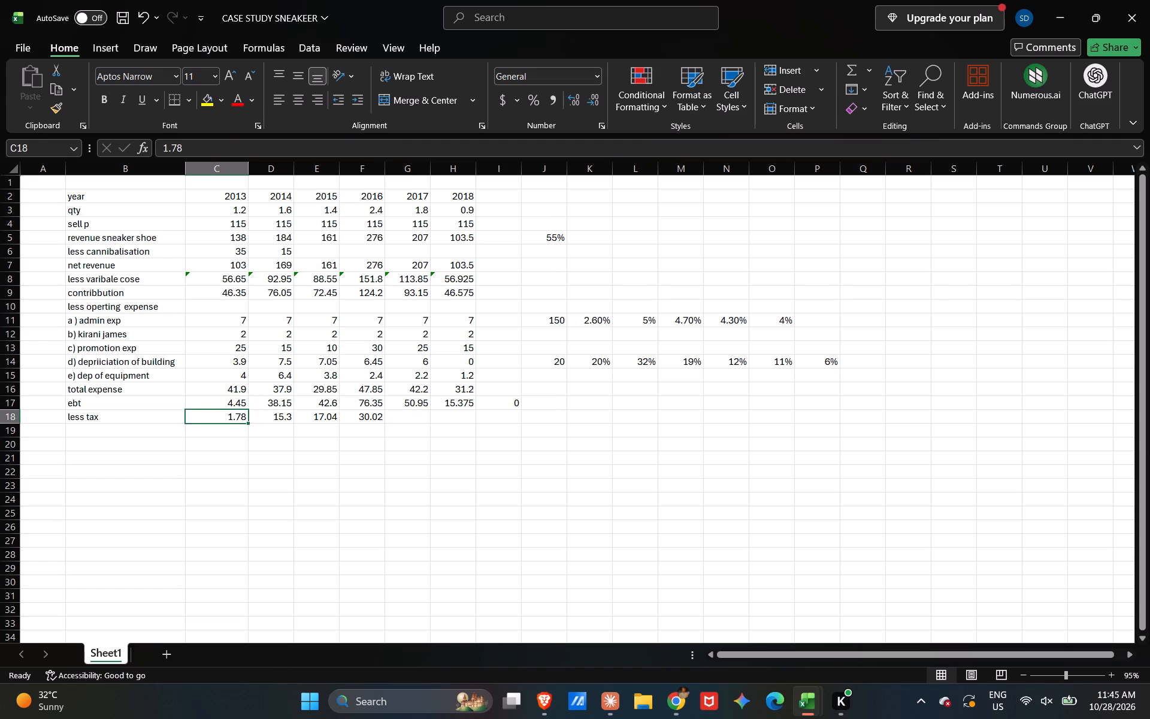
pyautogui.doubleClick(235, 405)
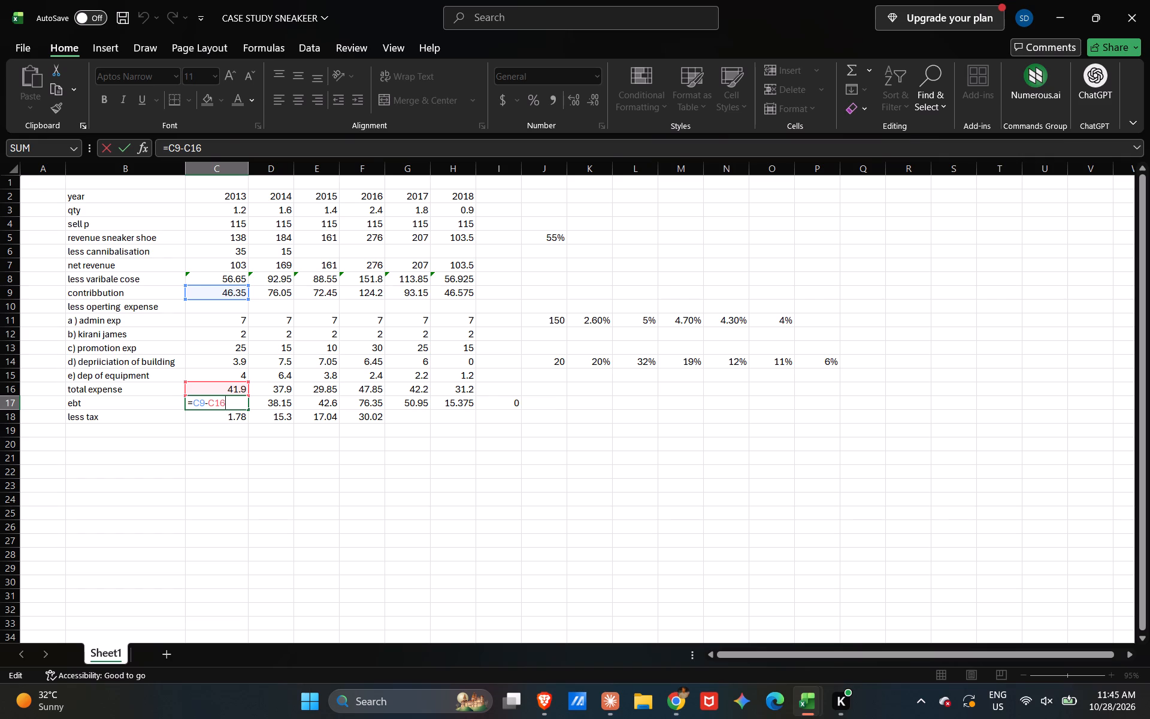
pyautogui.press('Return')
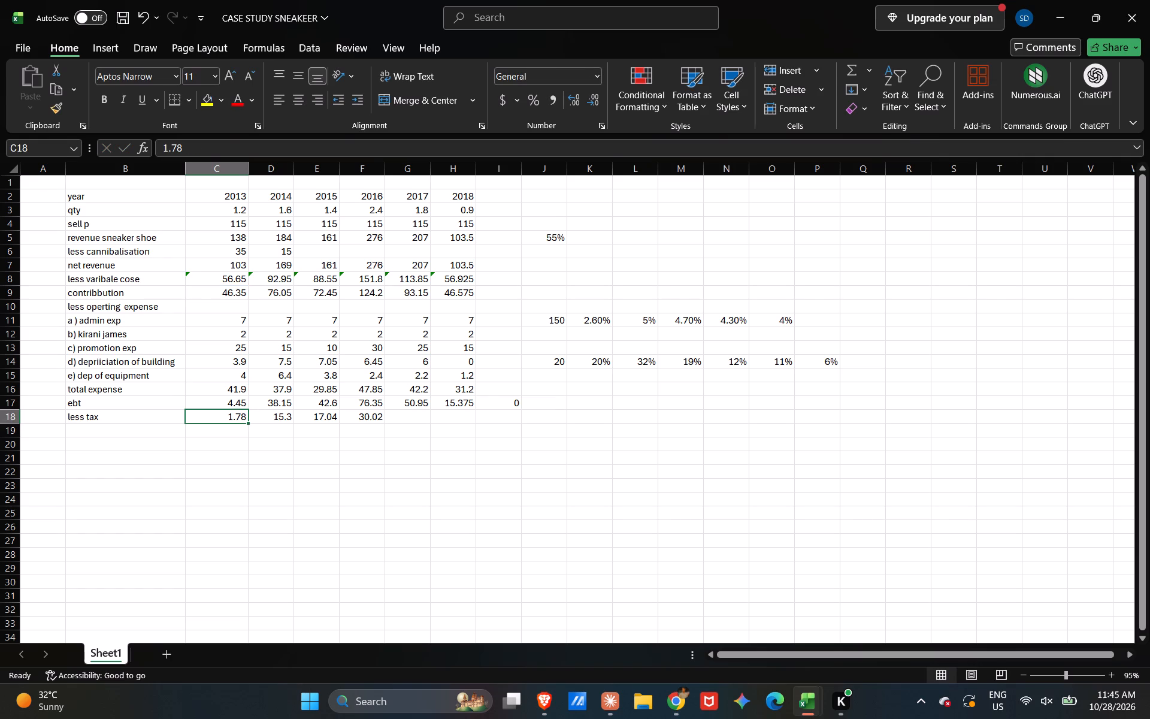
# Enter the less tax amounts for 2017 and 2018 in G18:H18 as 20.2 and 6.15.
pyautogui.moveTo(368, 388); pyautogui.dragTo(398, 399)
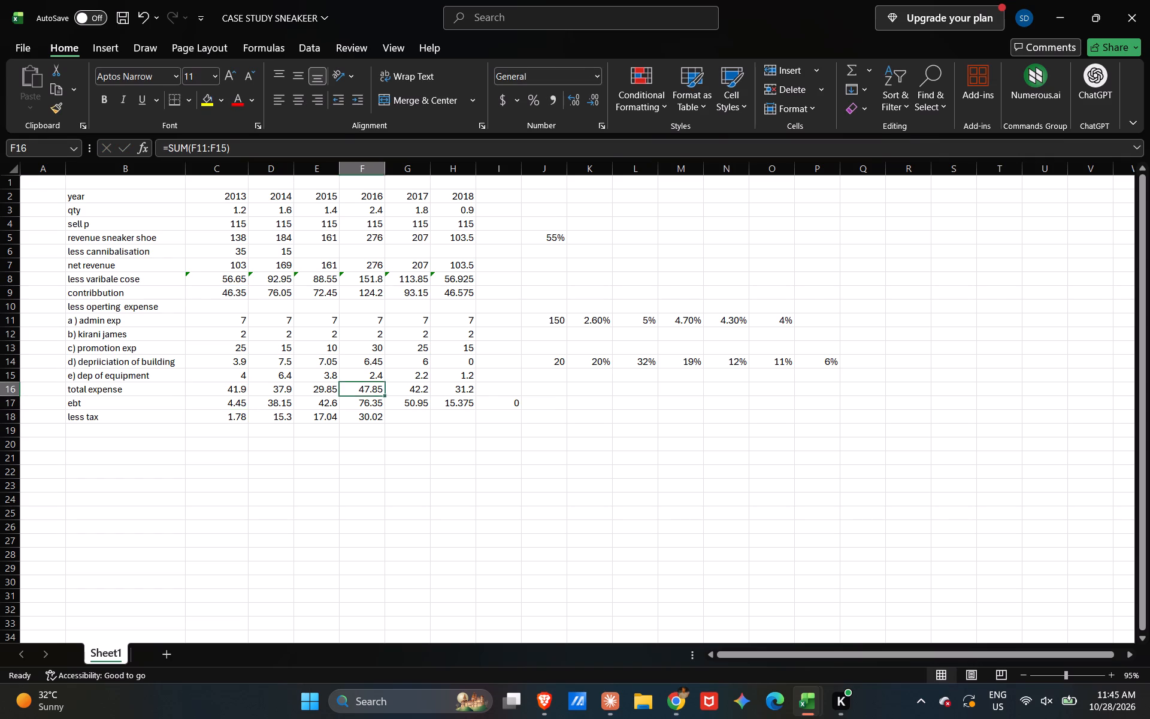
pyautogui.moveTo(398, 399); pyautogui.dragTo(410, 413)
pyautogui.click(410, 413)
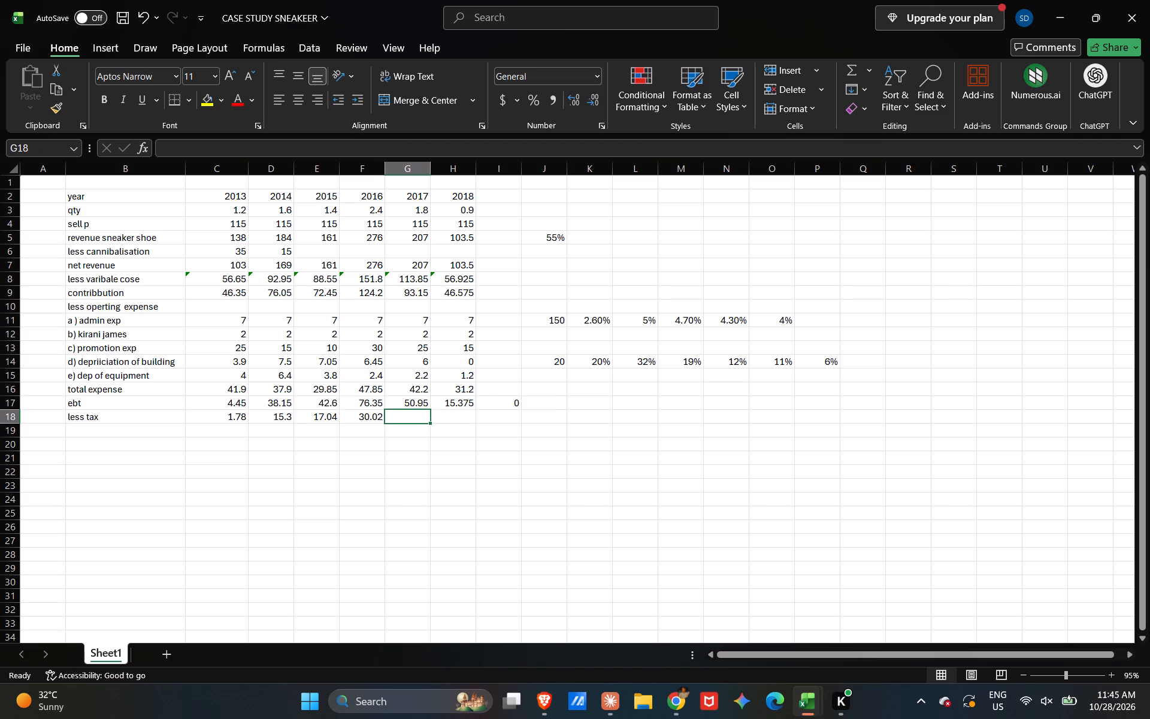
pyautogui.write('20.')
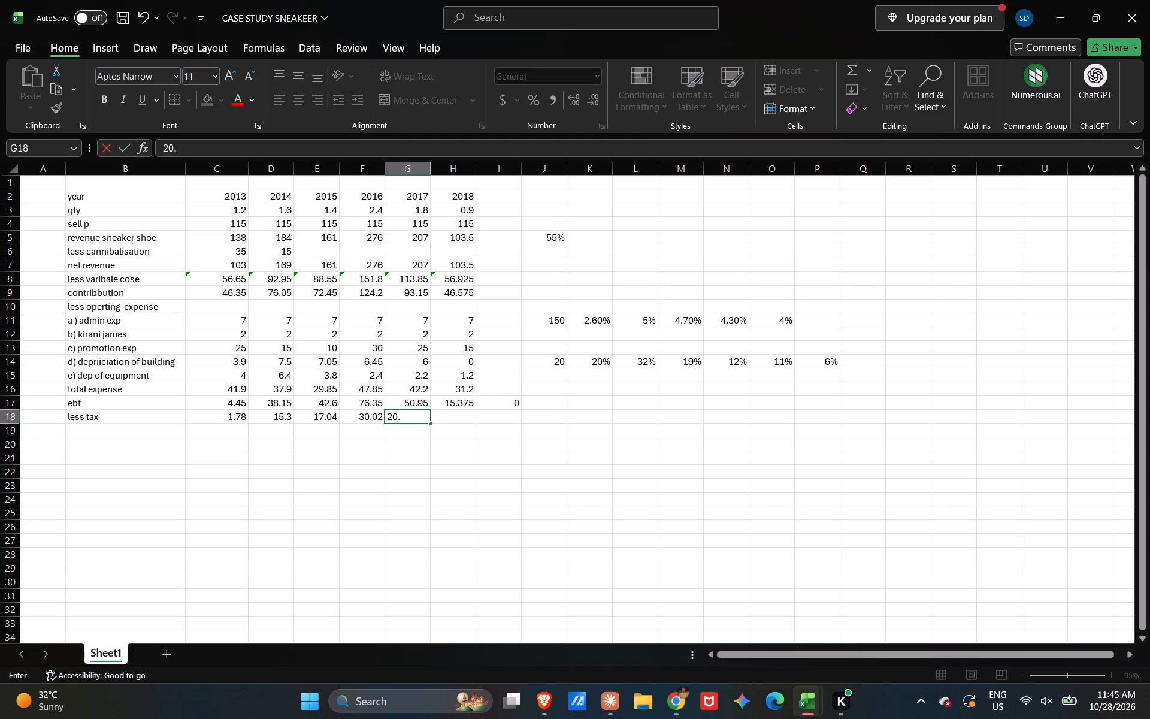
pyautogui.press('2')
pyautogui.press('Right')
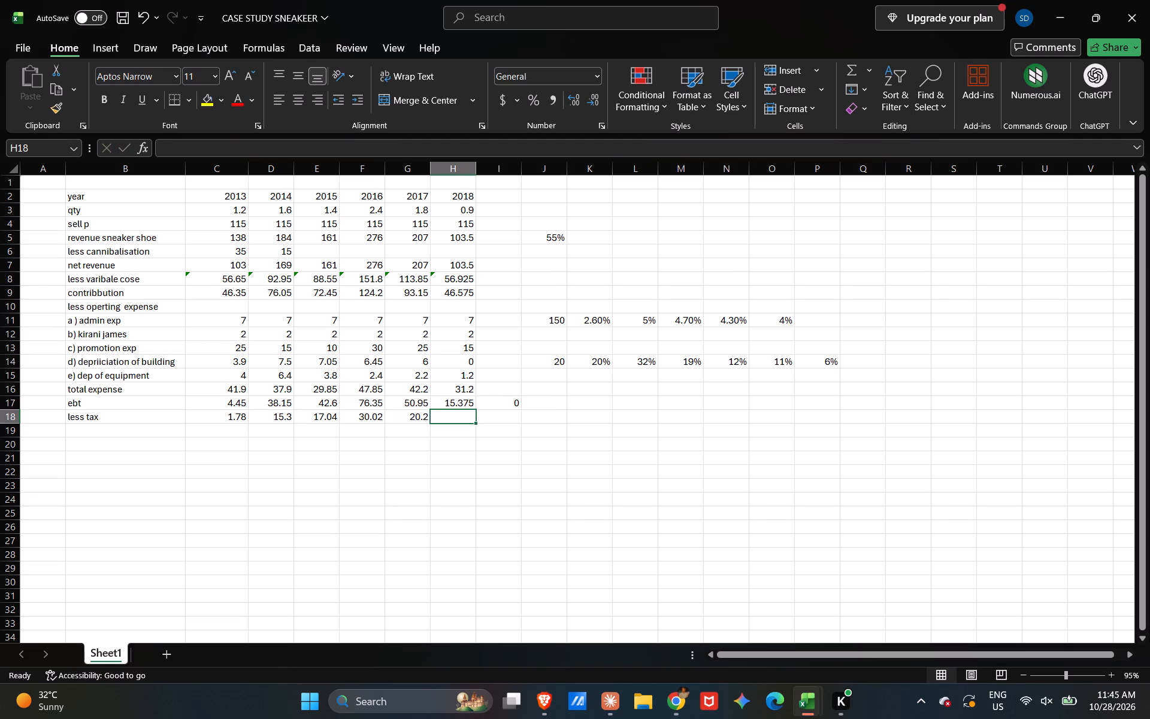
pyautogui.write('6.15')
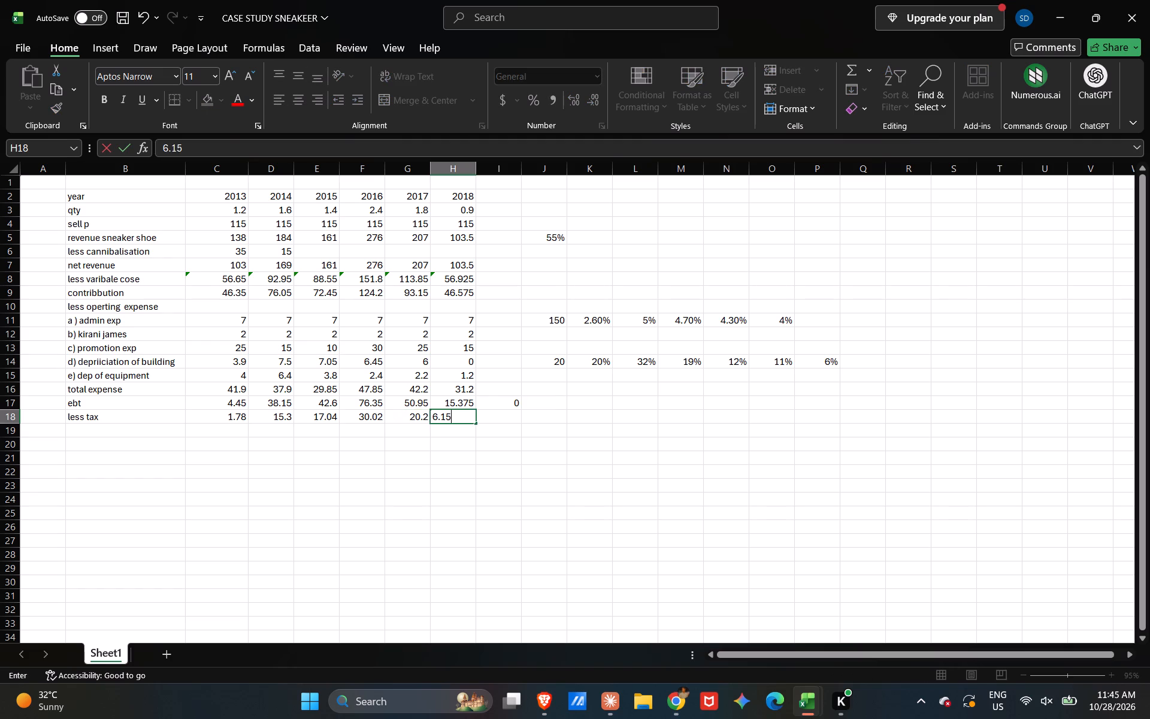
pyautogui.press('Right')
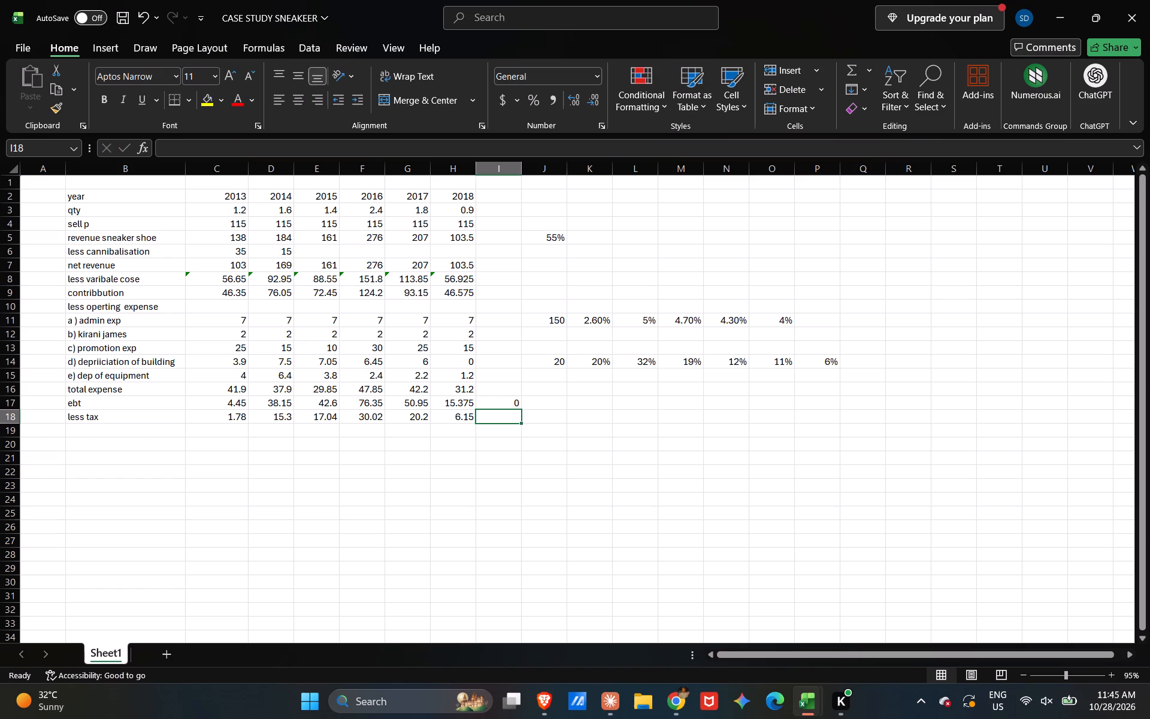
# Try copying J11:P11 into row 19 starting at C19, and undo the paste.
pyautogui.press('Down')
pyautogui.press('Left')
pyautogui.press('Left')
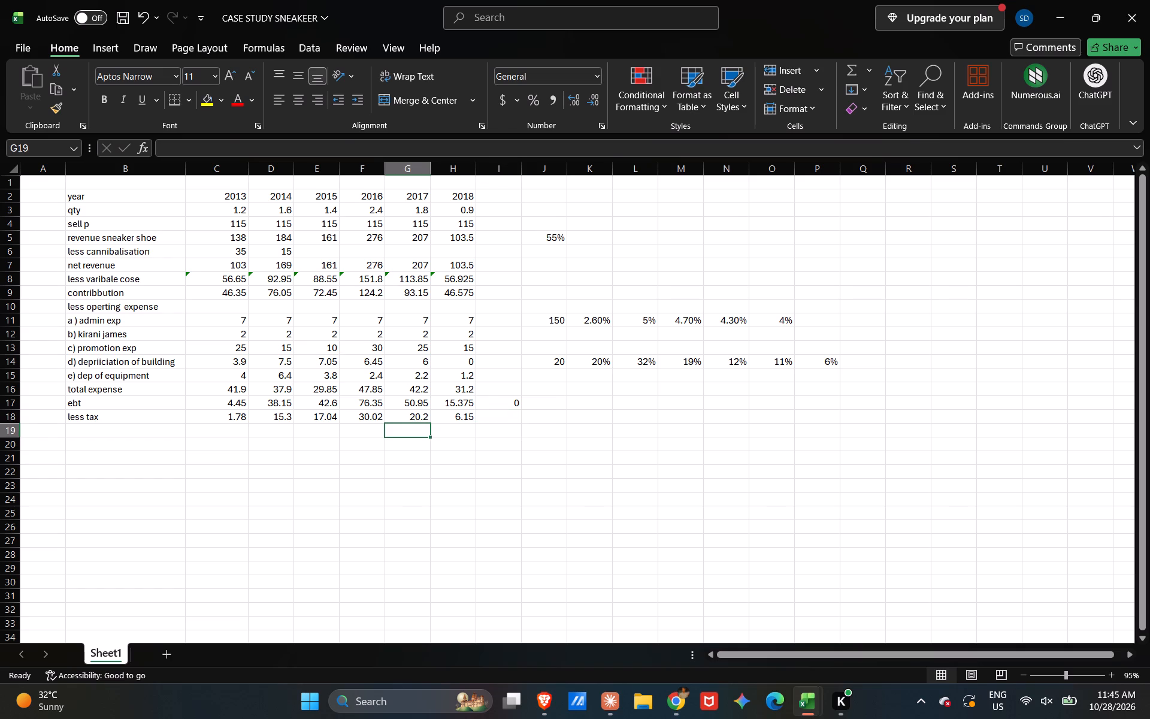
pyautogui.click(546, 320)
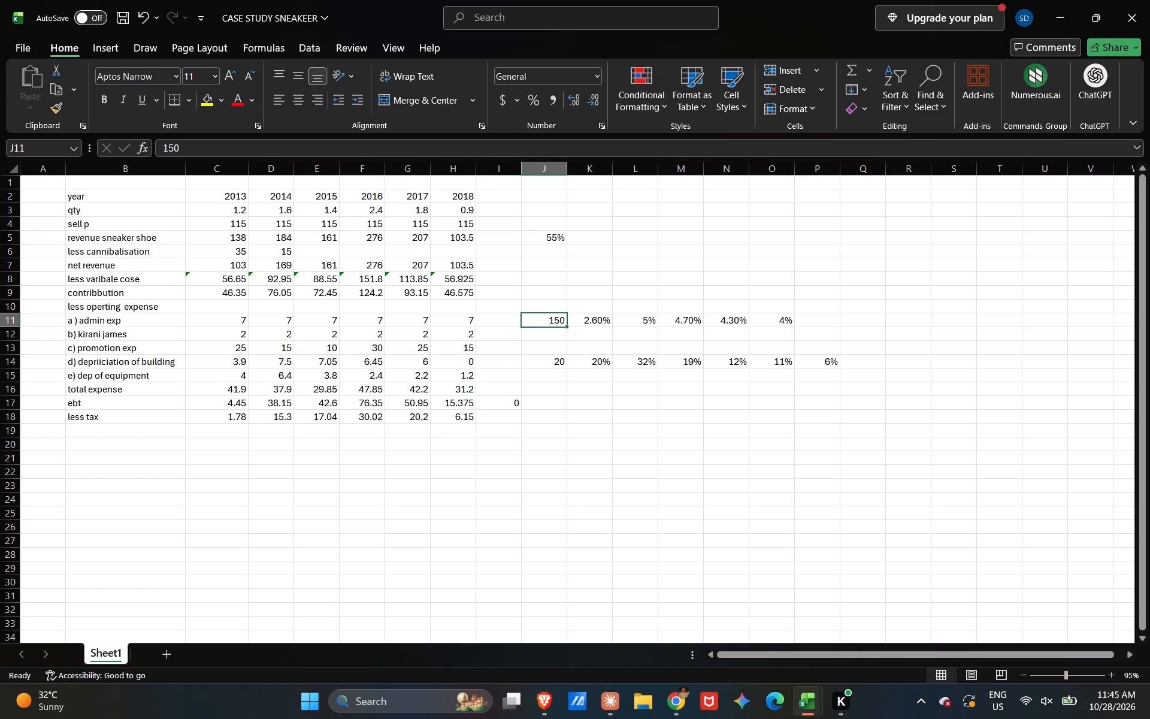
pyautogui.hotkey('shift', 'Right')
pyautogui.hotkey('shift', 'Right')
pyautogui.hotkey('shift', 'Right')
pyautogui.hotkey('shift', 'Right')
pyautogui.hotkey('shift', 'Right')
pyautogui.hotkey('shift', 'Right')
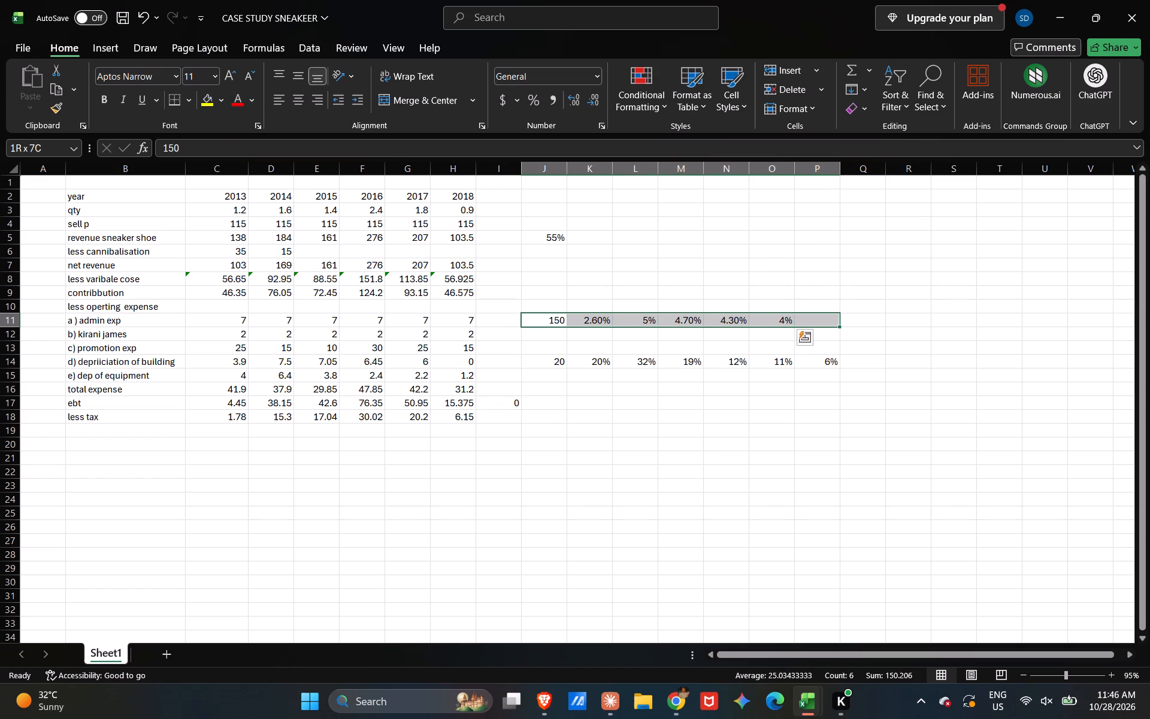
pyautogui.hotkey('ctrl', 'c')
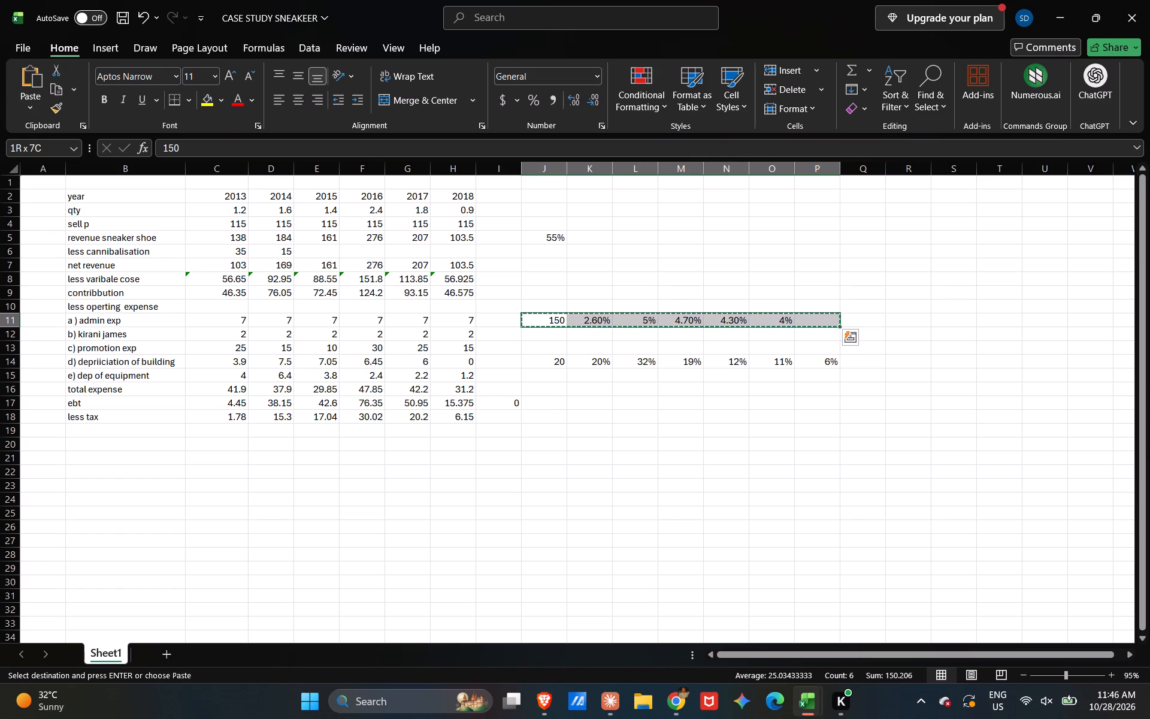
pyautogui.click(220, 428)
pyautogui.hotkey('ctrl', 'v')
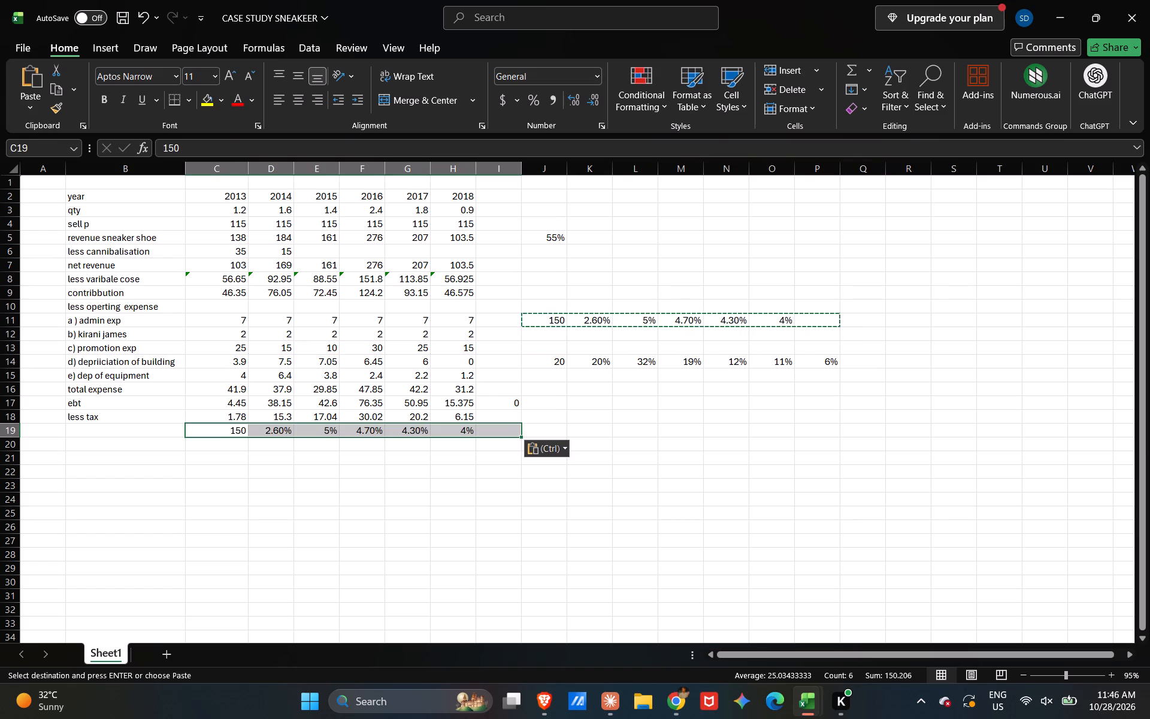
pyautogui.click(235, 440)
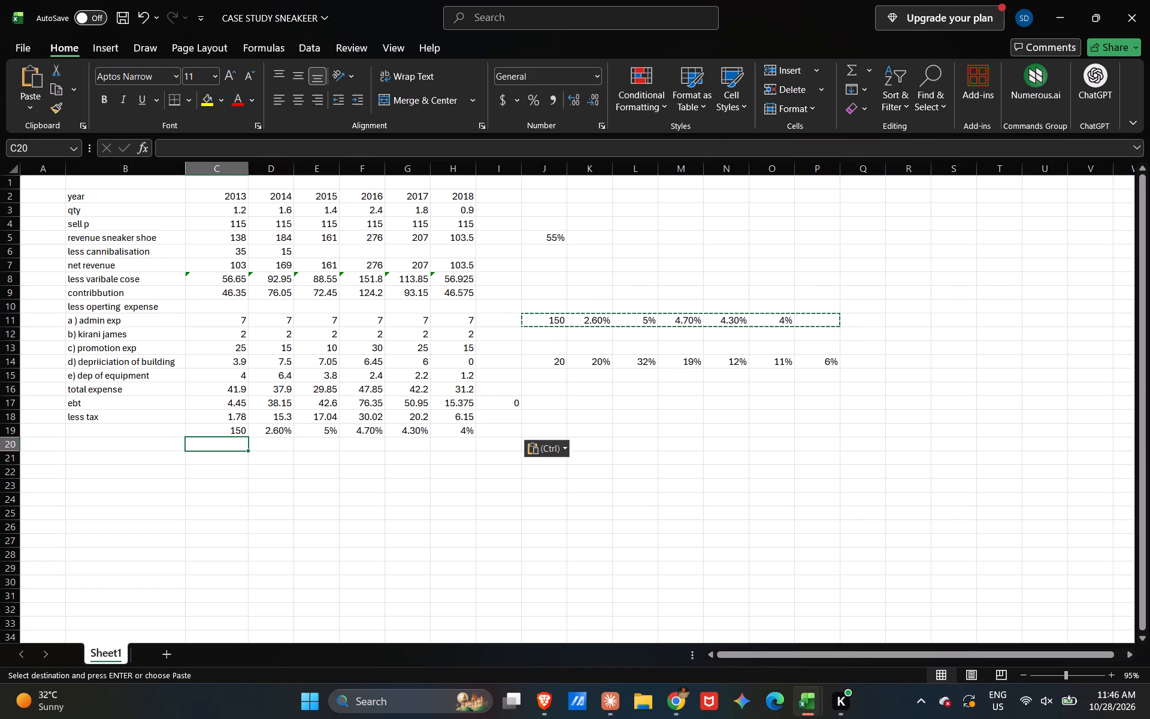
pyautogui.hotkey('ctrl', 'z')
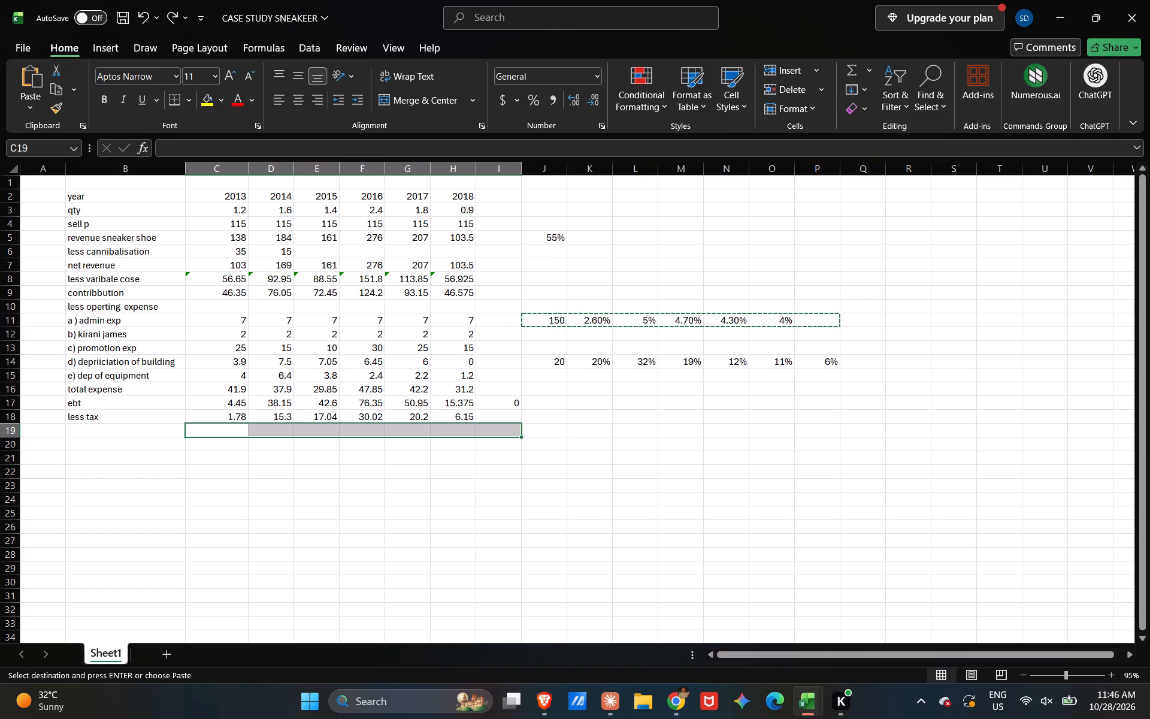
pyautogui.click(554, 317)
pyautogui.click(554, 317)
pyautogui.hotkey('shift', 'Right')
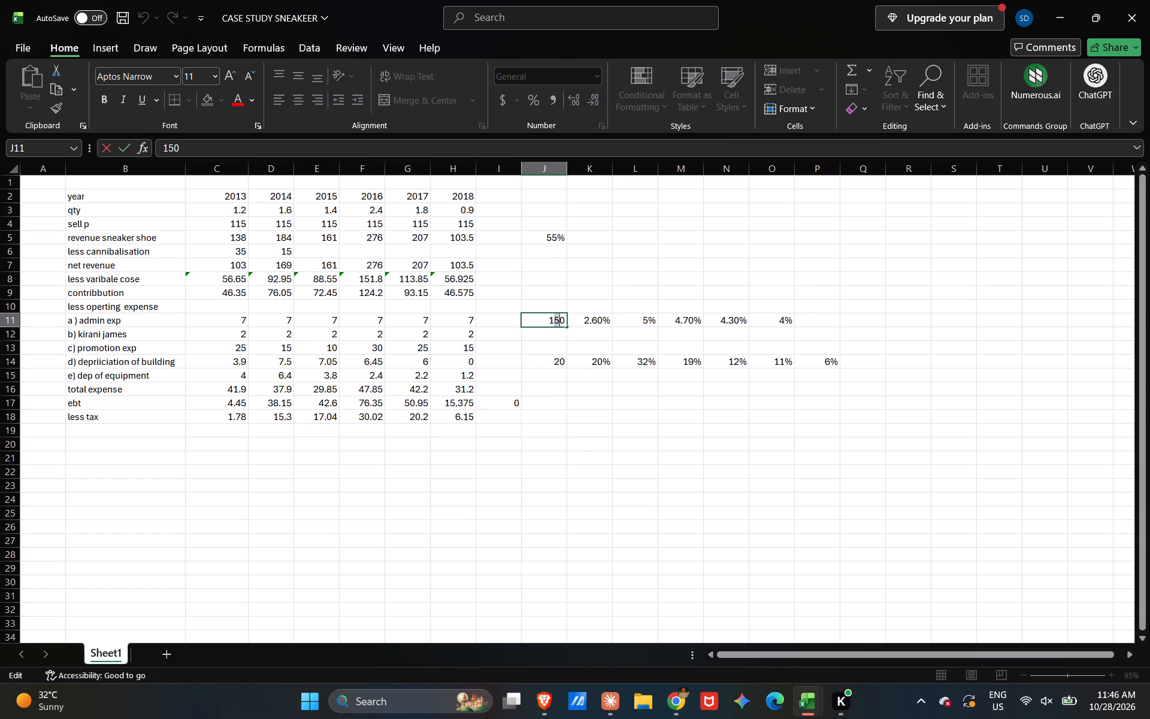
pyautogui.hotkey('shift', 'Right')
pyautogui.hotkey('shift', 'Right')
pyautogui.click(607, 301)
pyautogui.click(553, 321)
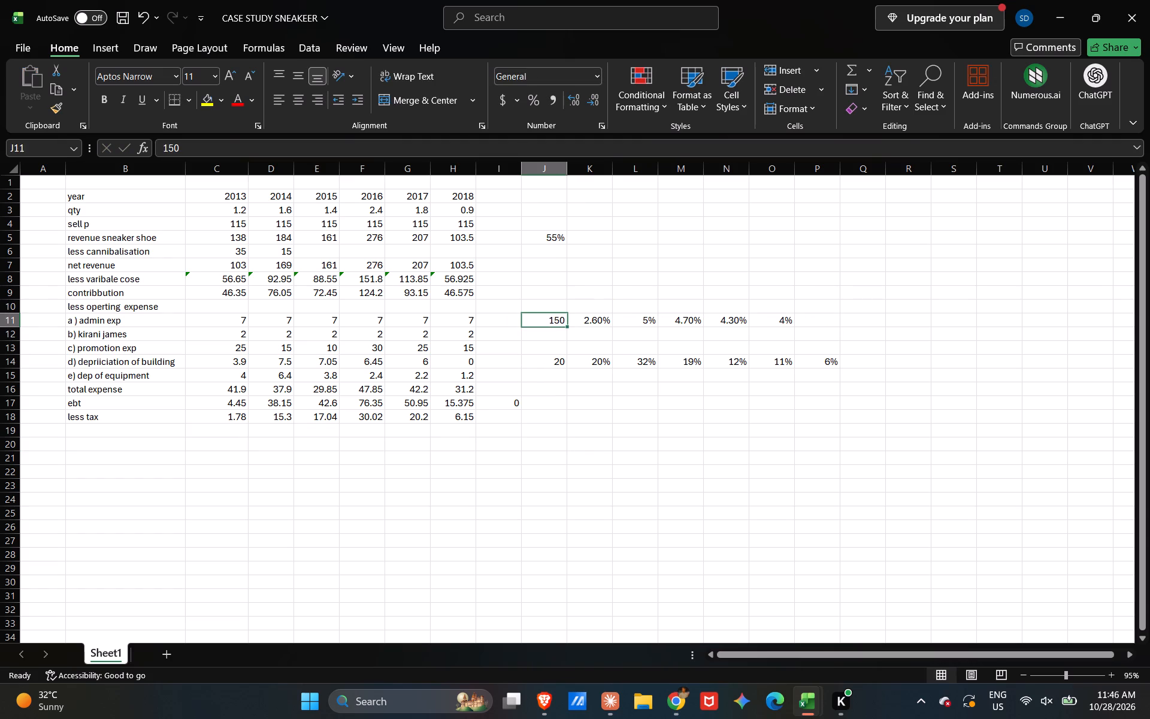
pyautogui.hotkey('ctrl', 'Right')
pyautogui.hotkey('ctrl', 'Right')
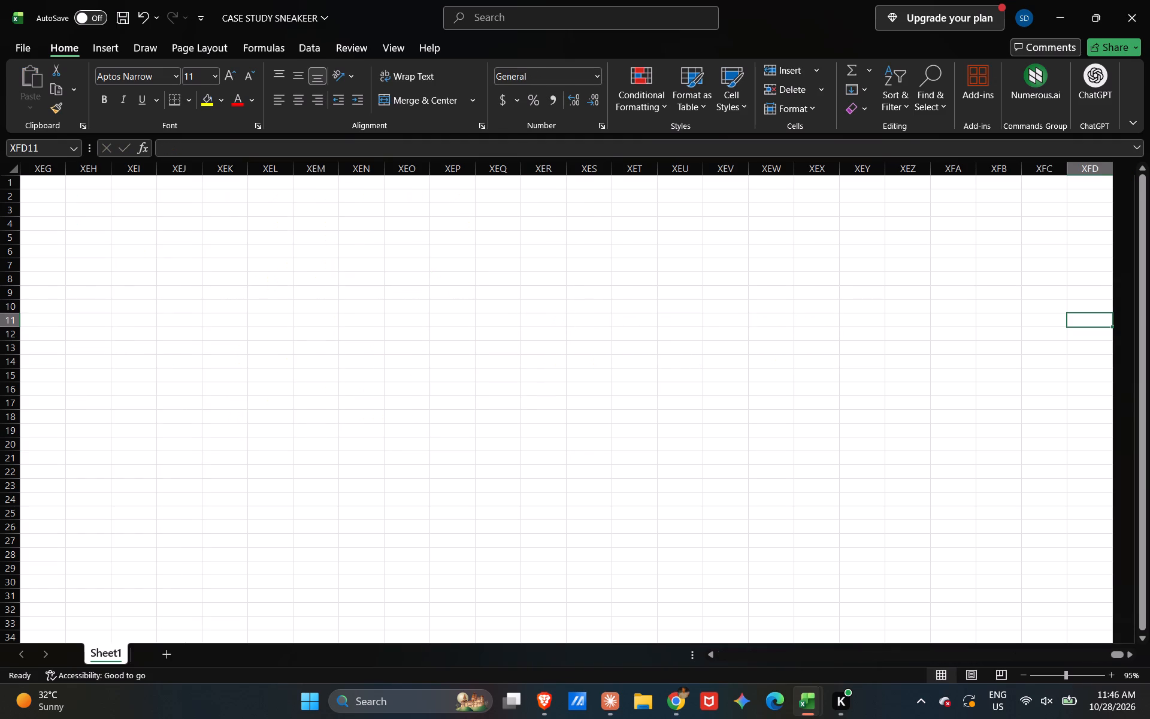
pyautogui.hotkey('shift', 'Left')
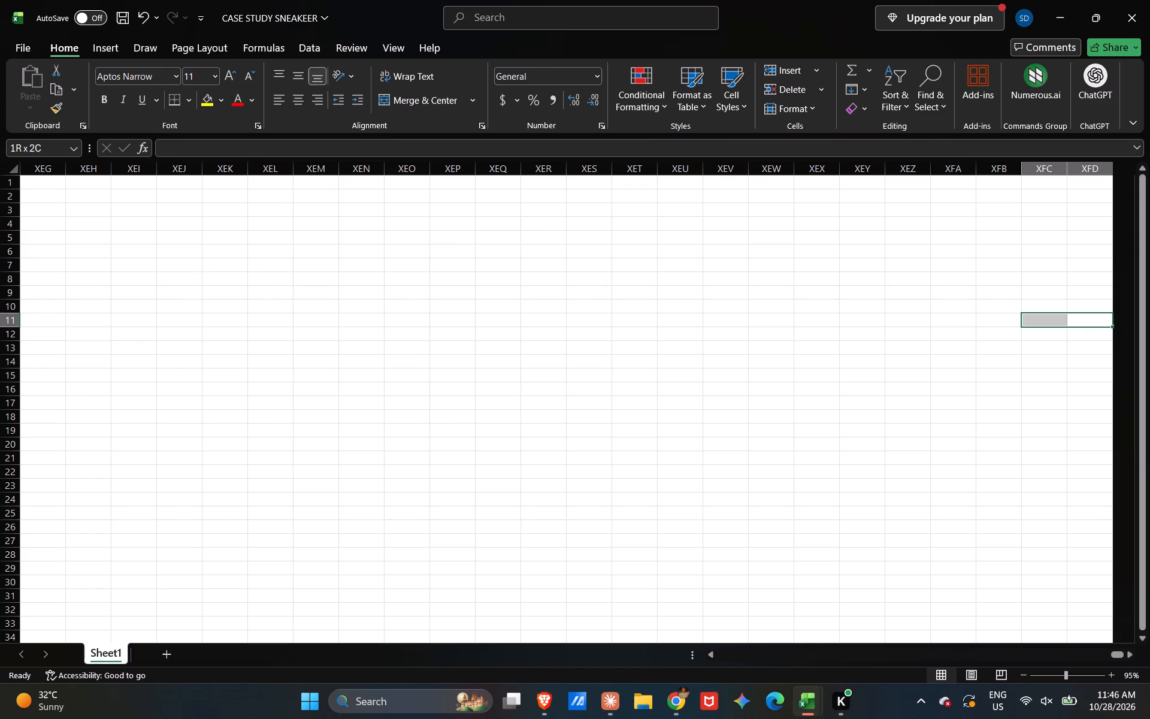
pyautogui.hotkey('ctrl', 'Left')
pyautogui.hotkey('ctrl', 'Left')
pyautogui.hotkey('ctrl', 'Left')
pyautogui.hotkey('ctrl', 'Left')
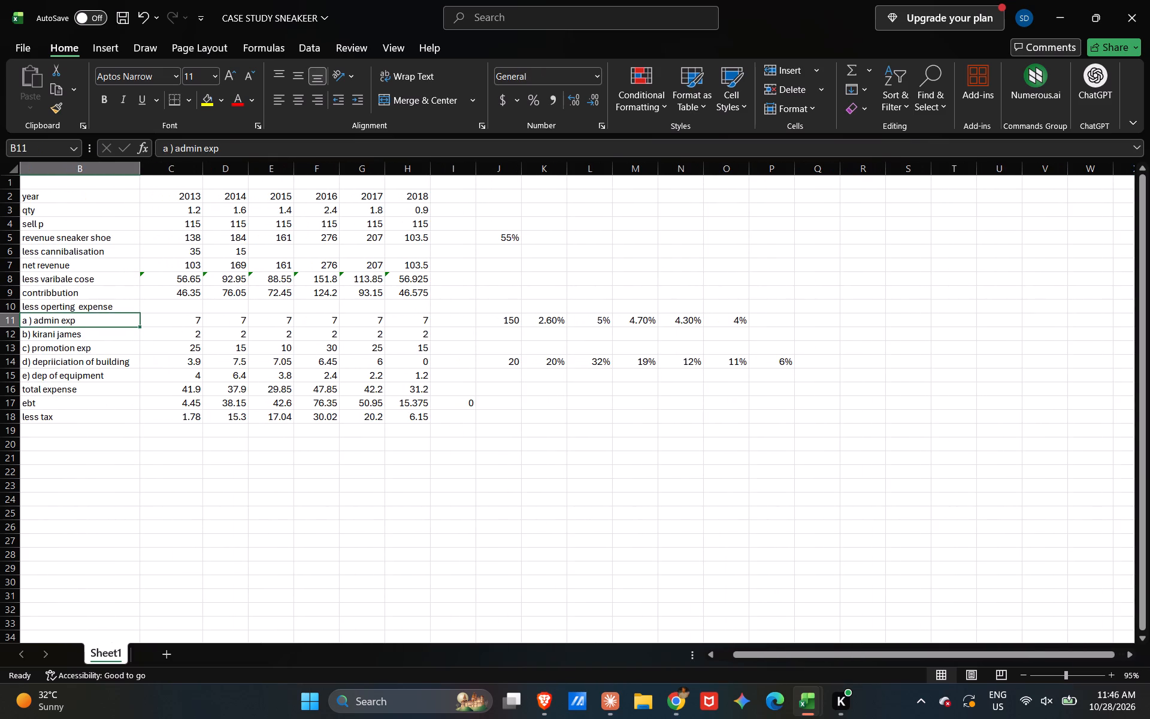
# Copy the rate figures in J11:O11 into row 19 starting at B19.
pyautogui.click(508, 316)
pyautogui.hotkey('shift', 'Right')
pyautogui.hotkey('shift', 'Right')
pyautogui.hotkey('shift', 'Right')
pyautogui.hotkey('shift', 'Right')
pyautogui.hotkey('shift', 'Right')
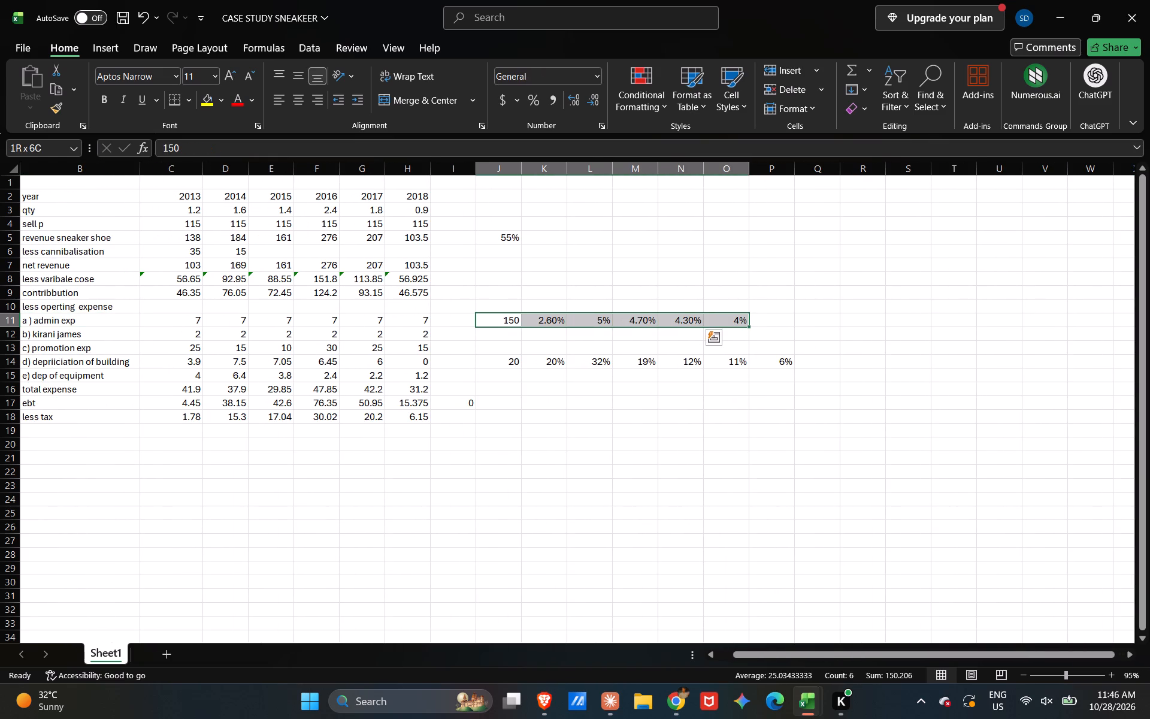
pyautogui.hotkey('ctrl', 'c')
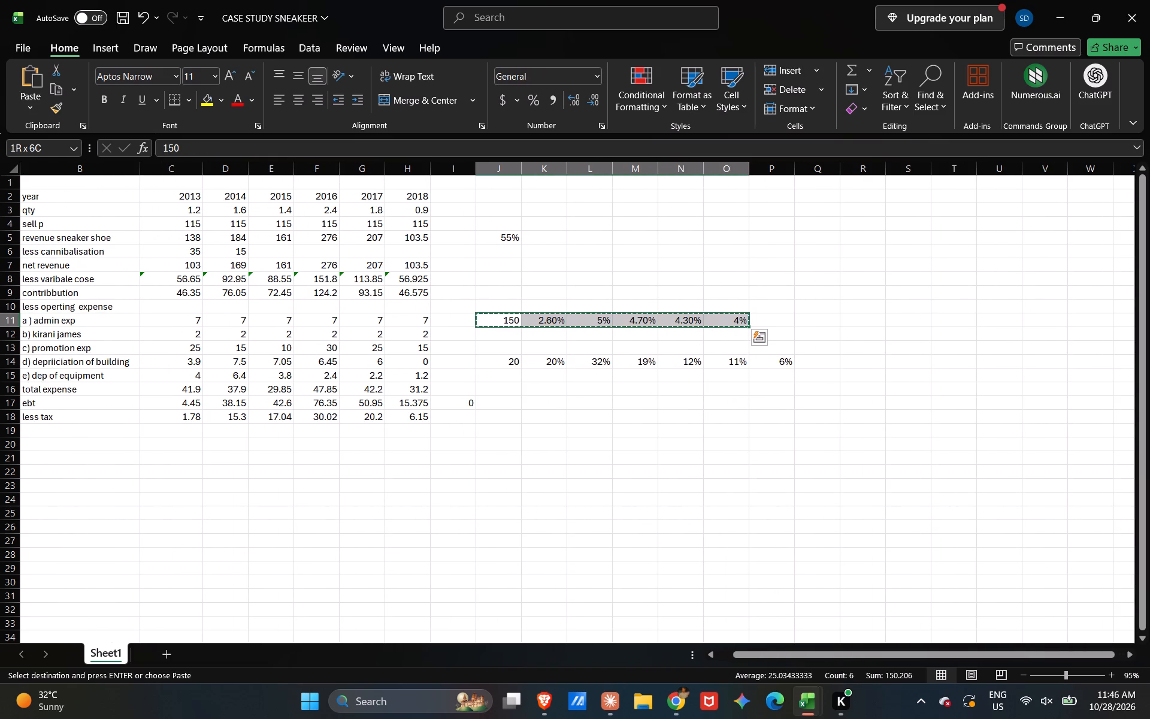
pyautogui.click(116, 433)
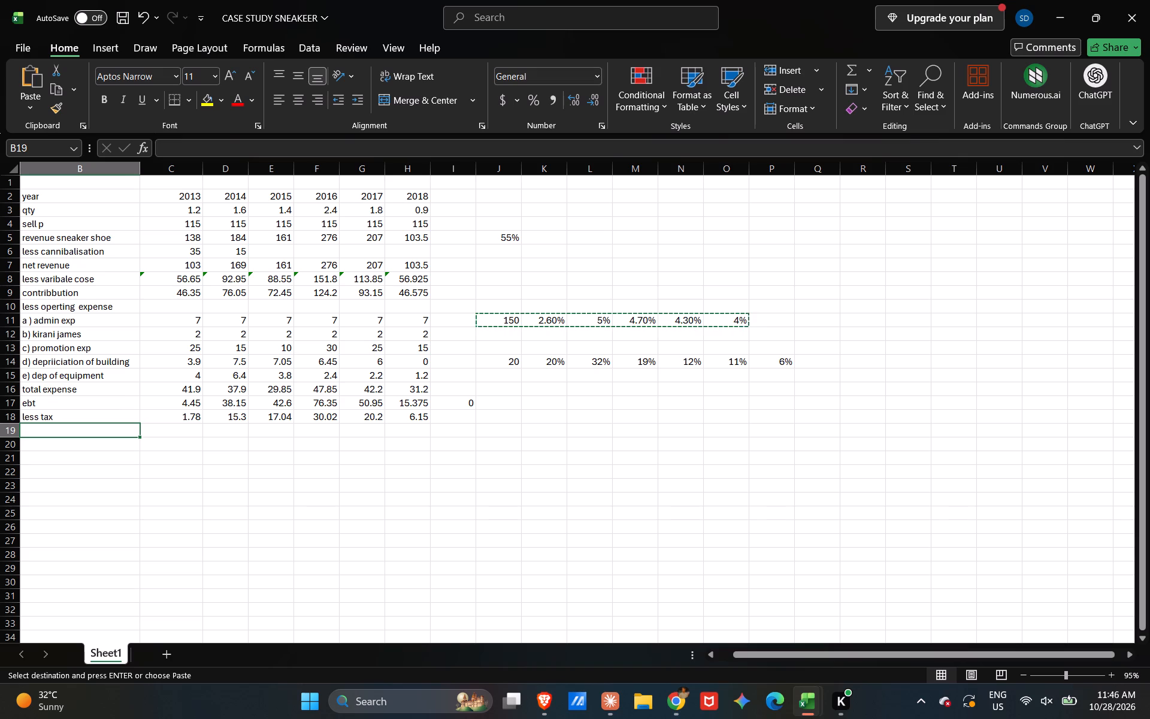
pyautogui.hotkey('ctrl', 'v')
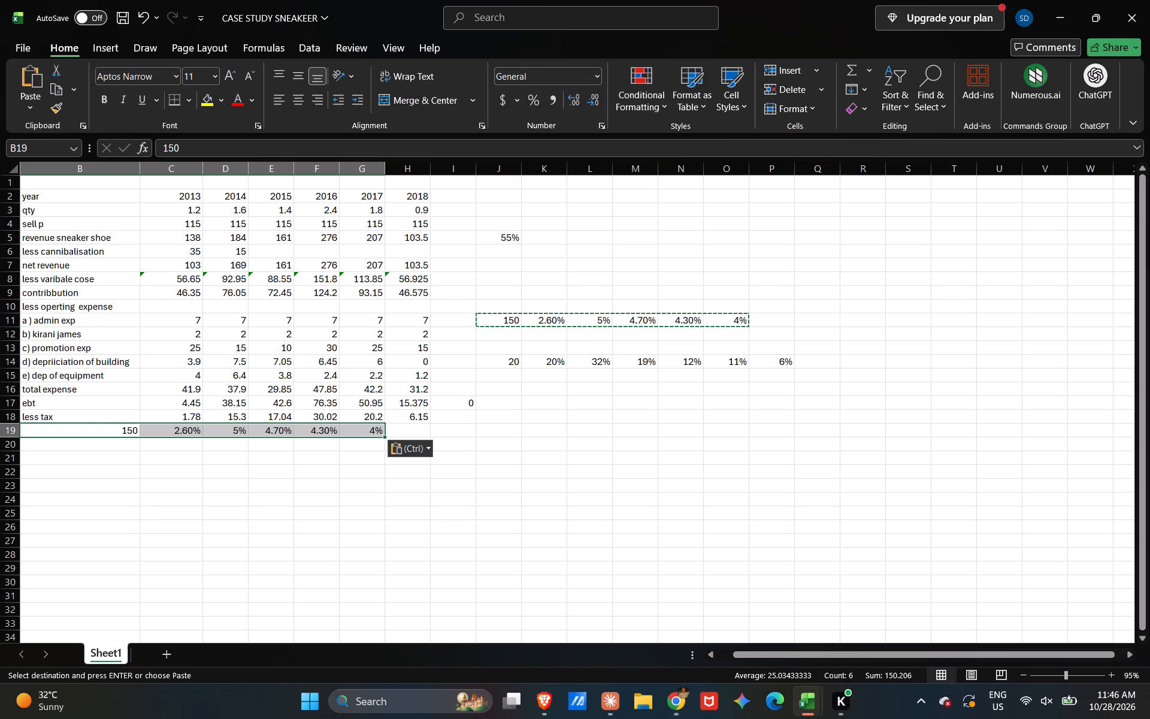
# Change the 2016 percentage in F19 to 4.5%.
pyautogui.click(334, 433)
pyautogui.doubleClick(334, 433)
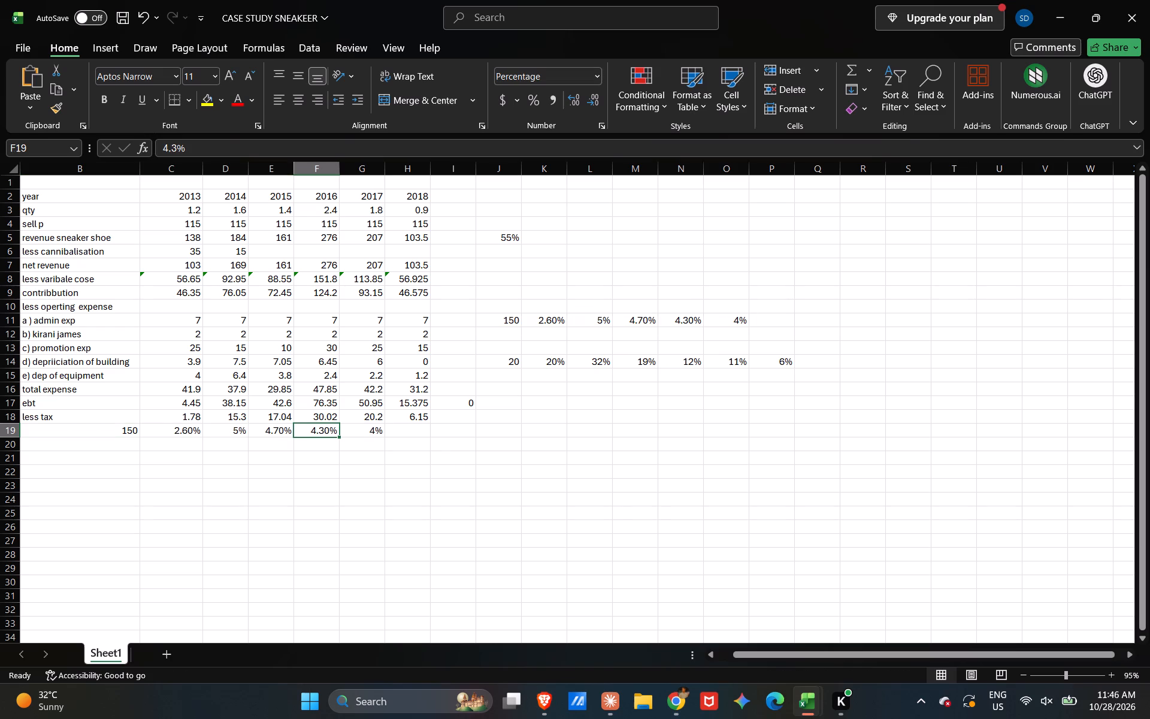
pyautogui.press('Left')
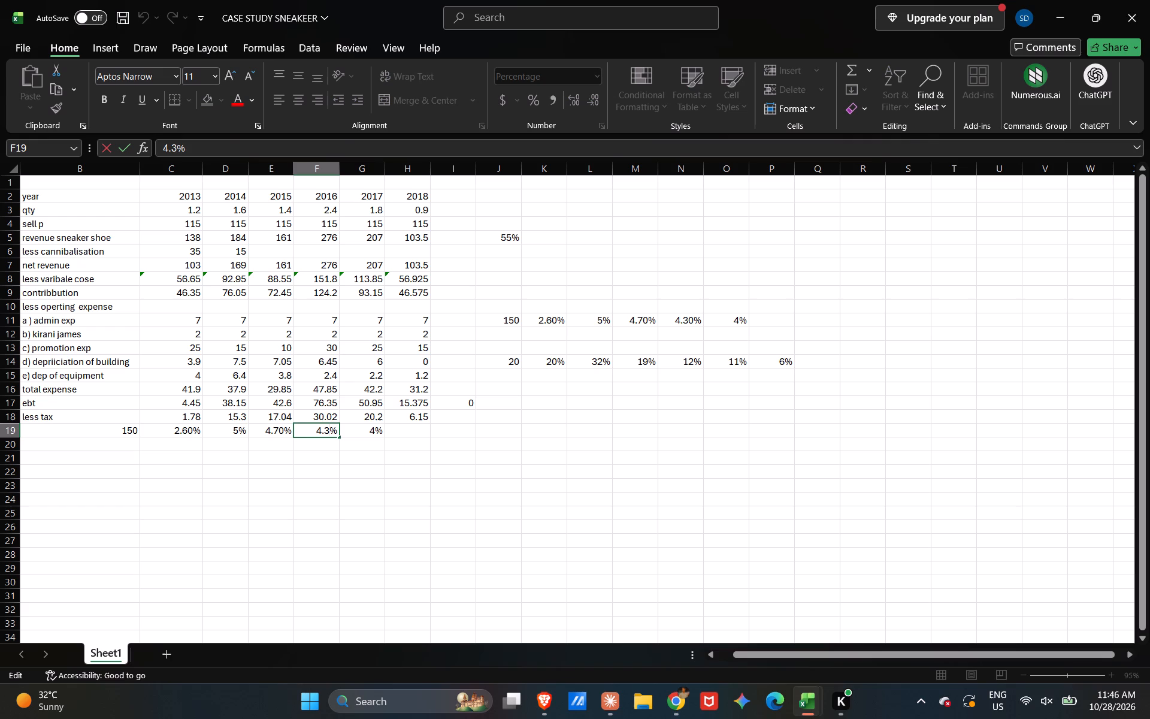
pyautogui.press('5')
pyautogui.press('Return')
pyautogui.press('Right')
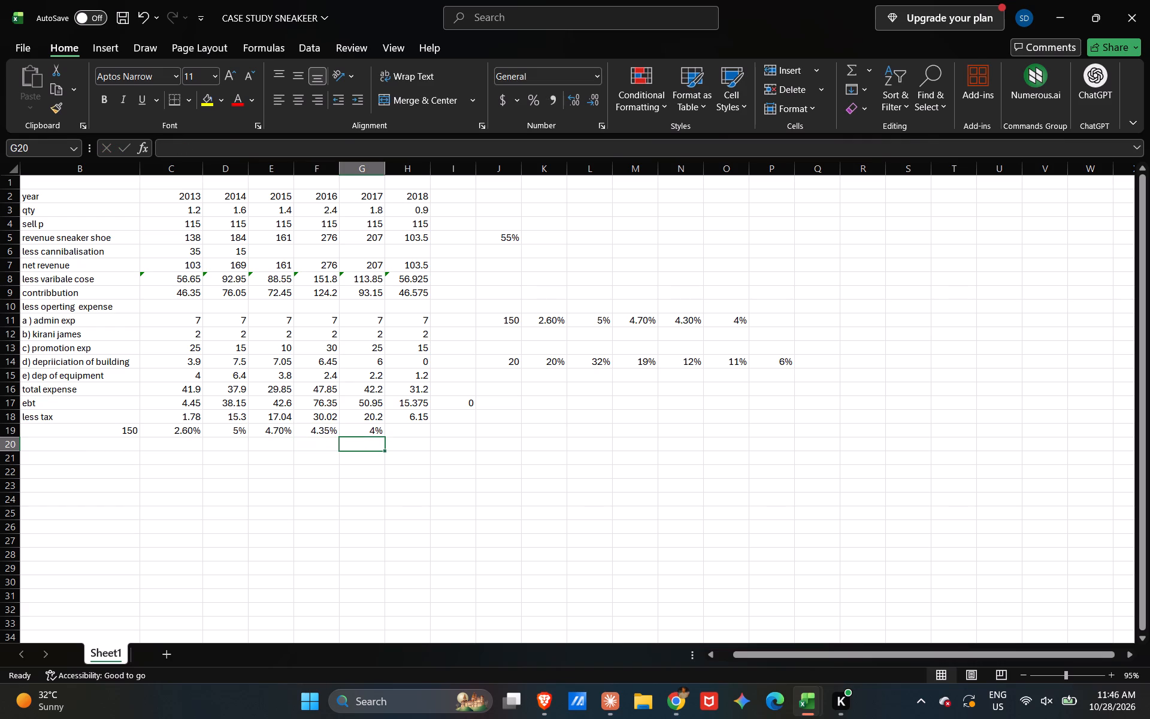
pyautogui.doubleClick(329, 431)
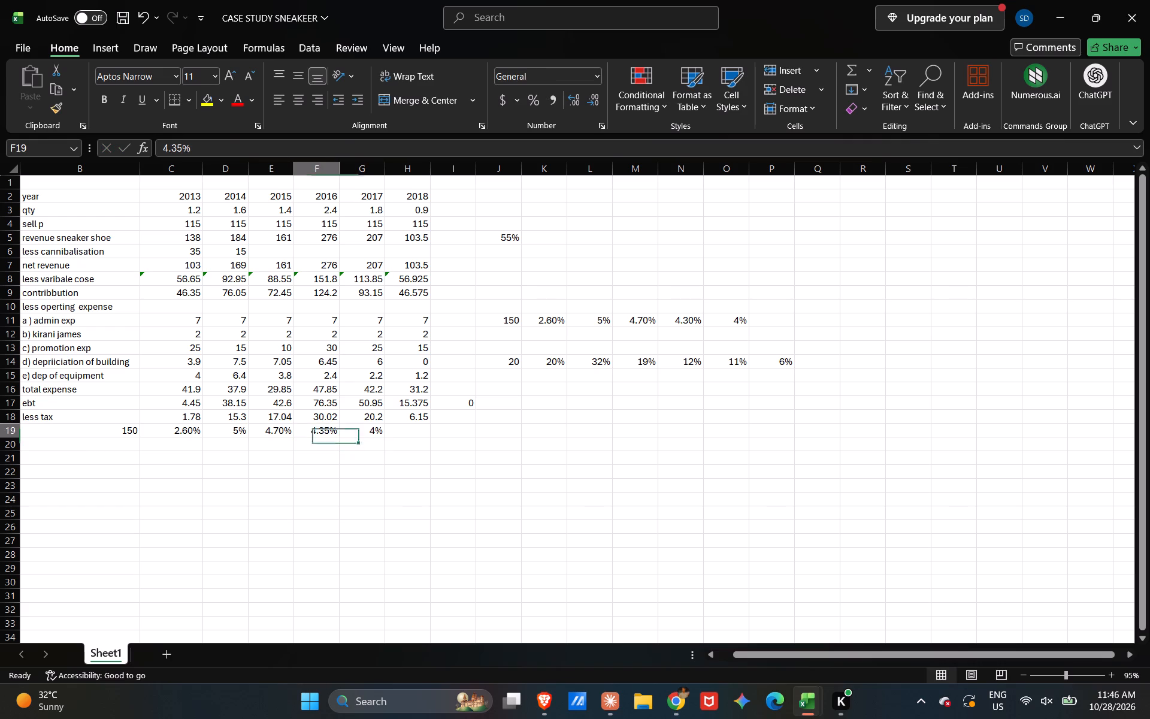
pyautogui.press('BackSpace')
pyautogui.press('BackSpace')
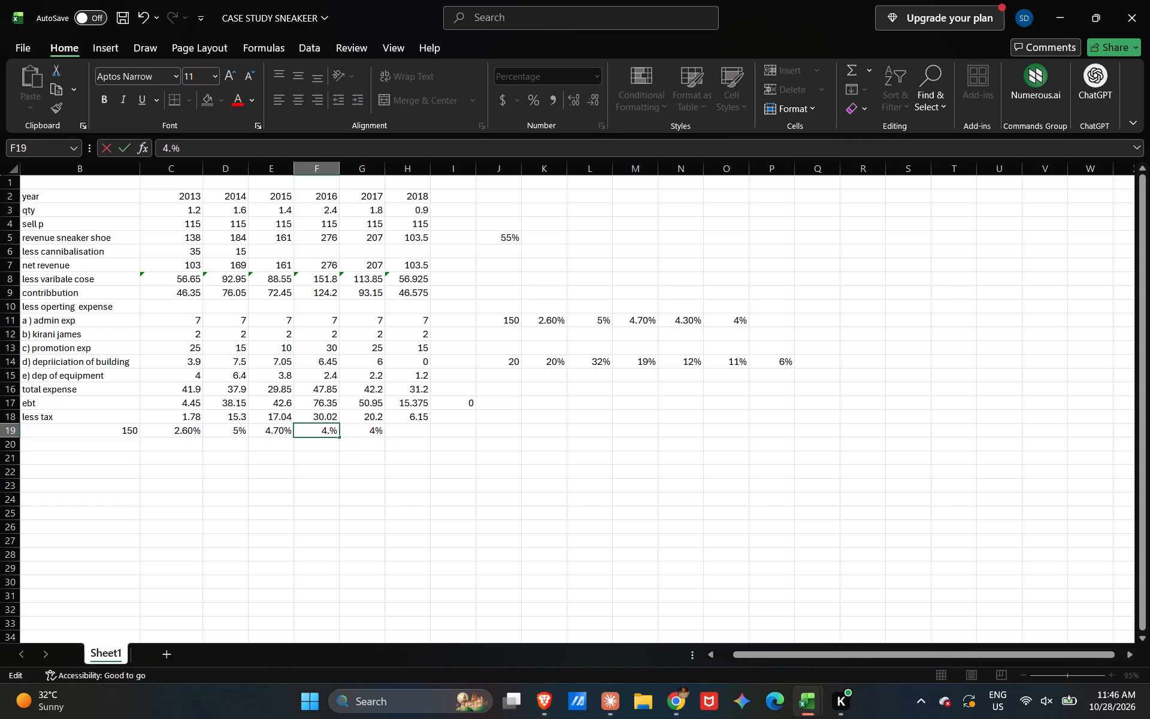
pyautogui.press('5')
pyautogui.press('Return')
# Change the 2017 percentage in G19 to 4.3%.
pyautogui.press('Right')
pyautogui.press('Up')
pyautogui.press('BackSpace')
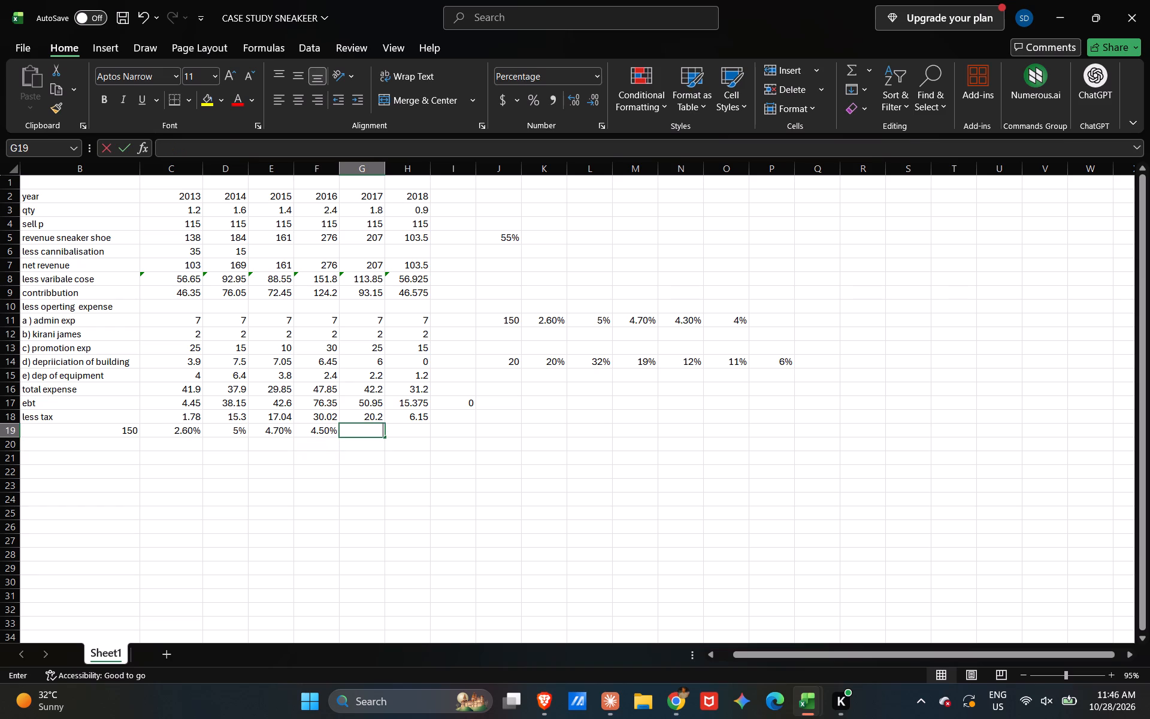
pyautogui.write('4.')
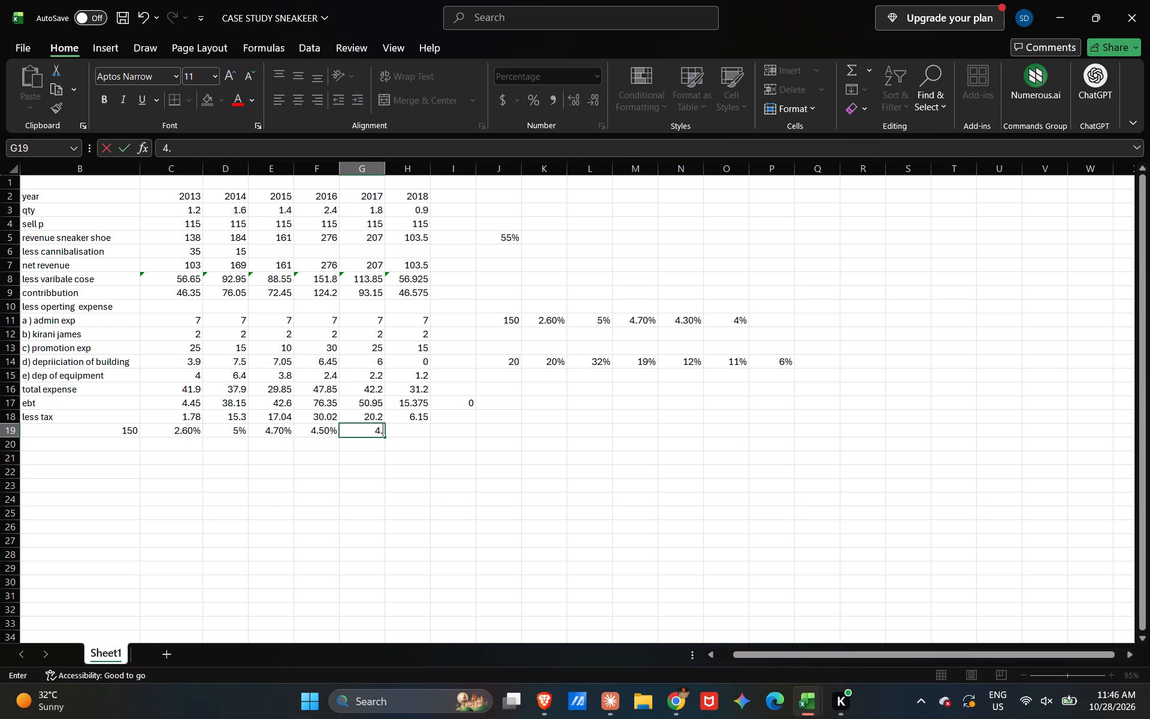
pyautogui.press('3')
pyautogui.hotkey('shift', '%')
pyautogui.press('Return')
pyautogui.press('Up')
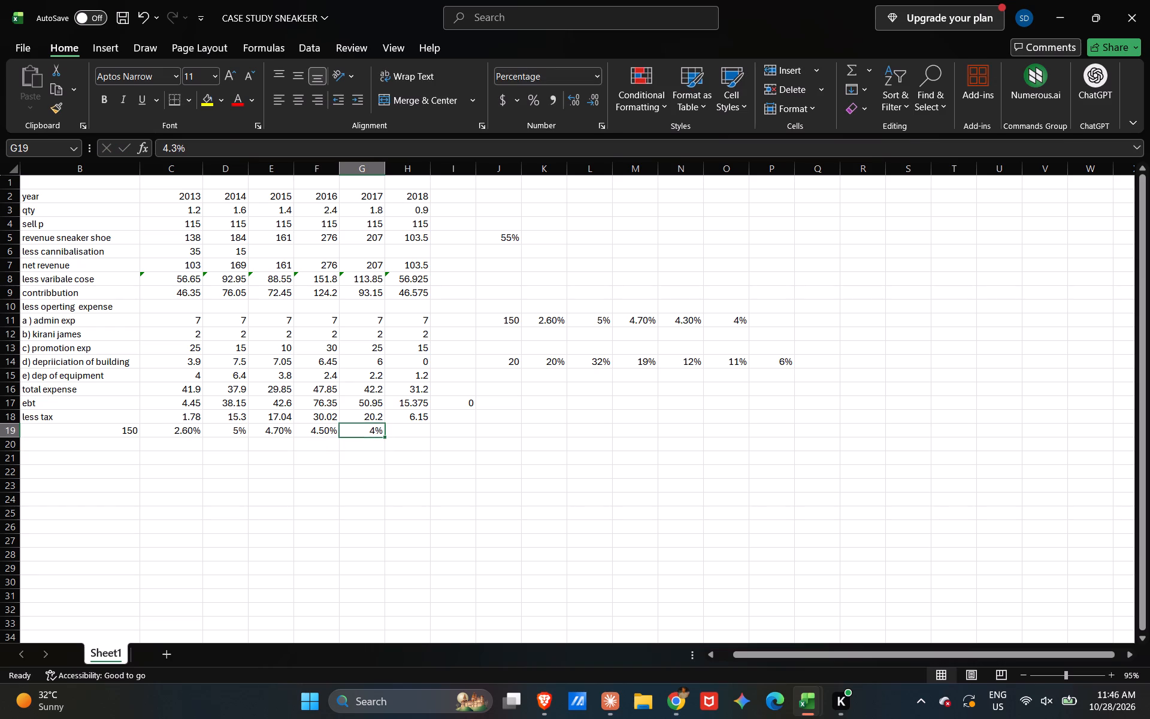
pyautogui.press('BackSpace')
pyautogui.write('4.3')
pyautogui.press('Return')
pyautogui.press('Right')
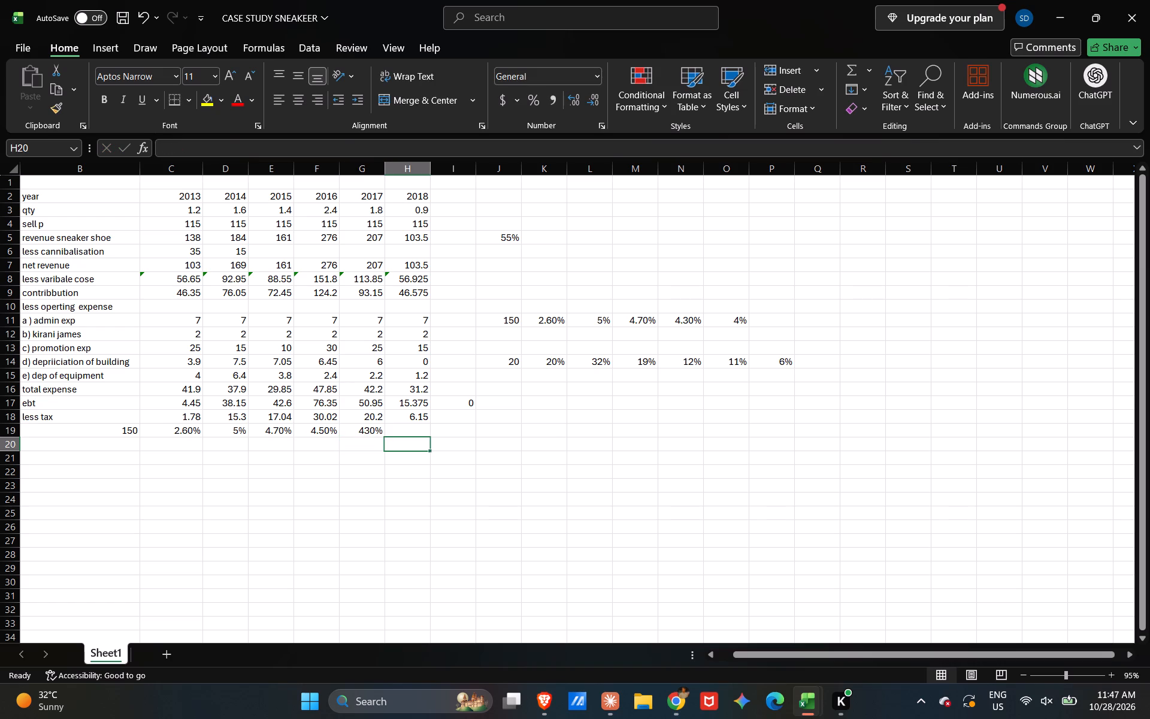
pyautogui.press('Left')
pyautogui.press('Up')
pyautogui.press('BackSpace')
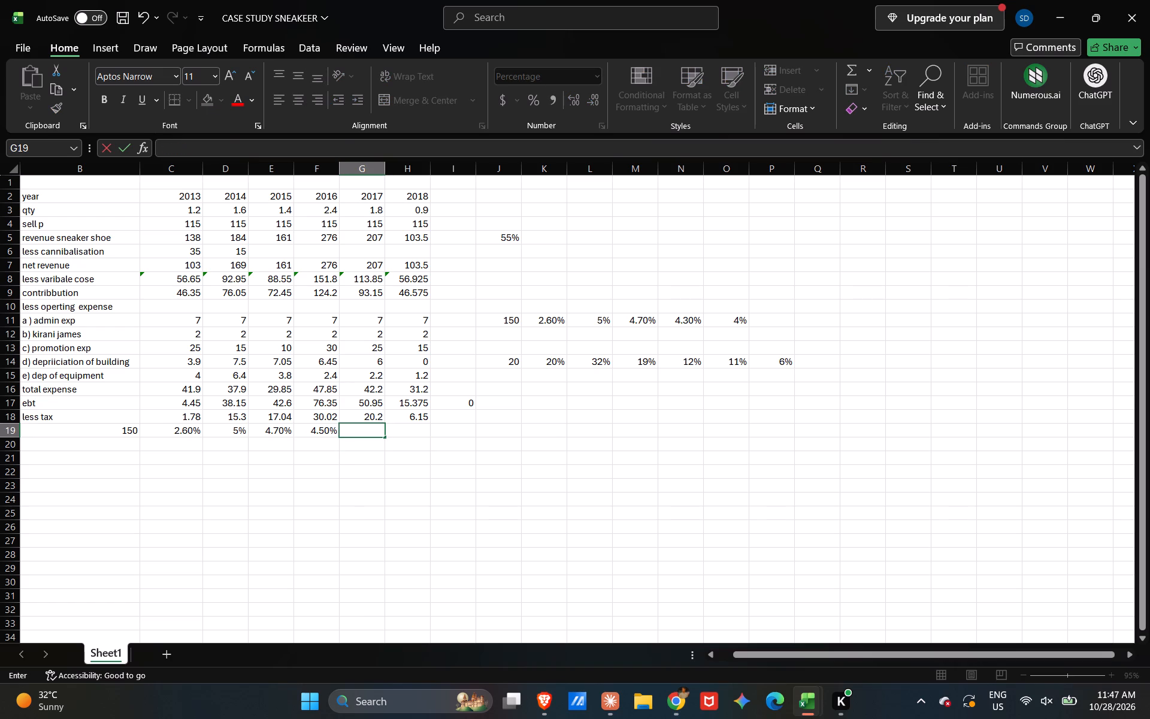
pyautogui.write('4.')
pyautogui.press('3')
pyautogui.hotkey('shift', '%')
pyautogui.press('Right')
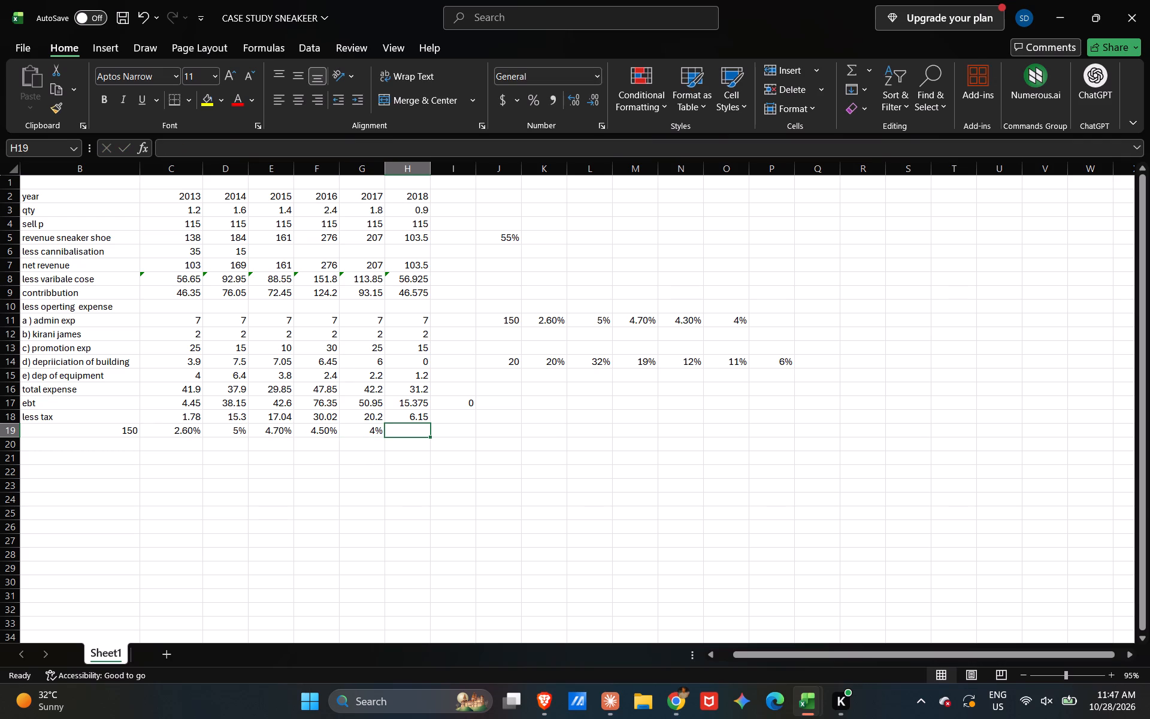
# Enter 4% for 2018 in H19.
pyautogui.press('4')
pyautogui.hotkey('shift', '%')
pyautogui.press('Return')
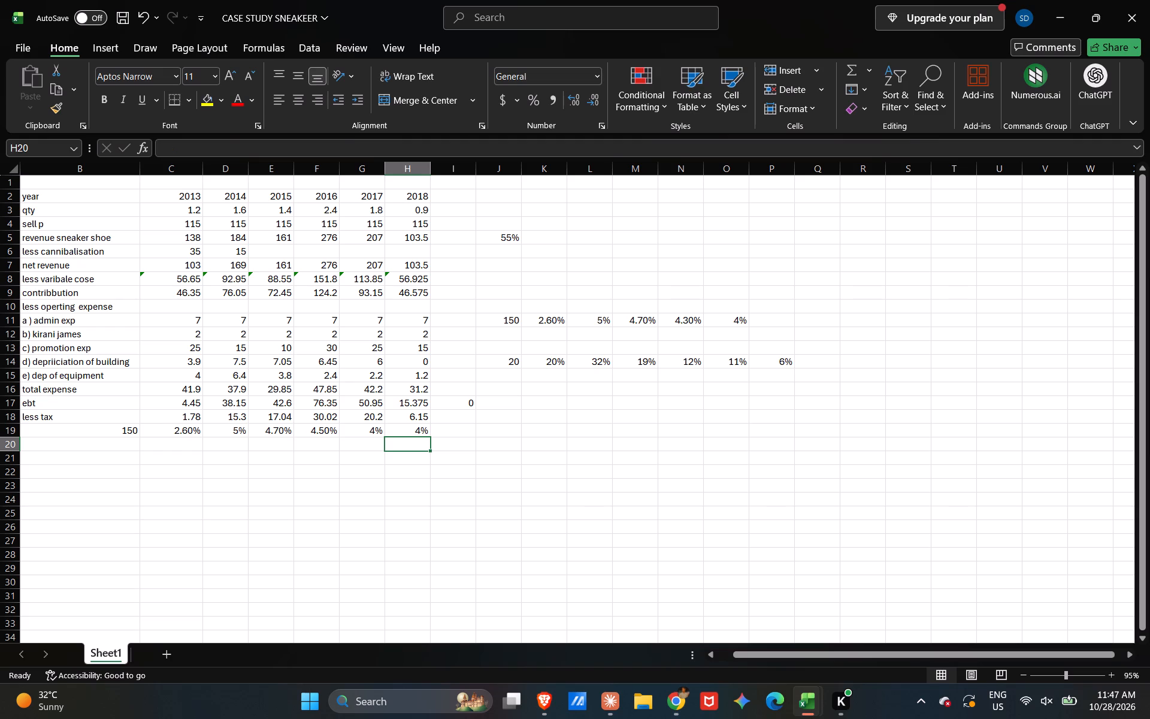
# Copy the figures in J14:P14 into row 20 starting at B20.
pyautogui.click(505, 365)
pyautogui.hotkey('shift', 'Right')
pyautogui.hotkey('shift', 'Right')
pyautogui.hotkey('shift', 'Right')
pyautogui.hotkey('shift', 'Right')
pyautogui.hotkey('shift', 'Right')
pyautogui.hotkey('shift', 'Right')
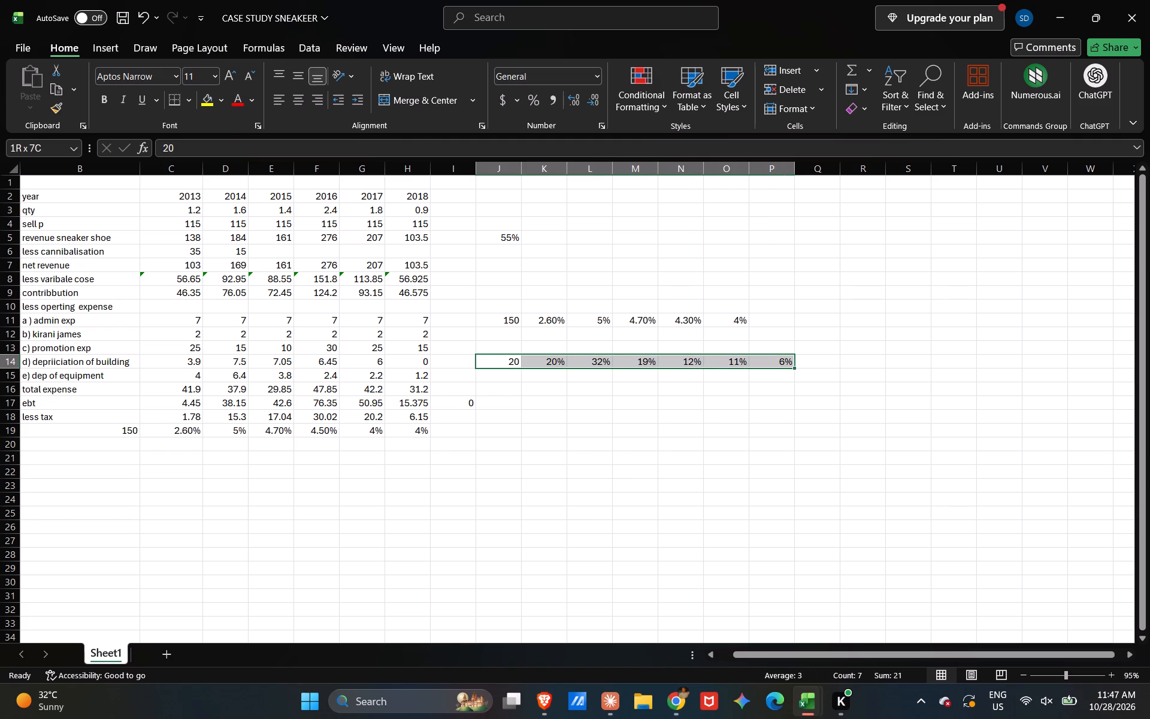
pyautogui.hotkey('ctrl', 'c')
pyautogui.click(132, 439)
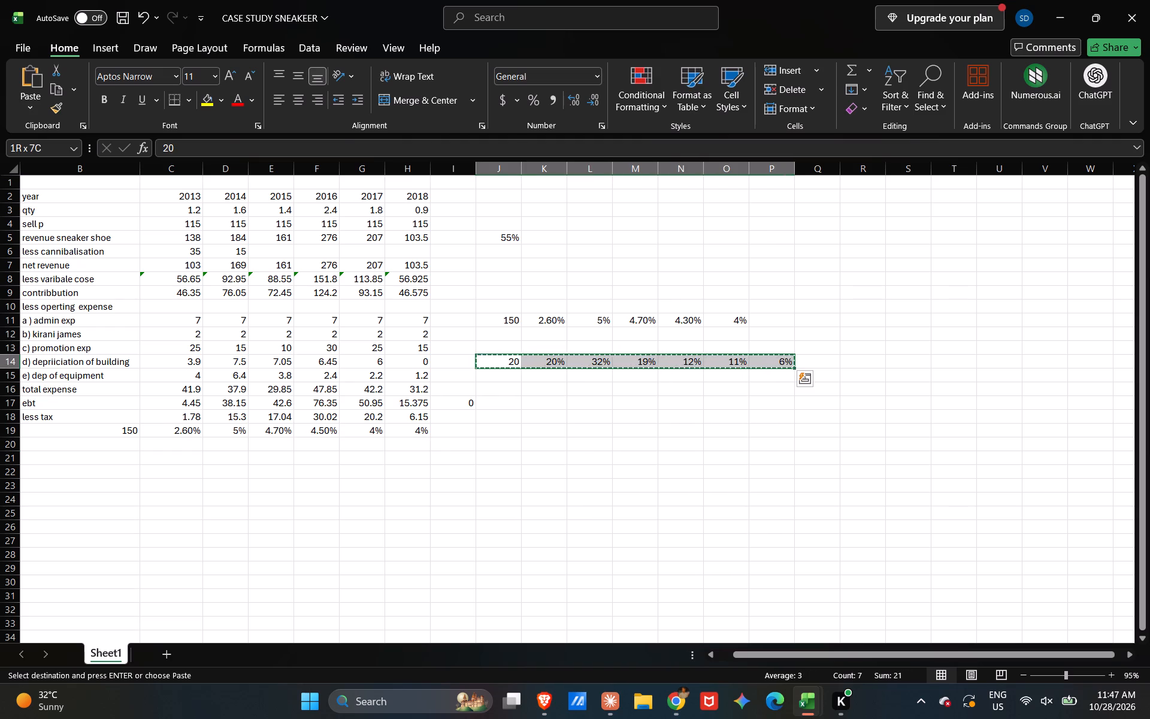
pyautogui.hotkey('ctrl', 'v')
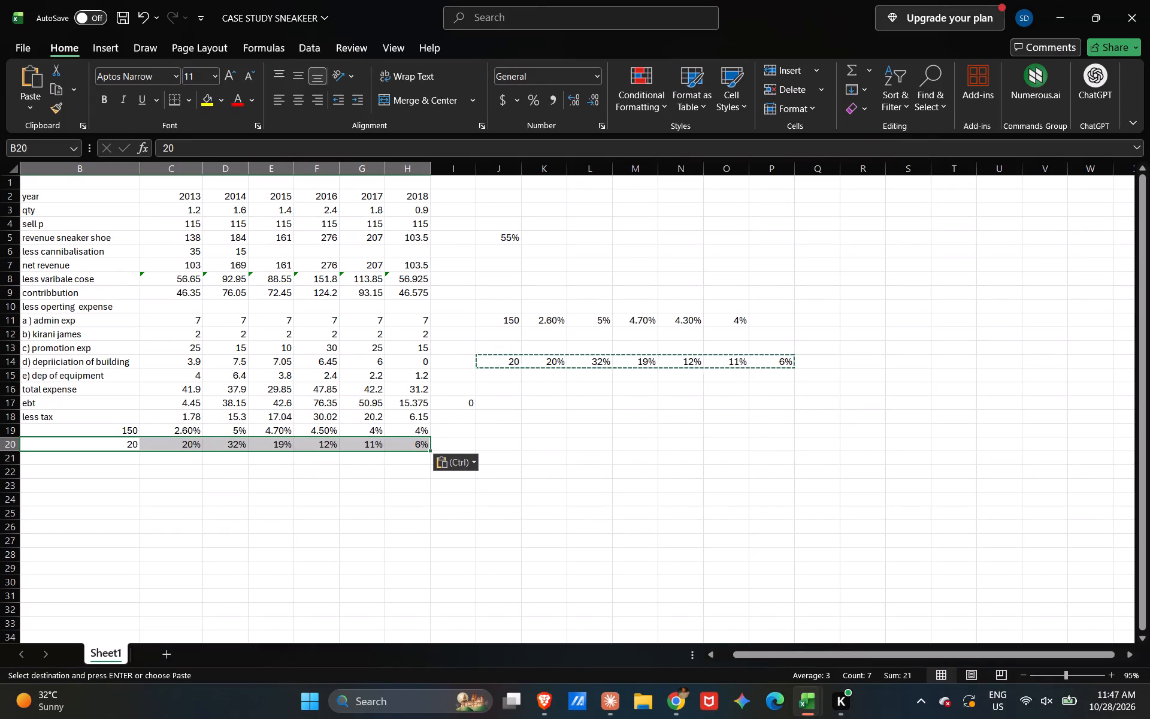
pyautogui.click(182, 485)
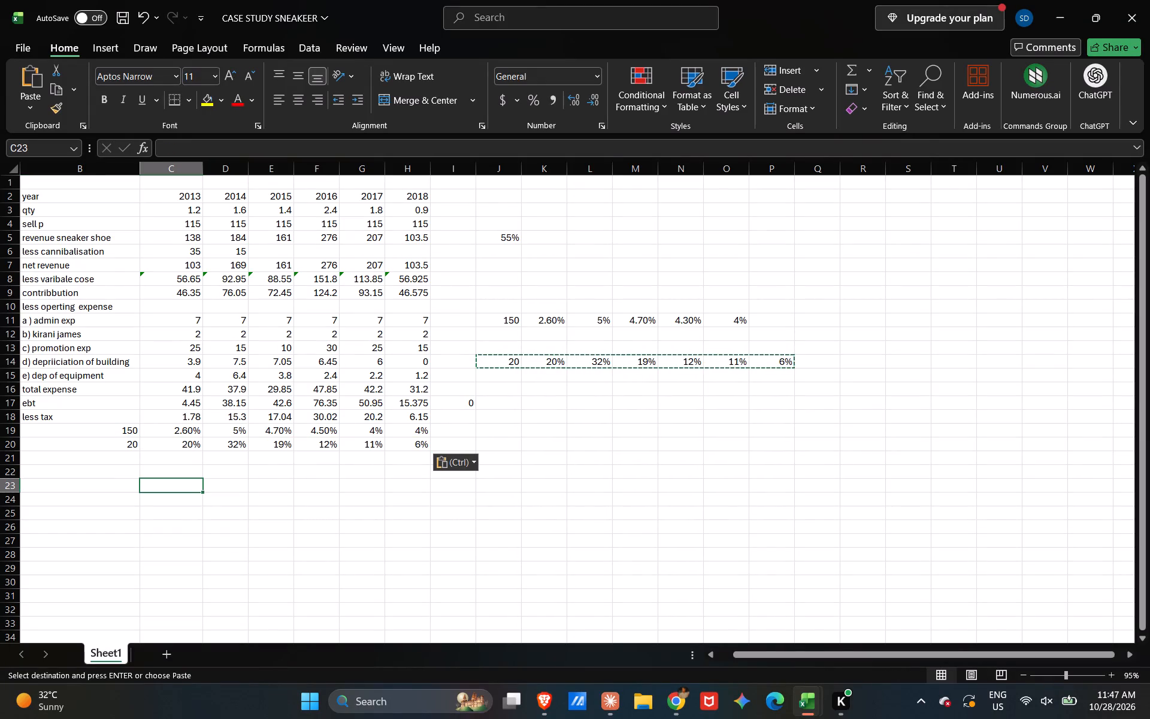
# Label B21 as EAIT and calculate its 2013 value in C21 with the formula =C17-C18.
pyautogui.click(69, 456)
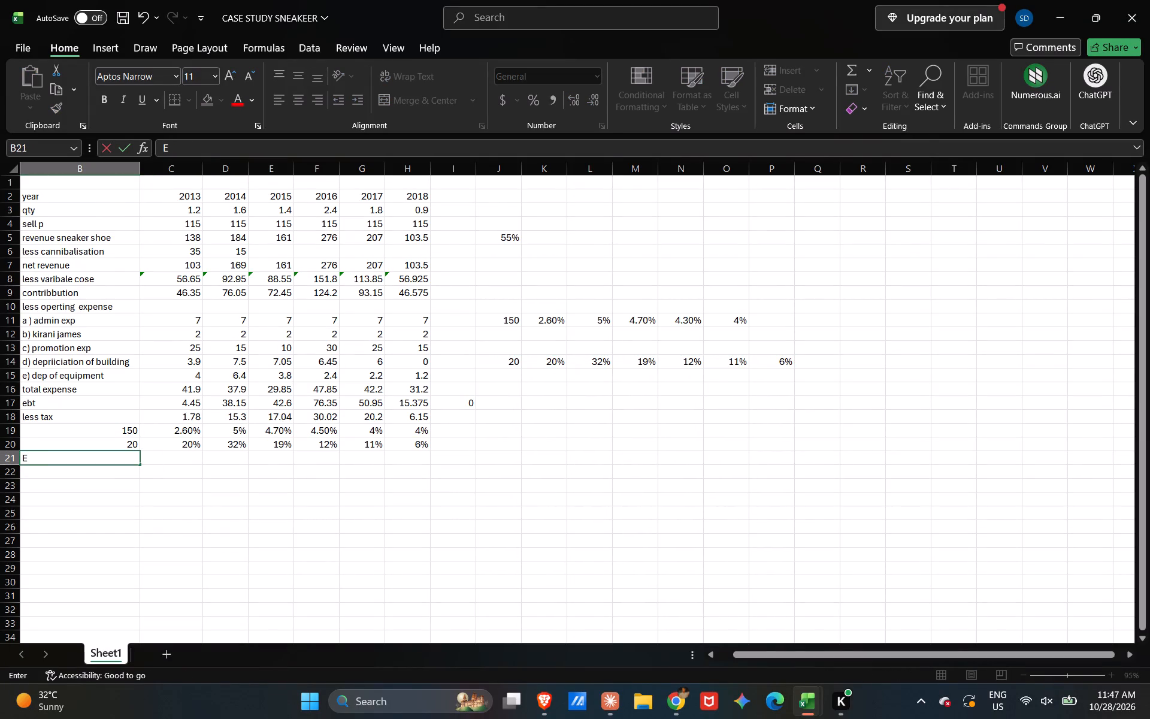
pyautogui.press('Right')
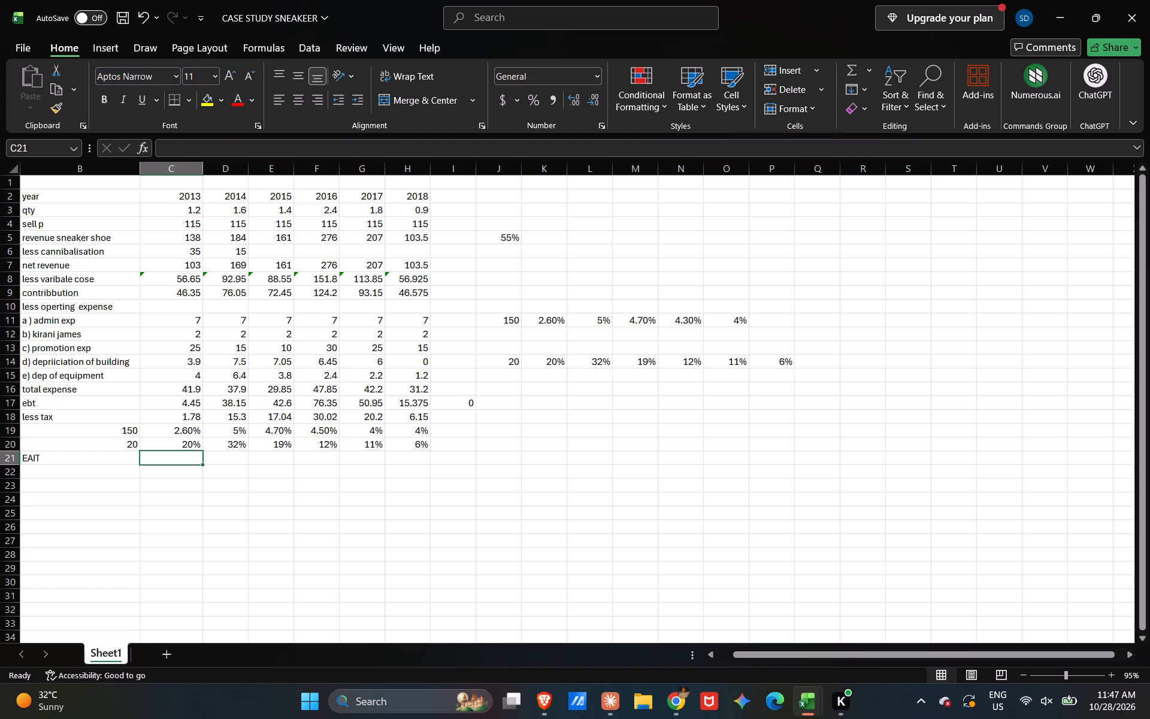
pyautogui.press('=')
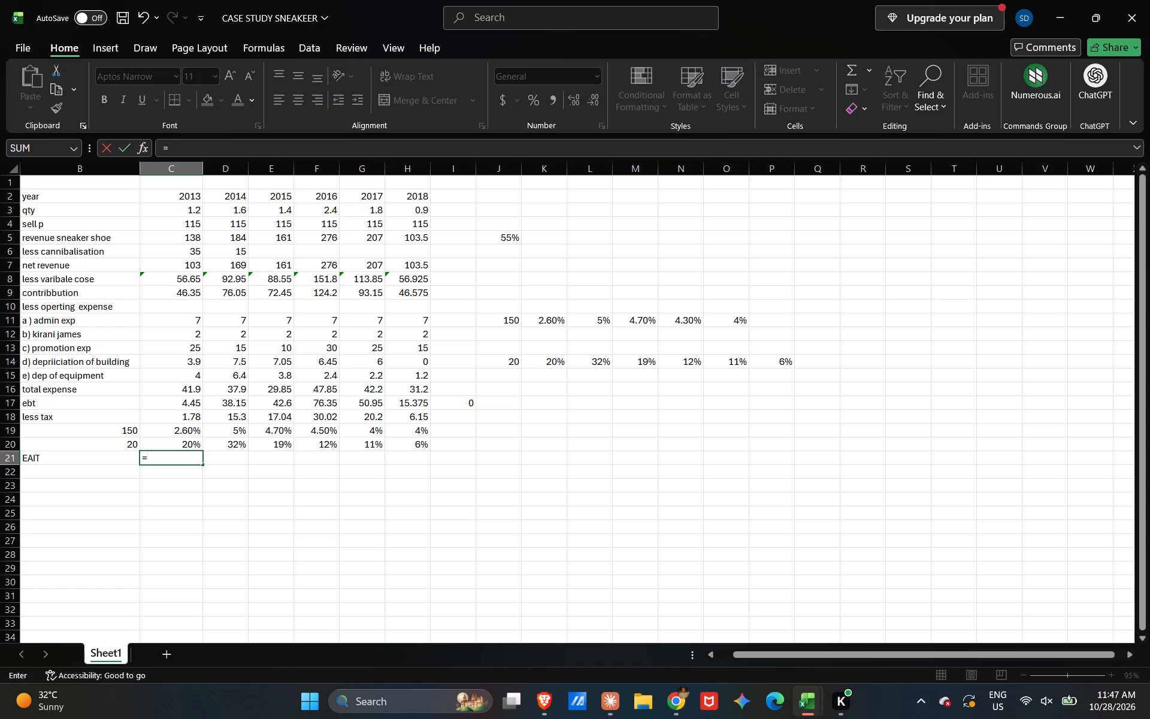
pyautogui.keyDown('shift'); pyautogui.click(179, 403); pyautogui.keyUp('shift')
pyautogui.press('-')
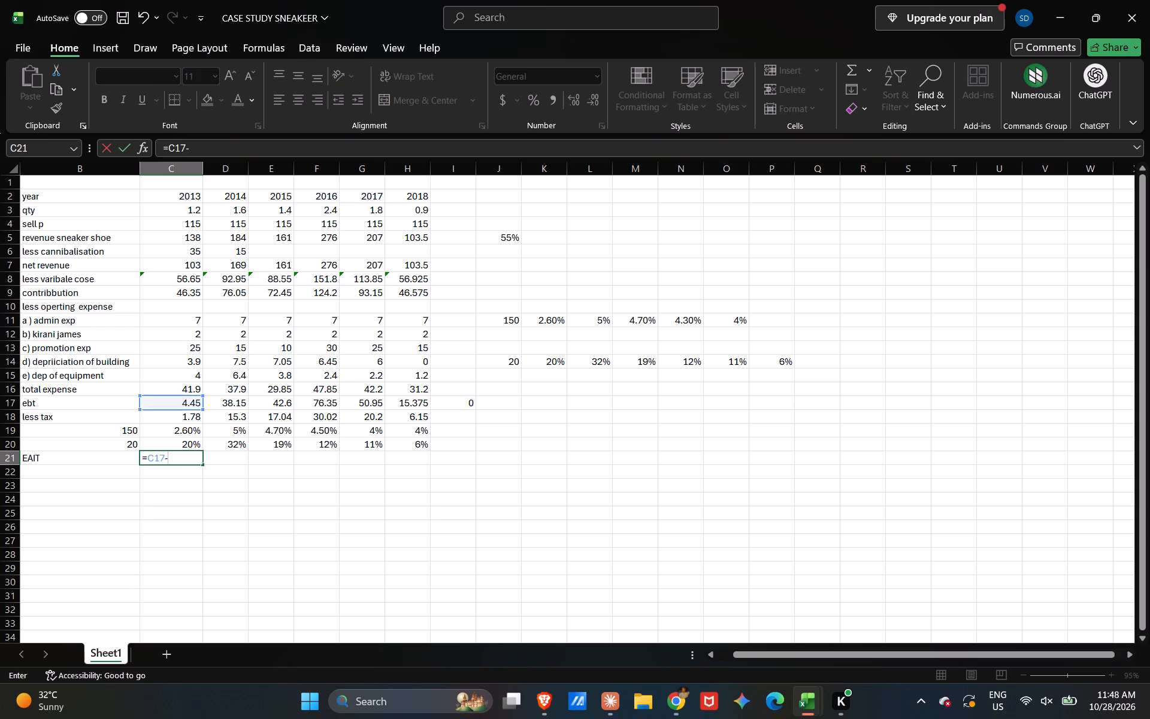
pyautogui.keyDown('shift'); pyautogui.click(180, 419); pyautogui.keyUp('shift')
pyautogui.press('Return')
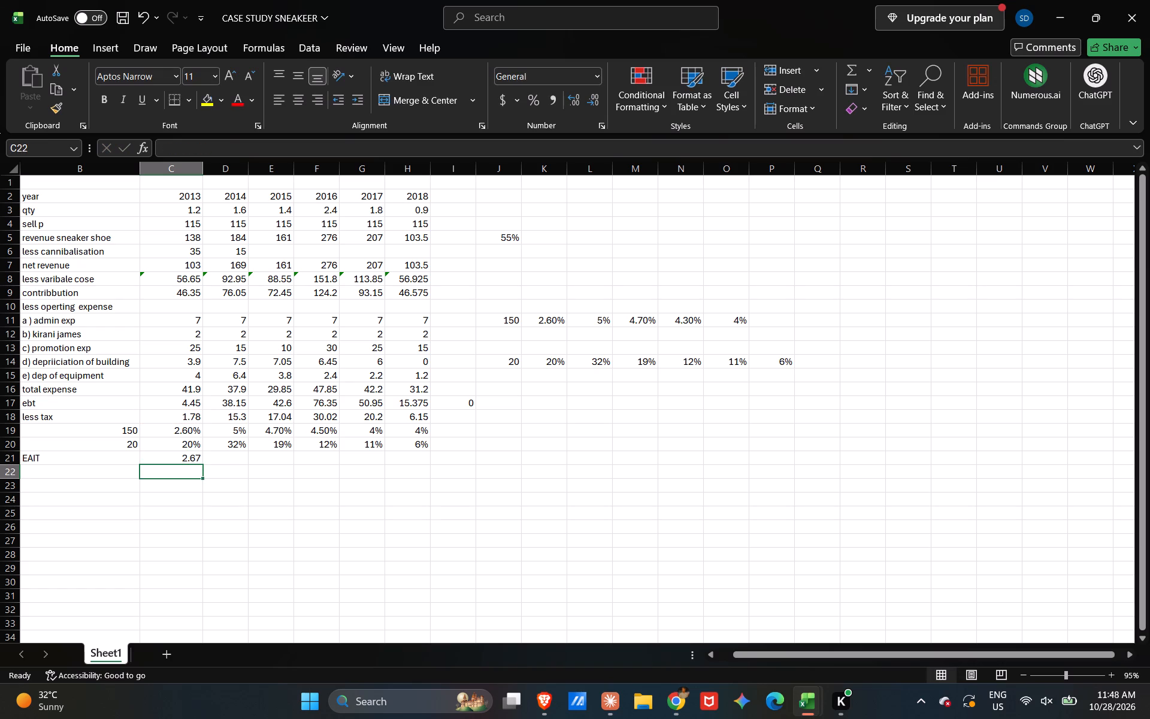
# Fill the 2013 EAIT formula across to 2018, covering D21:H21.
pyautogui.click(190, 467)
pyautogui.click(185, 462)
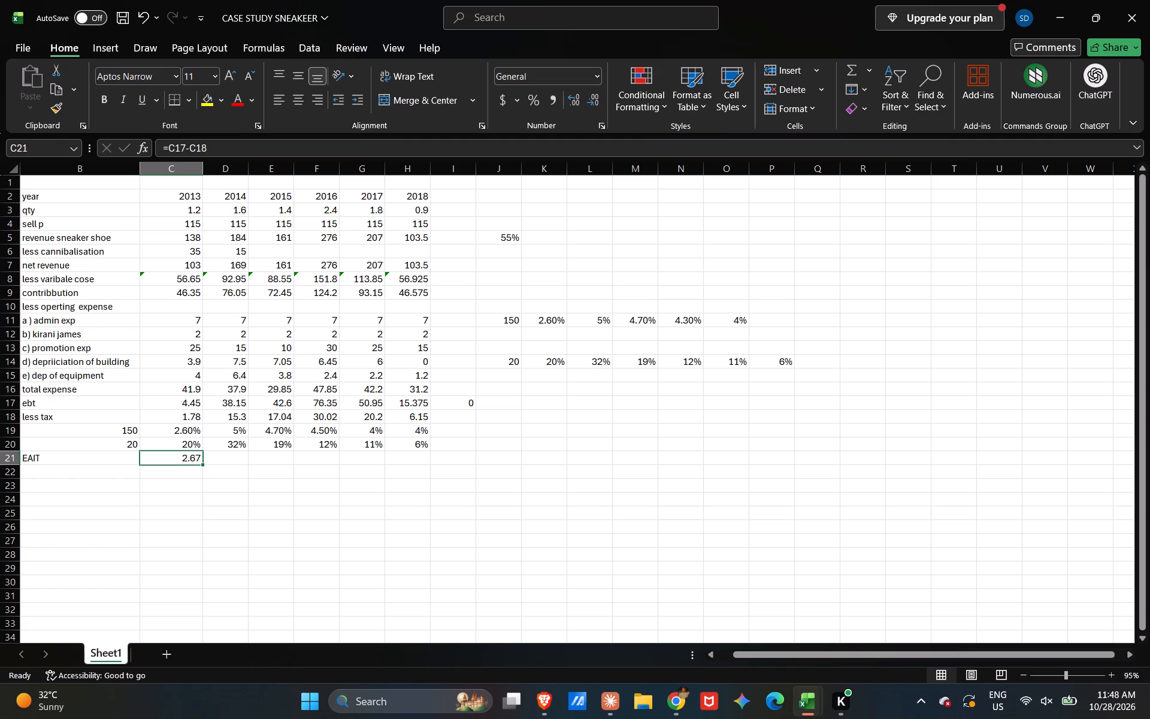
pyautogui.moveTo(202, 466); pyautogui.dragTo(413, 455)
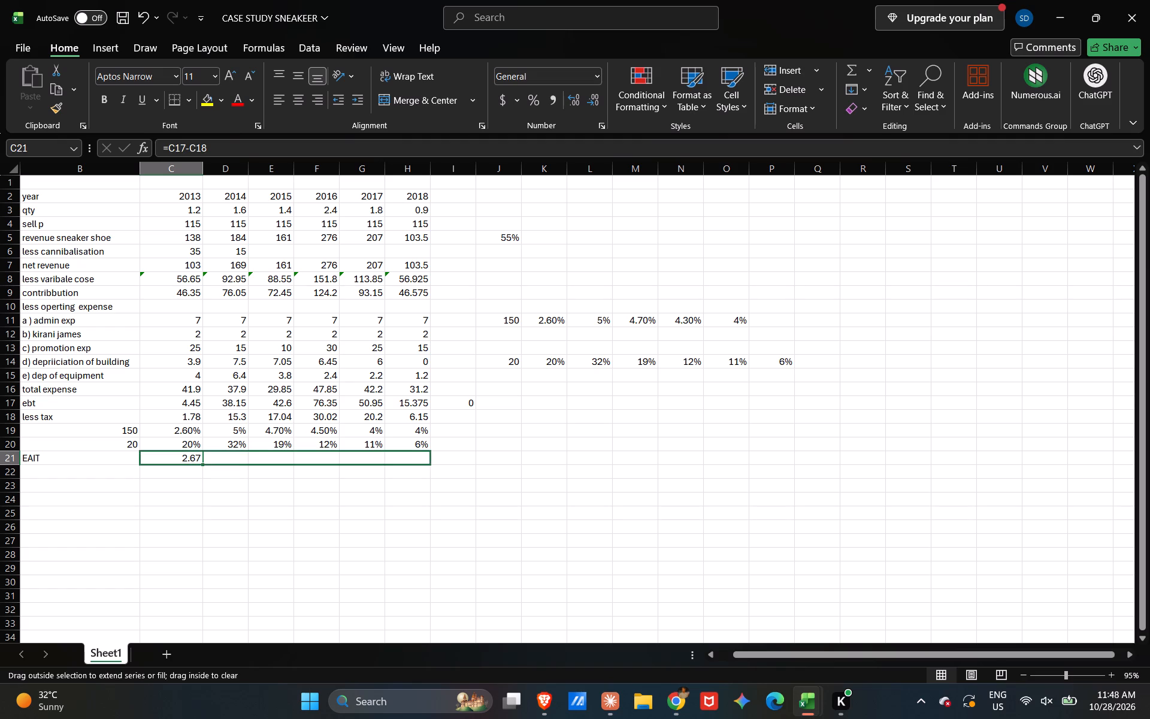
pyautogui.moveTo(413, 455); pyautogui.dragTo(416, 455)
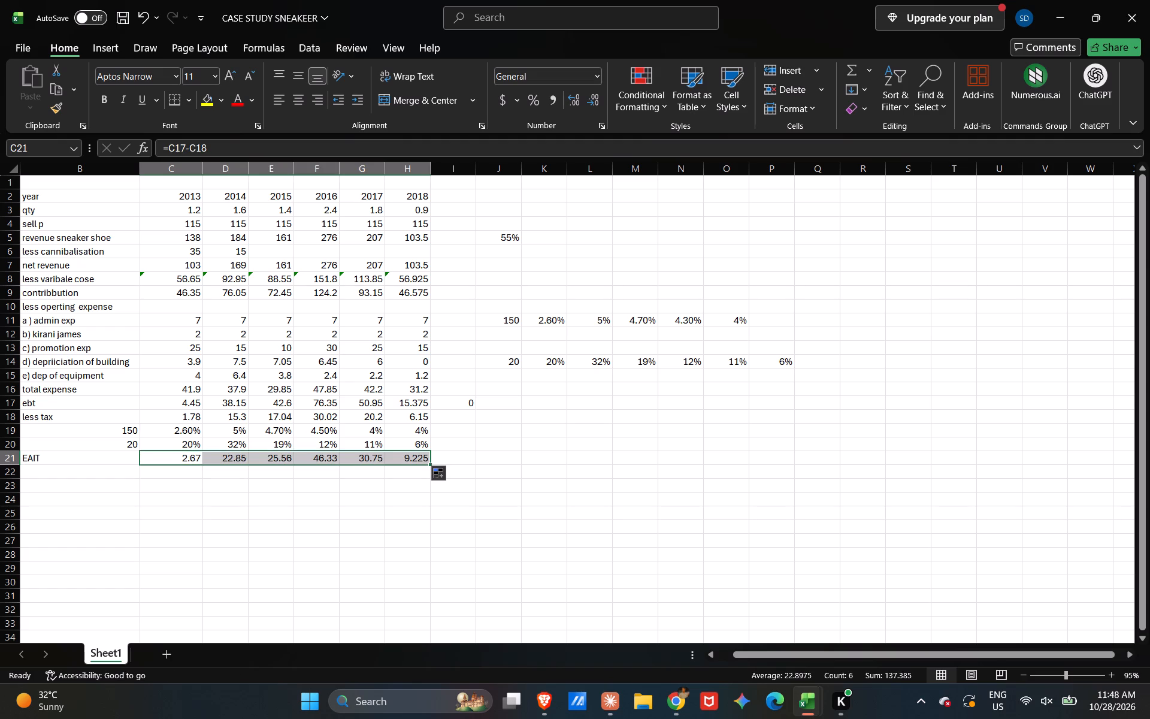
pyautogui.click(271, 484)
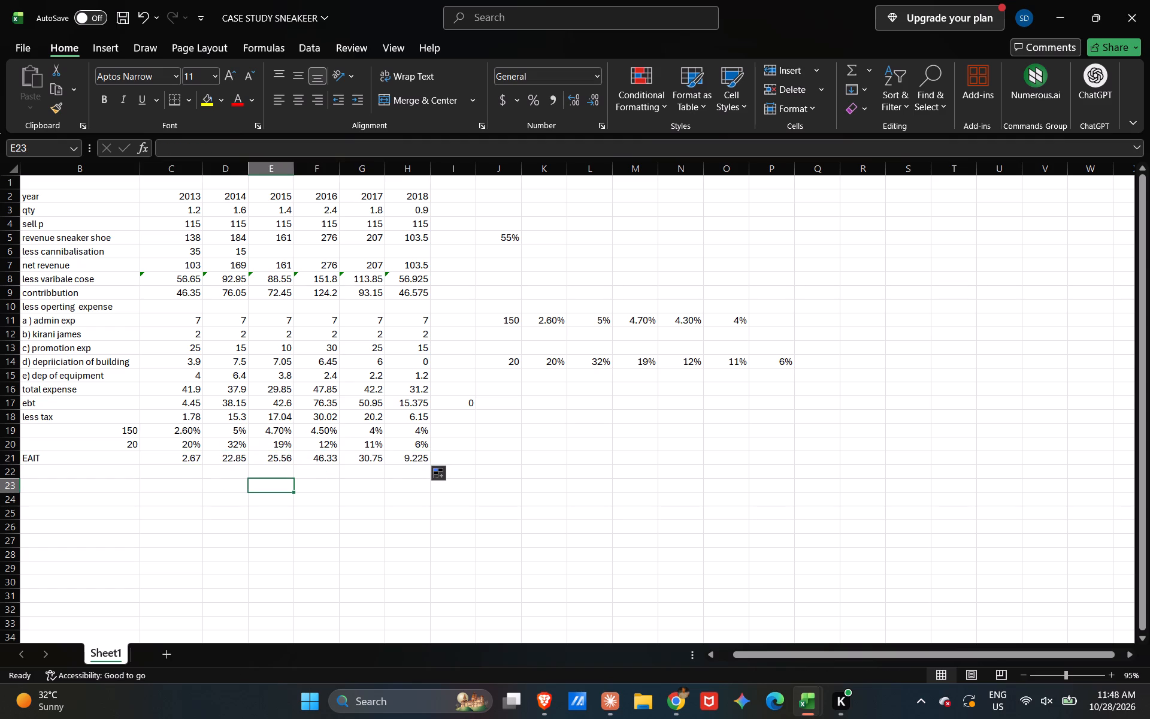
# Highlight the 2013 to 2018 EAIT figures in C21:H21 with a yellow fill.
pyautogui.click(177, 457)
pyautogui.hotkey('shift', 'Right')
pyautogui.hotkey('shift', 'Right')
pyautogui.hotkey('shift', 'Right')
pyautogui.hotkey('shift', 'Right')
pyautogui.hotkey('shift', 'Right')
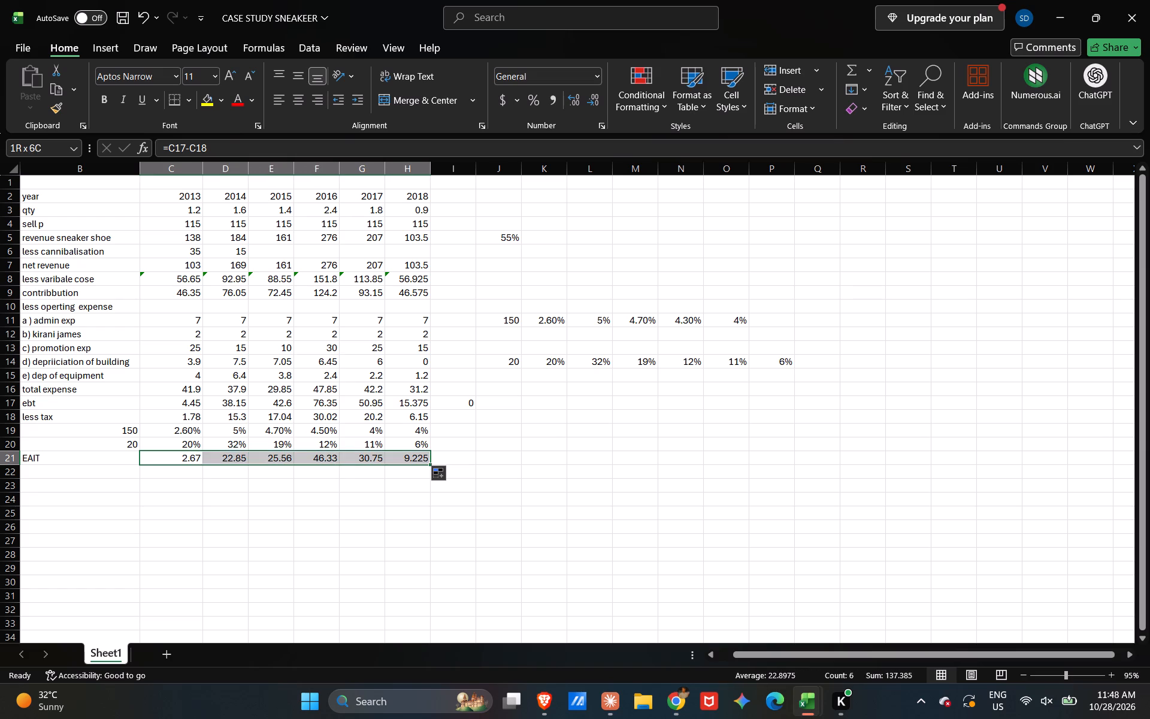
pyautogui.click(207, 99)
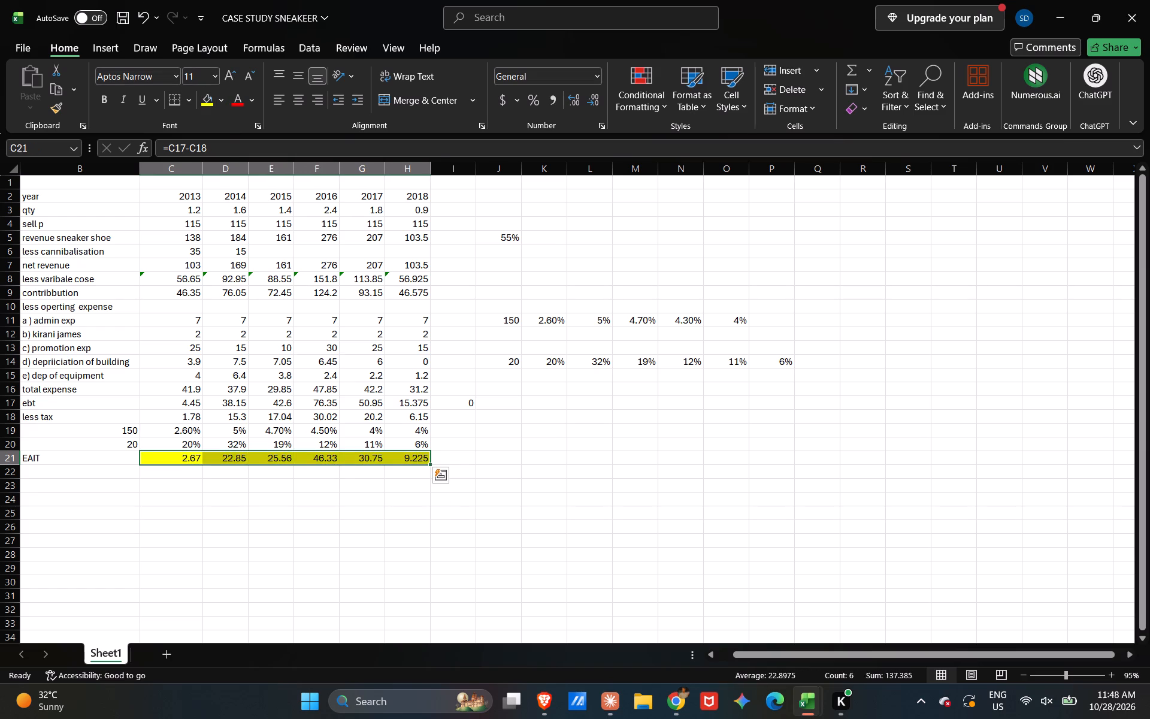
pyautogui.click(222, 490)
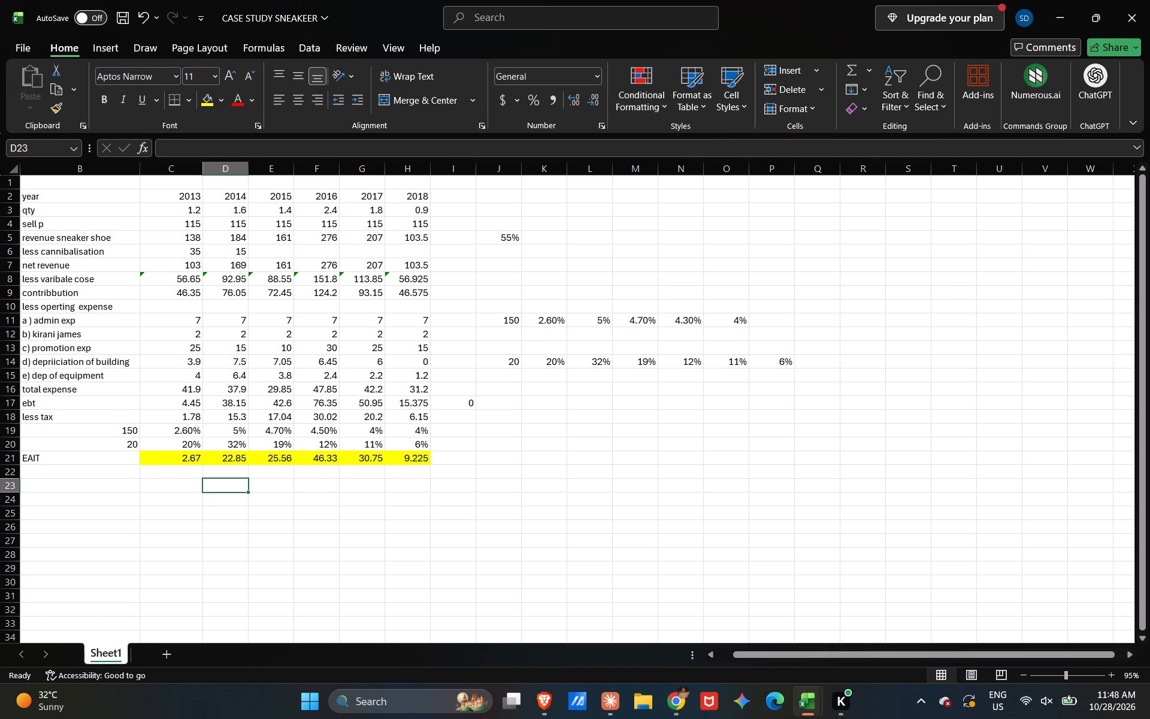
# Change the font colour of the 2013 to 2018 tax figures in C18:H18 to red.
pyautogui.click(190, 416)
pyautogui.hotkey('shift', 'Right')
pyautogui.hotkey('shift', 'Right')
pyautogui.hotkey('shift', 'Right')
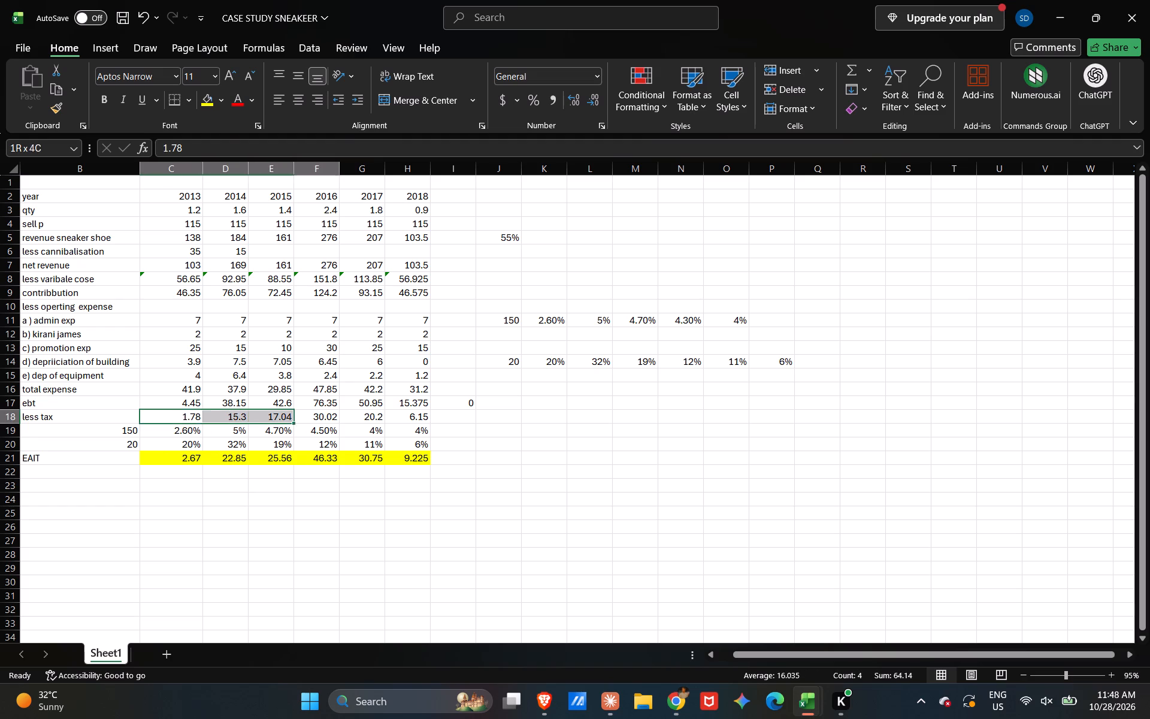
pyautogui.hotkey('shift', 'Right')
pyautogui.hotkey('shift', 'Right')
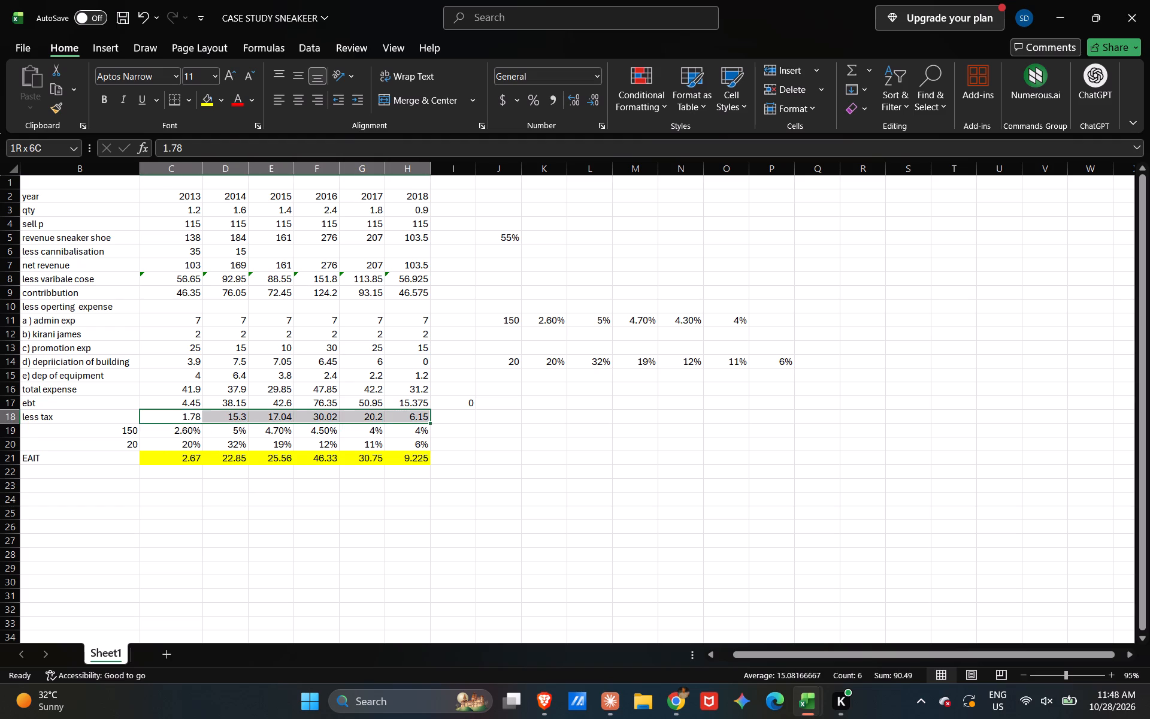
pyautogui.click(238, 104)
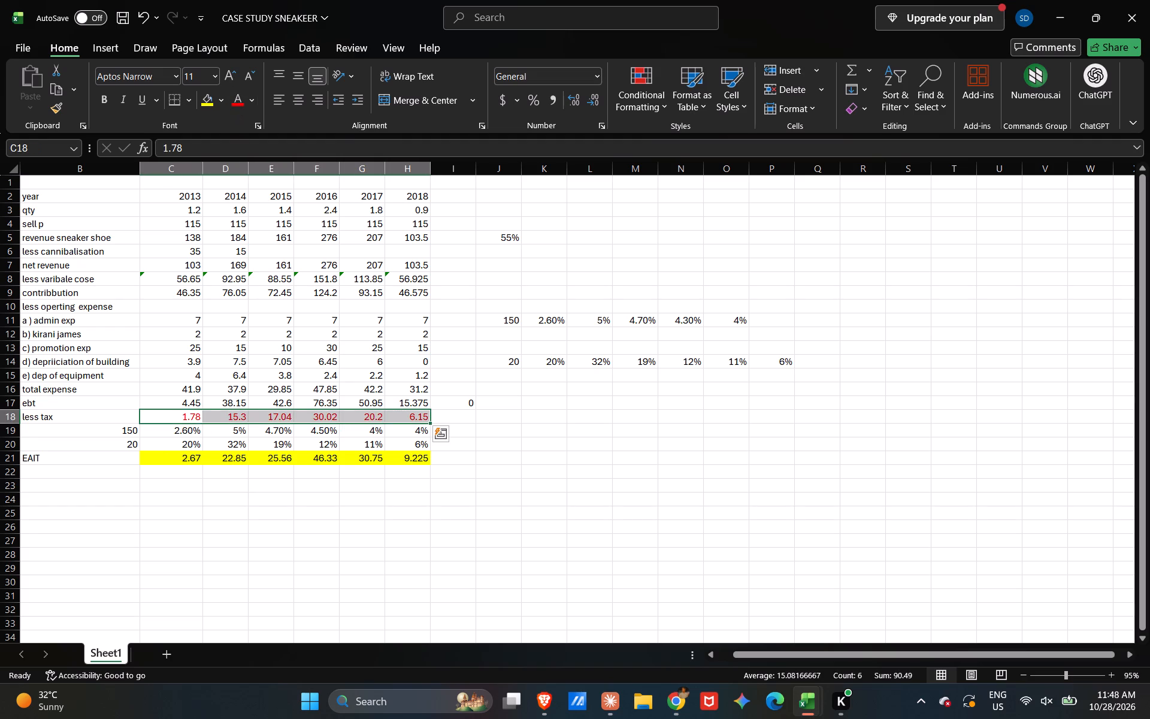
pyautogui.click(207, 531)
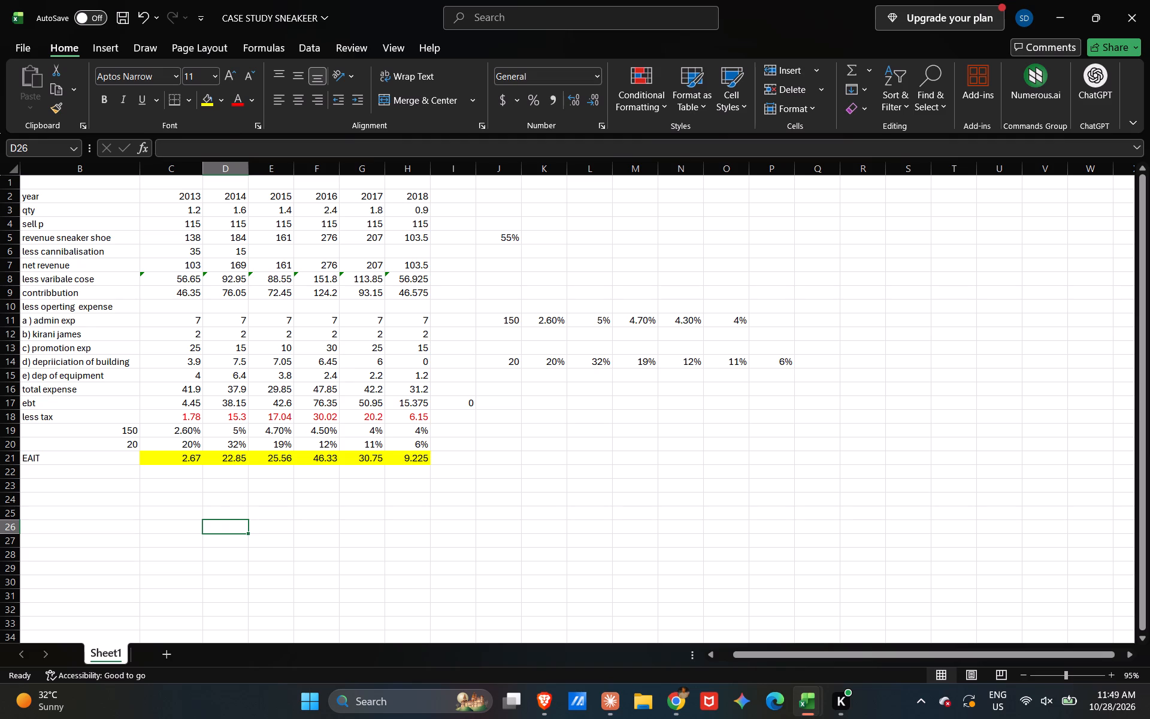
# Enter the 40% tax rate in J18, beside the less tax row.
pyautogui.click(495, 416)
pyautogui.write('40%')
pyautogui.press('Return')
# Select the empty label cell B22 below EAIT.
pyautogui.press('Up')
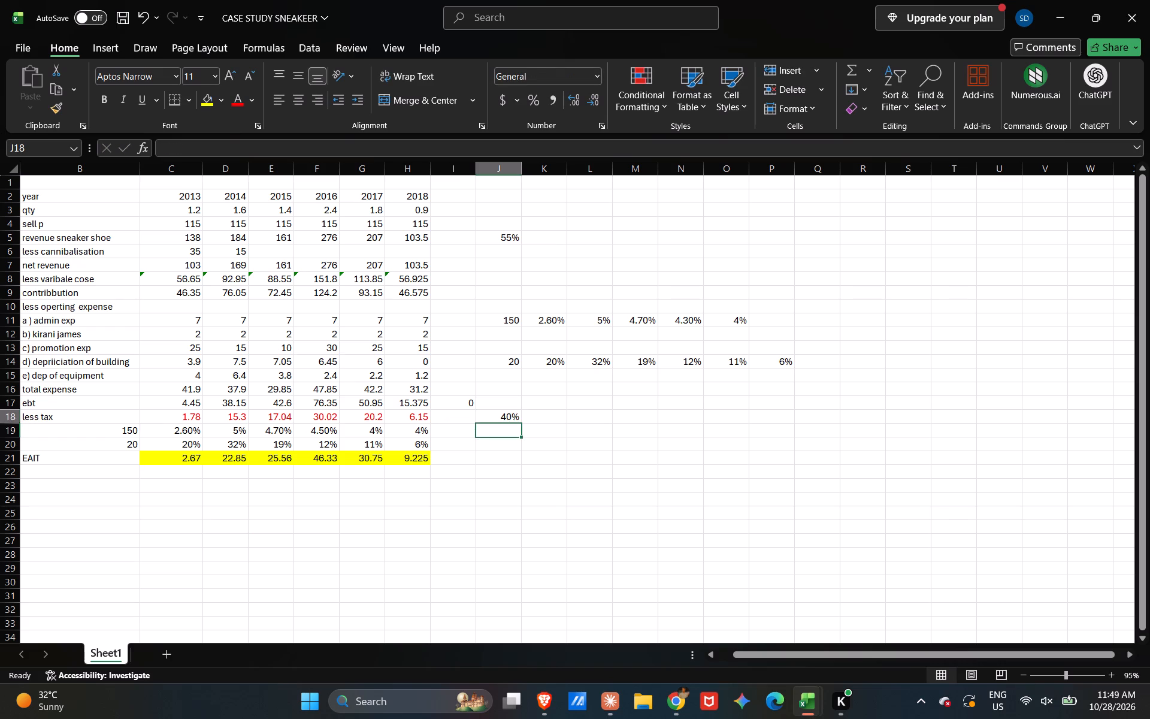
pyautogui.press('Left')
pyautogui.press('Left')
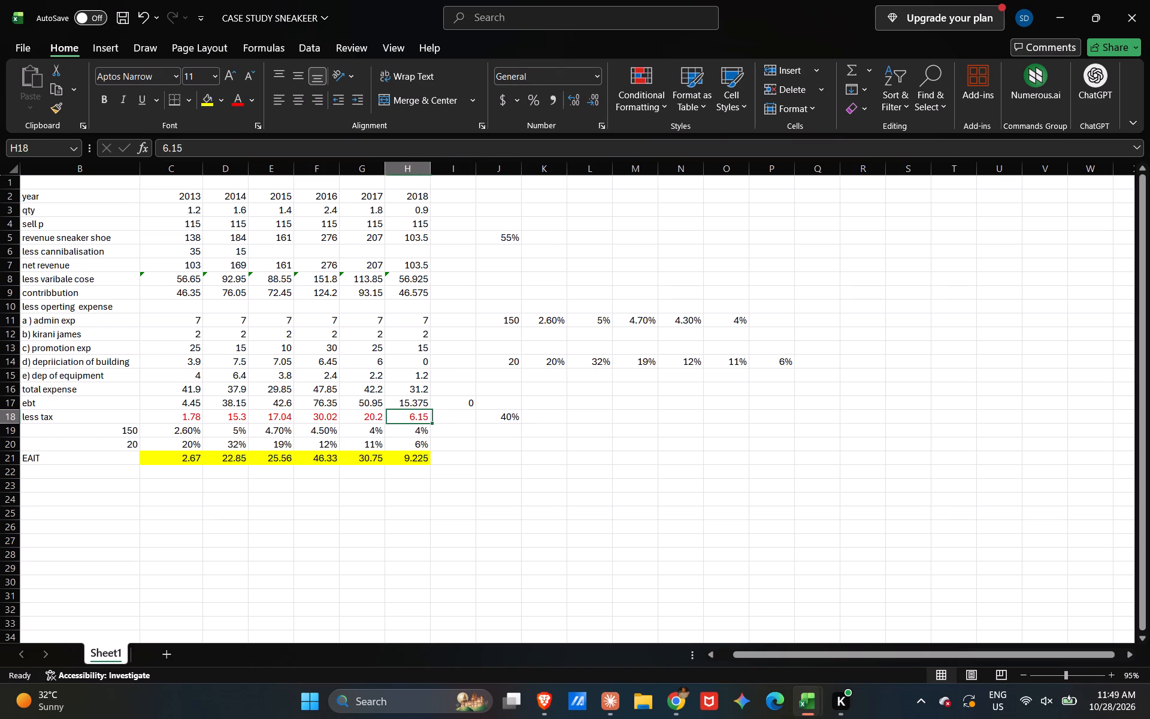
pyautogui.press('Left')
pyautogui.press('Down')
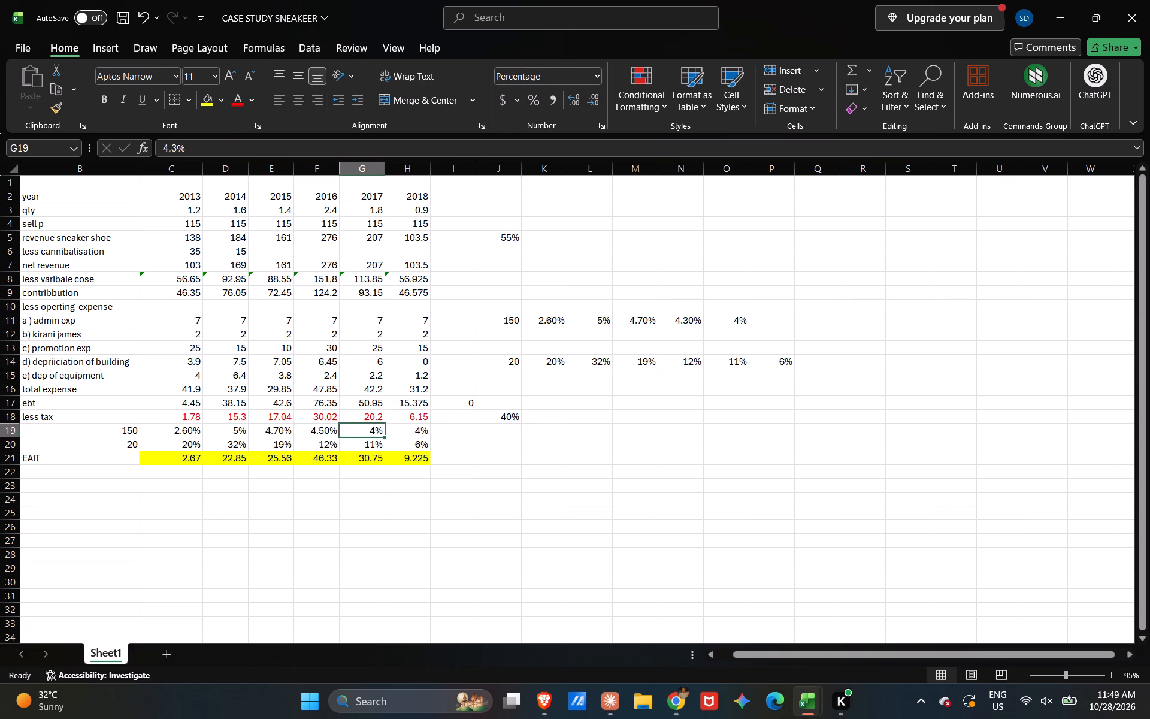
pyautogui.press('Down')
pyautogui.press('Down')
pyautogui.press('Down')
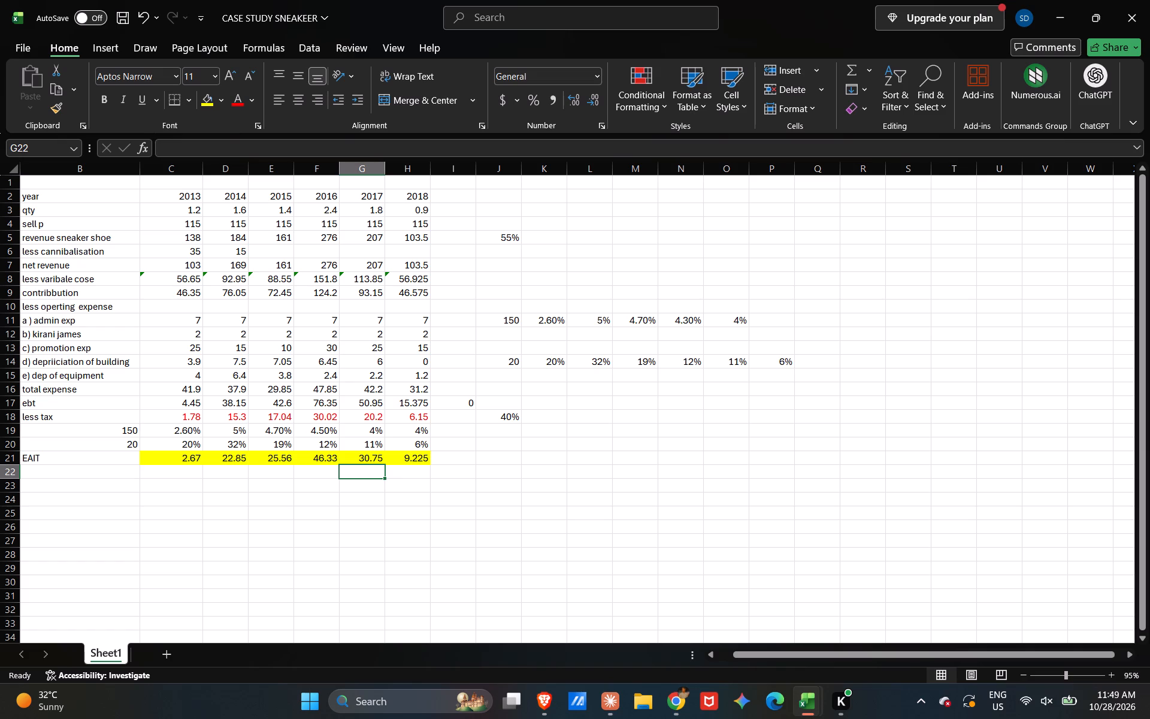
pyautogui.click(53, 472)
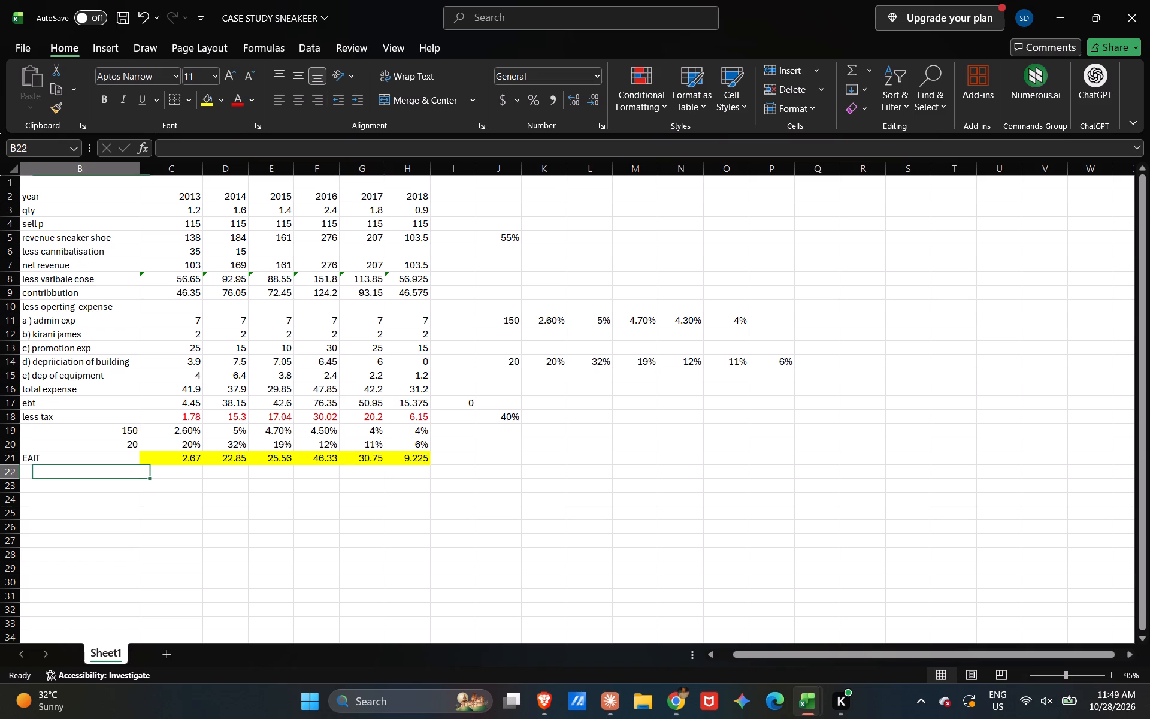
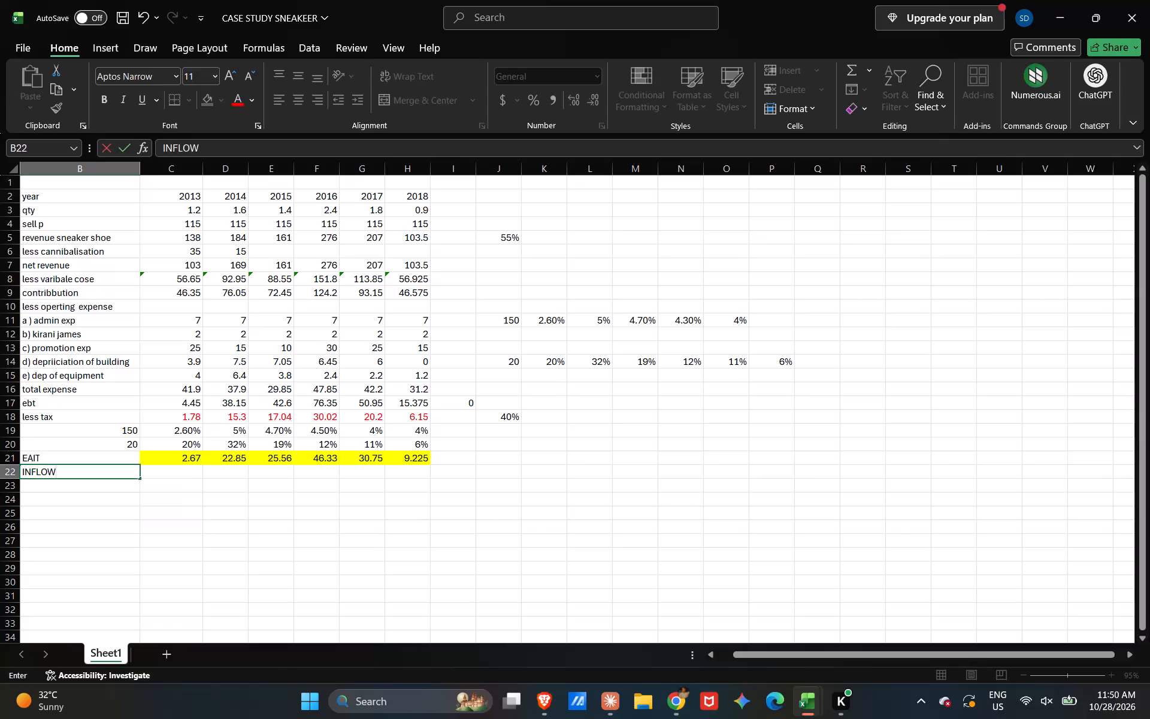
# Calculate the 2013 inflow in C22 by adding EAIT, building depreciation and equipment depreciation with =C21+C14+C15.
pyautogui.press('Right')
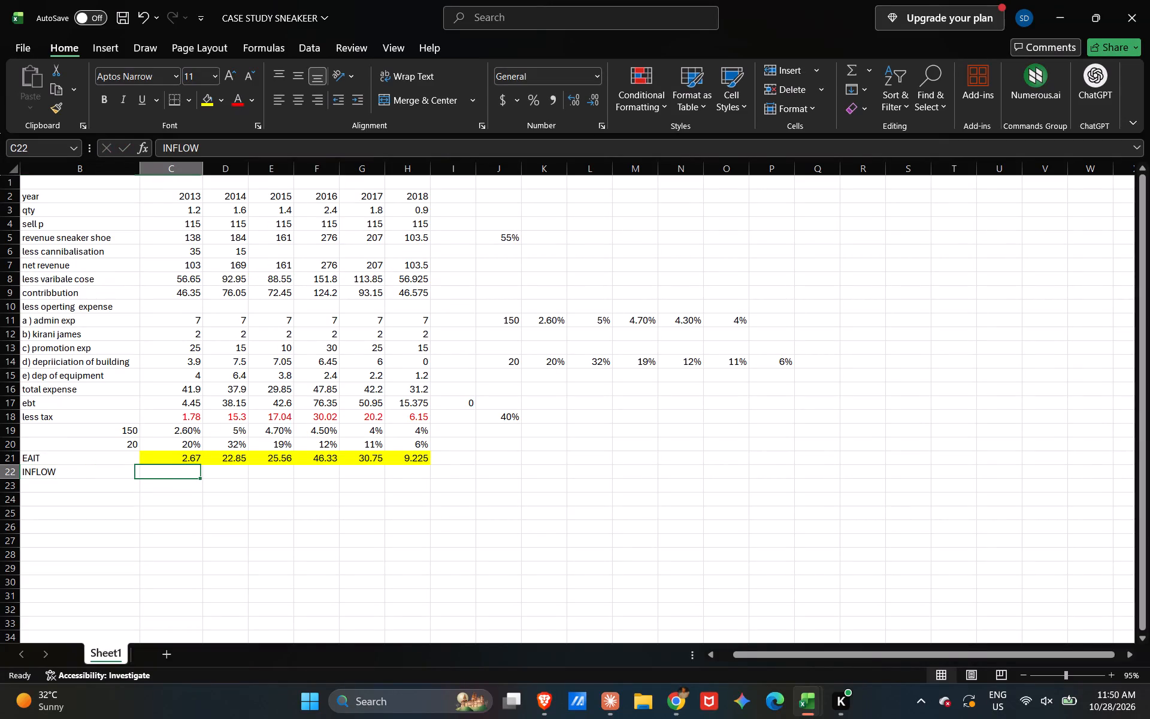
pyautogui.press('=')
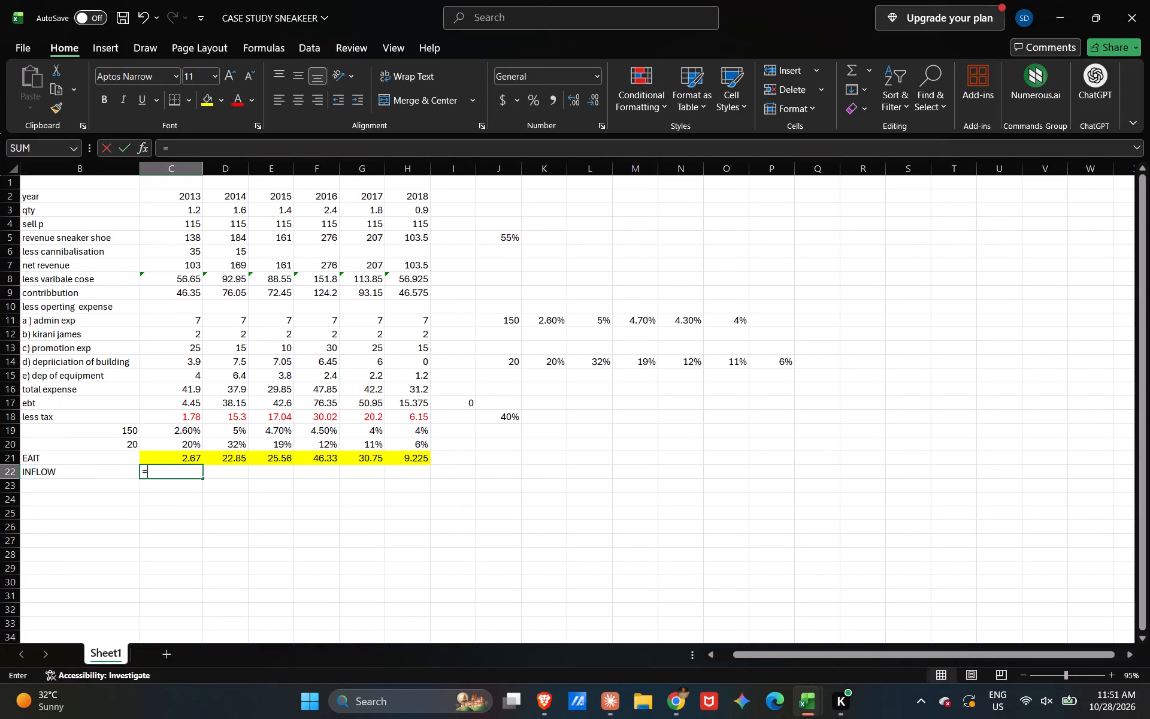
pyautogui.keyDown('shift'); pyautogui.click(165, 455); pyautogui.keyUp('shift')
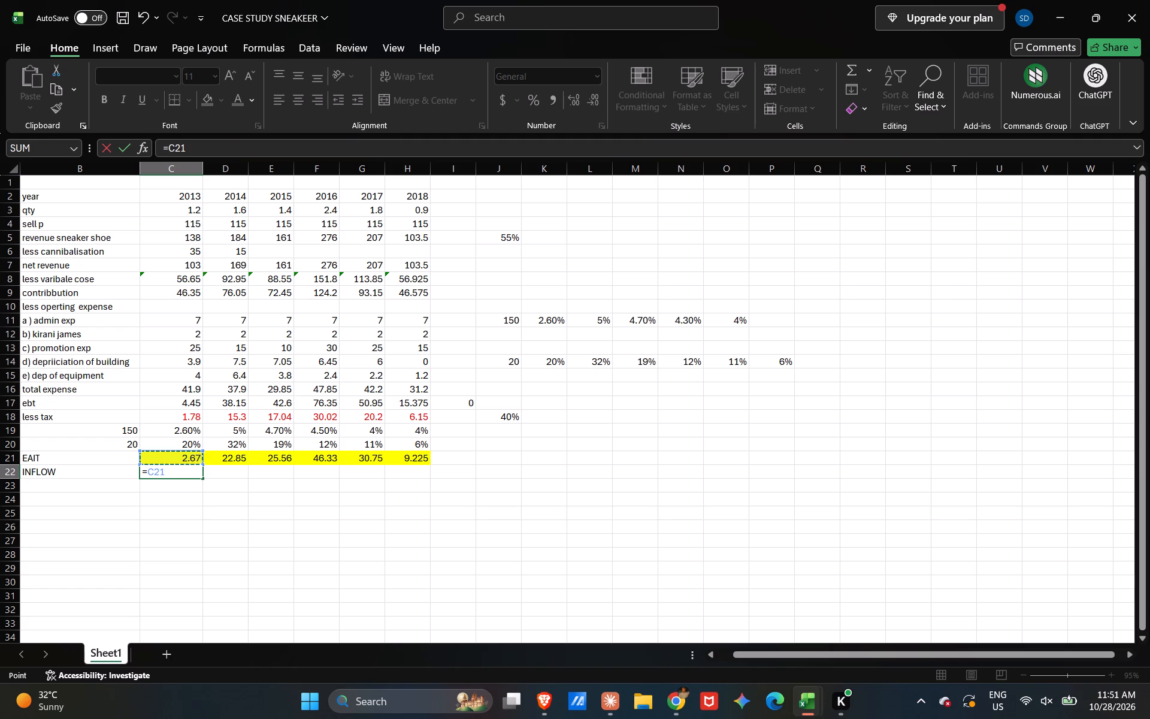
pyautogui.press('=')
pyautogui.press('BackSpace')
pyautogui.hotkey('shift', '+')
pyautogui.keyDown('shift'); pyautogui.click(171, 365); pyautogui.keyUp('shift')
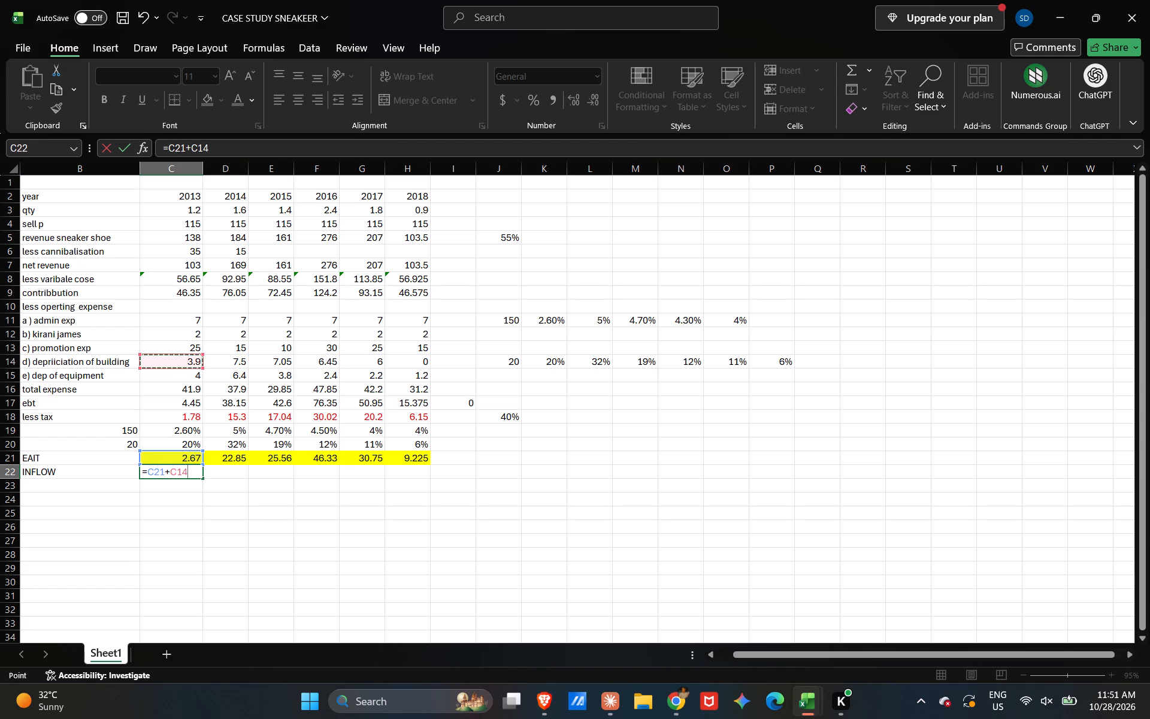
pyautogui.hotkey('shift', '+')
pyautogui.keyDown('shift'); pyautogui.click(179, 380); pyautogui.keyUp('shift')
pyautogui.press('Return')
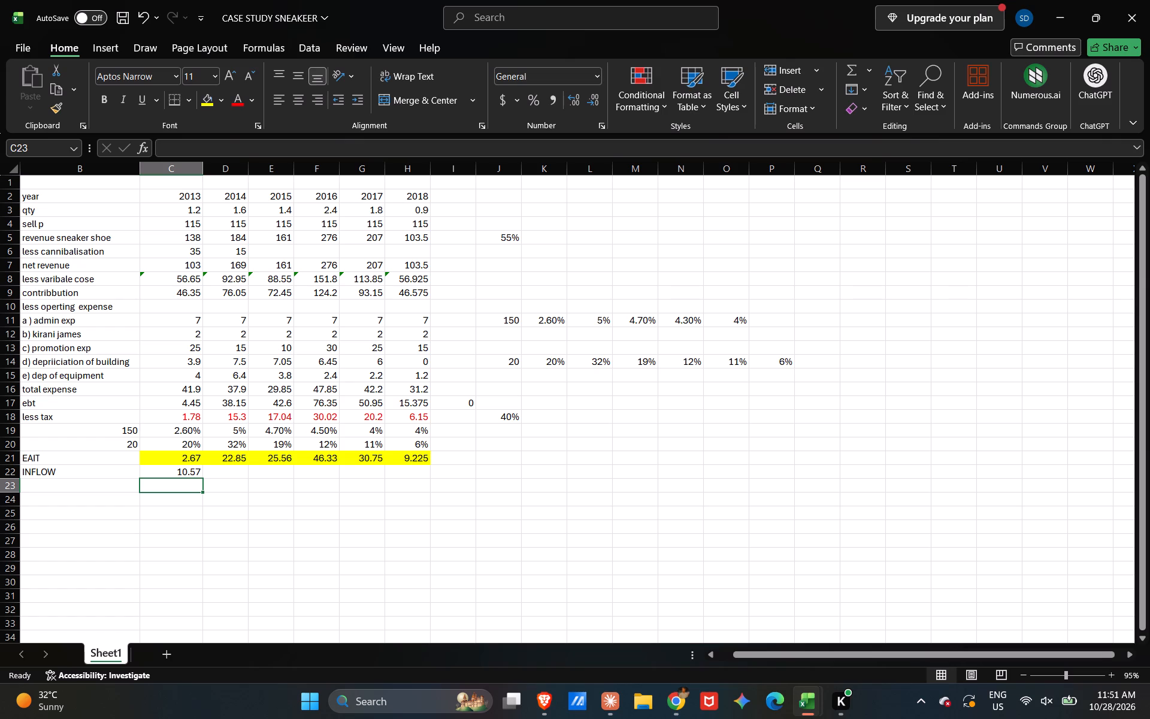
# Fill the 2013 inflow formula from C22 across to H22 for the years 2014 to 2018.
pyautogui.click(184, 474)
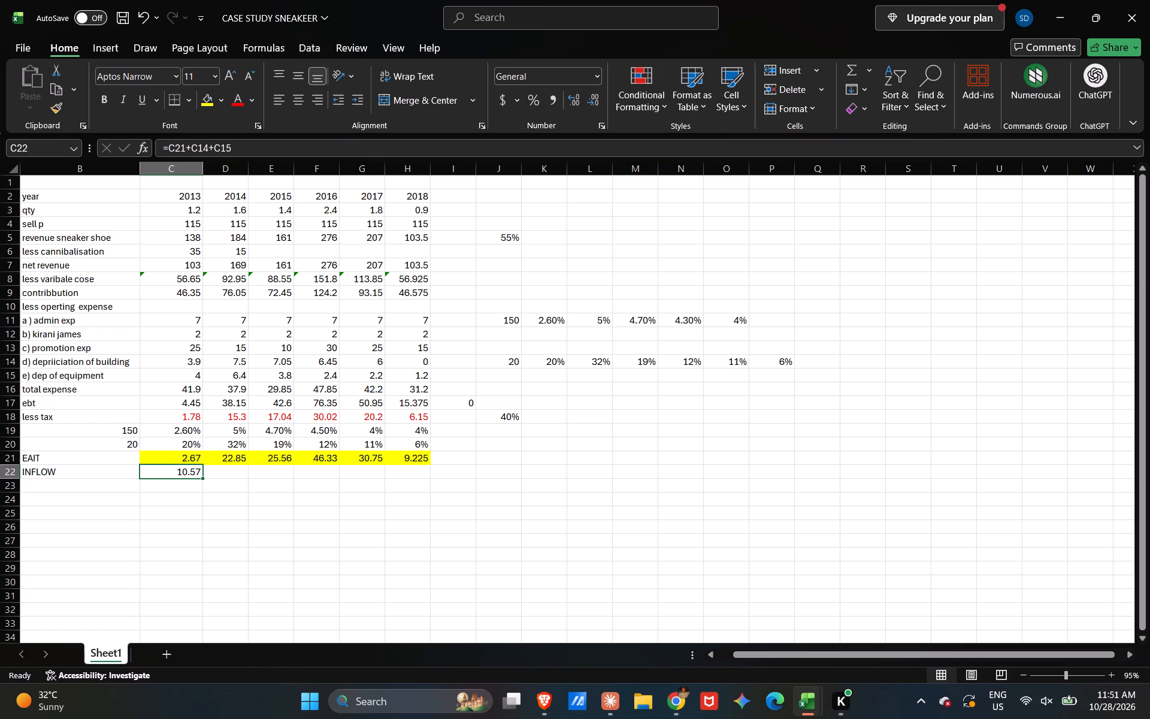
pyautogui.moveTo(204, 479); pyautogui.dragTo(392, 483)
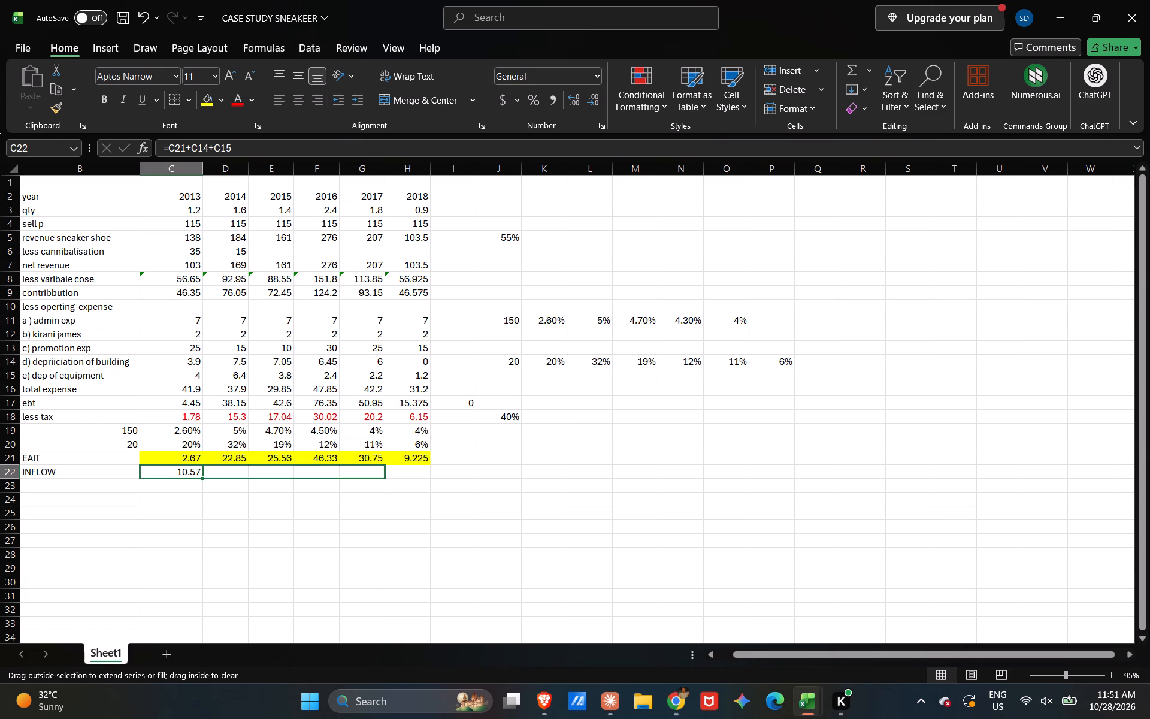
pyautogui.moveTo(392, 483); pyautogui.dragTo(401, 482)
pyautogui.click(349, 488)
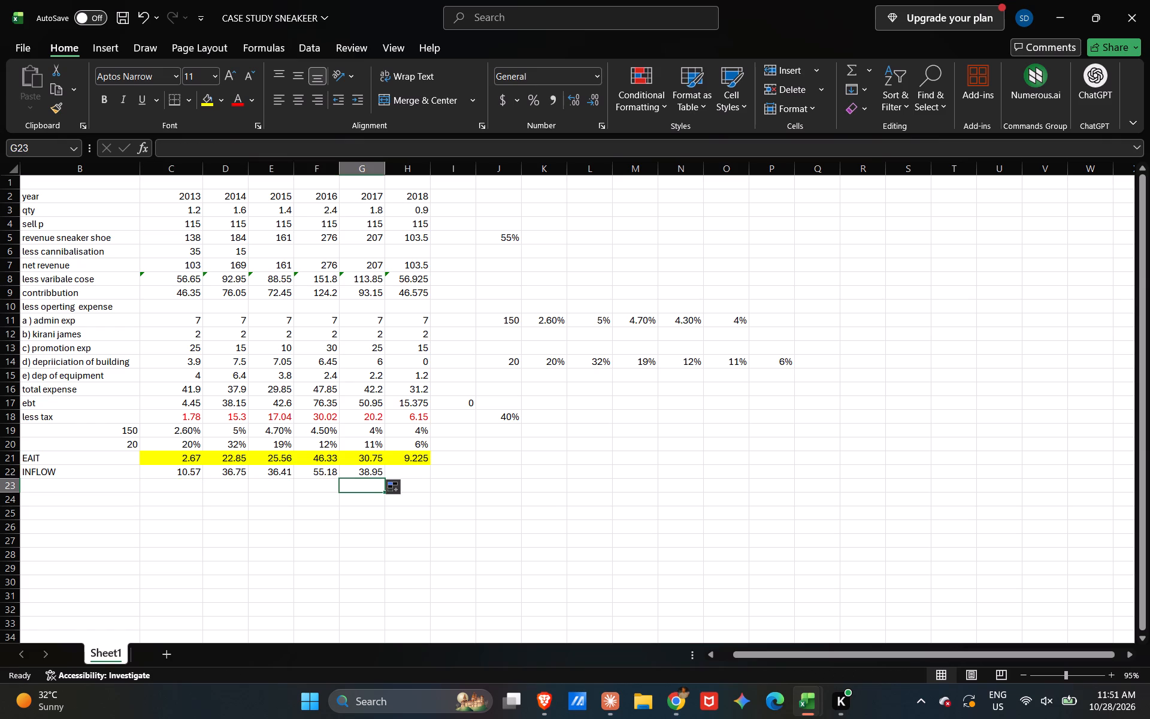
pyautogui.click(374, 470)
pyautogui.moveTo(385, 479); pyautogui.dragTo(425, 482)
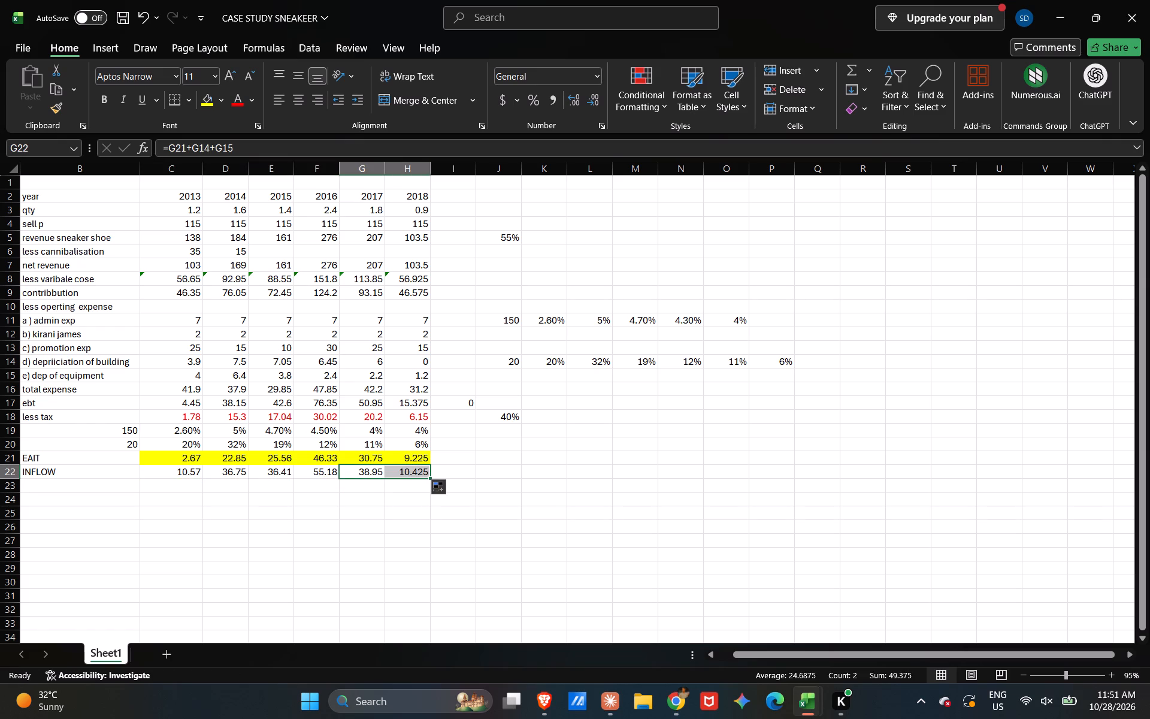
pyautogui.click(477, 479)
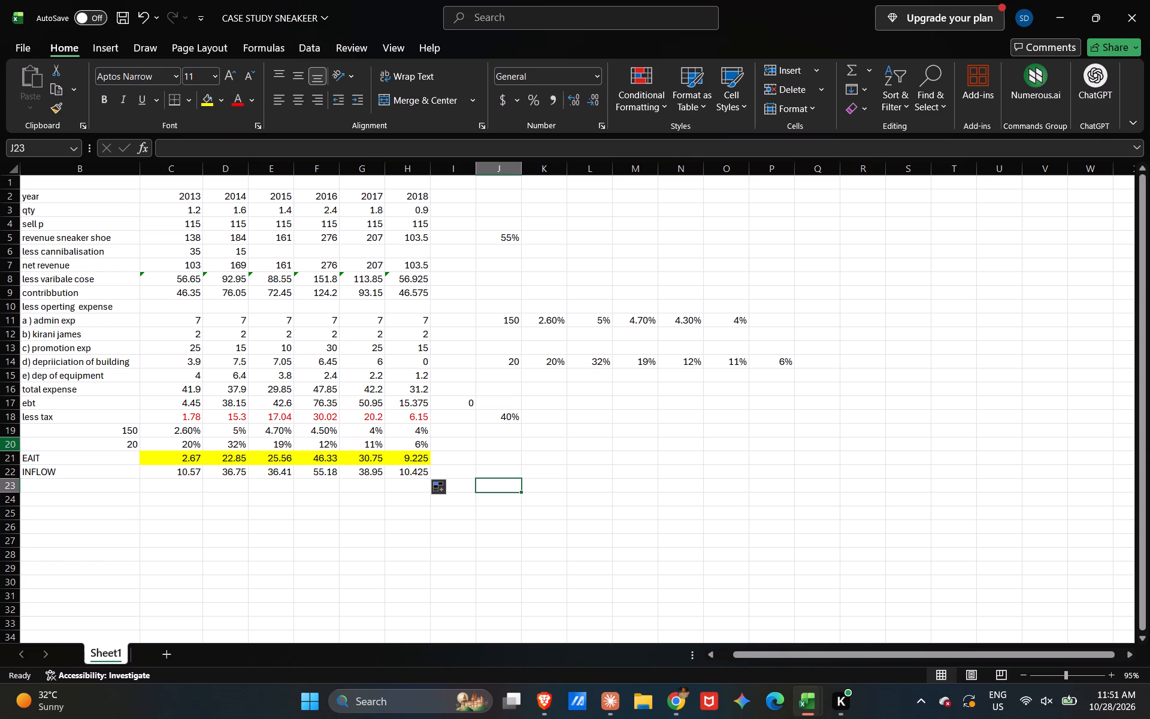
# Change the font colour of the 2013 to 2018 inflow figures in C22:H22 to red.
pyautogui.click(194, 466)
pyautogui.hotkey('shift', 'Right')
pyautogui.hotkey('shift', 'Right')
pyautogui.hotkey('shift', 'Right')
pyautogui.hotkey('shift', 'Right')
pyautogui.hotkey('shift', 'Right')
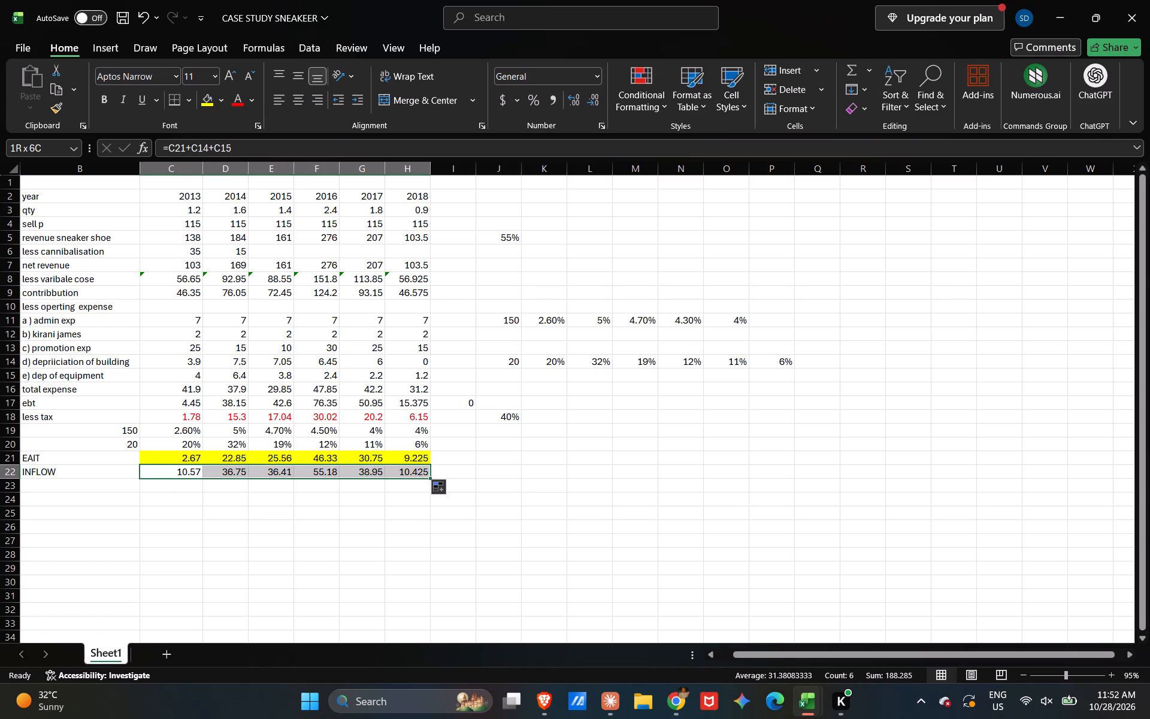
pyautogui.click(236, 102)
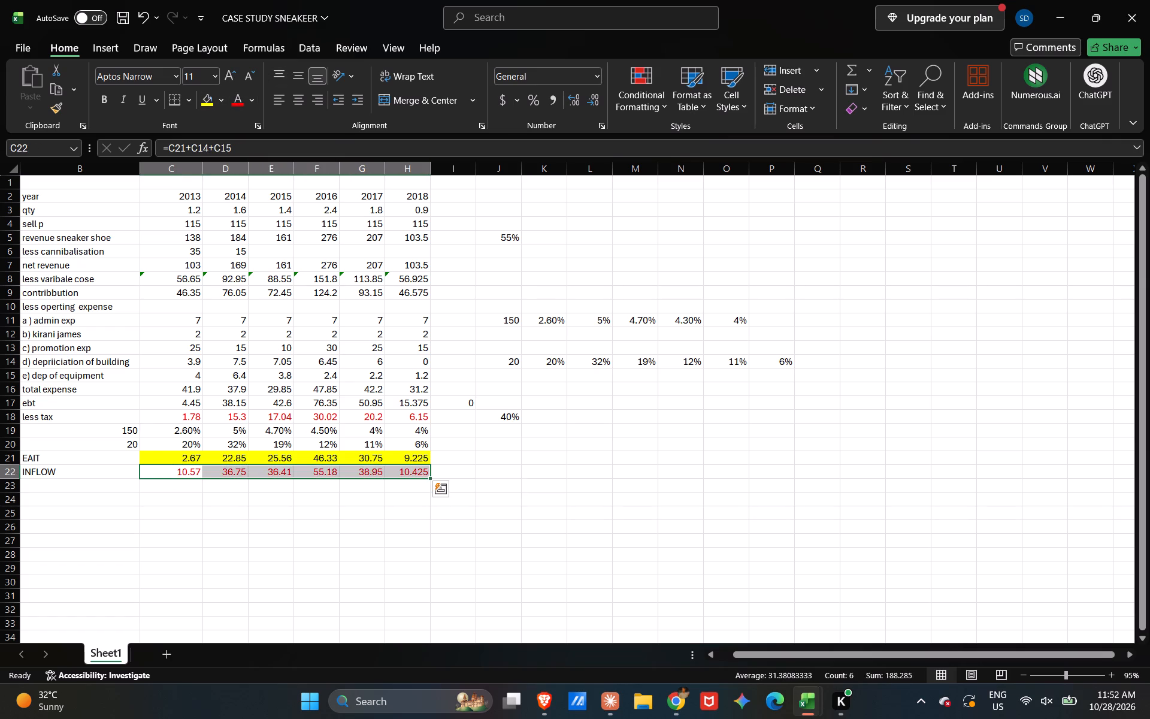
pyautogui.click(250, 606)
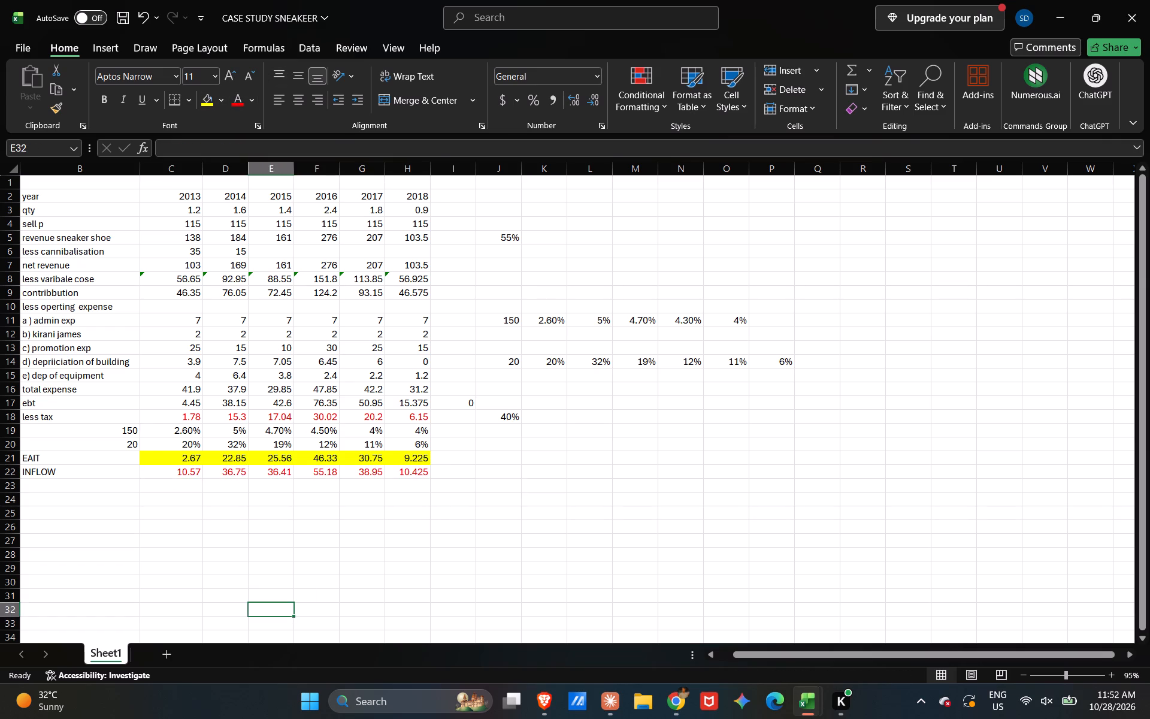
# Save the workbook with the new inflow row.
pyautogui.hotkey('ctrl', 's')
# Calculate the net present value of the 2013 to 2018 inflows in L21 with =NPV(11%,C22:H22).
pyautogui.click(603, 463)
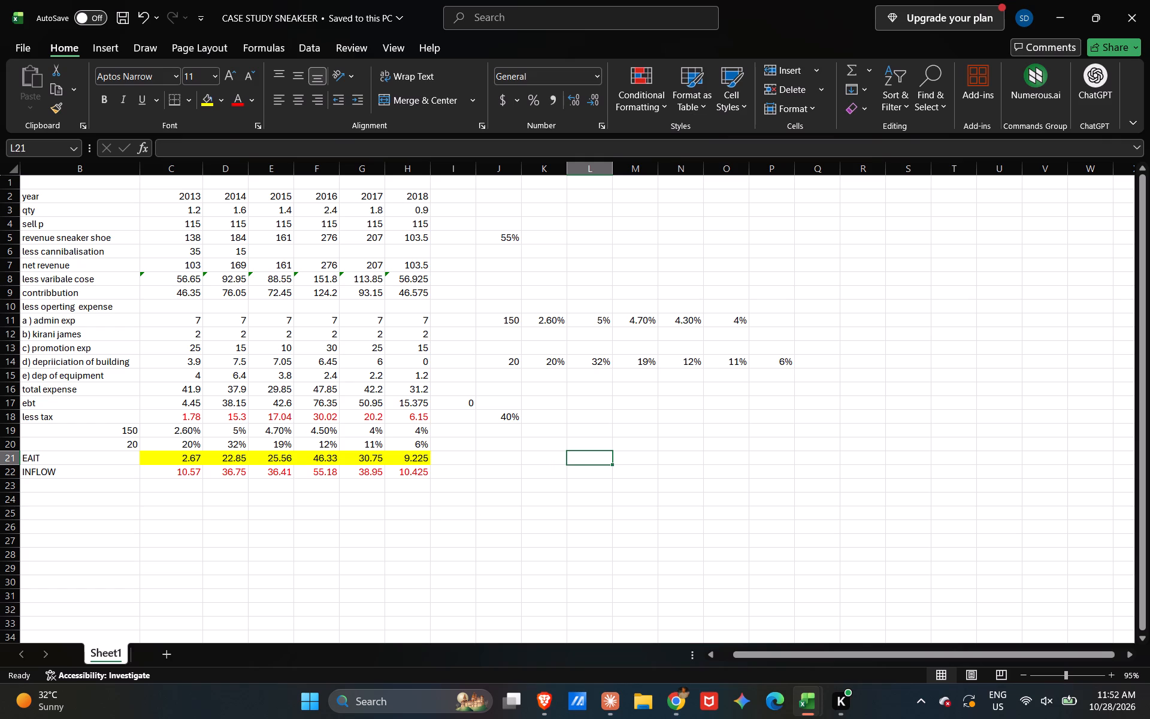
pyautogui.write('=npv')
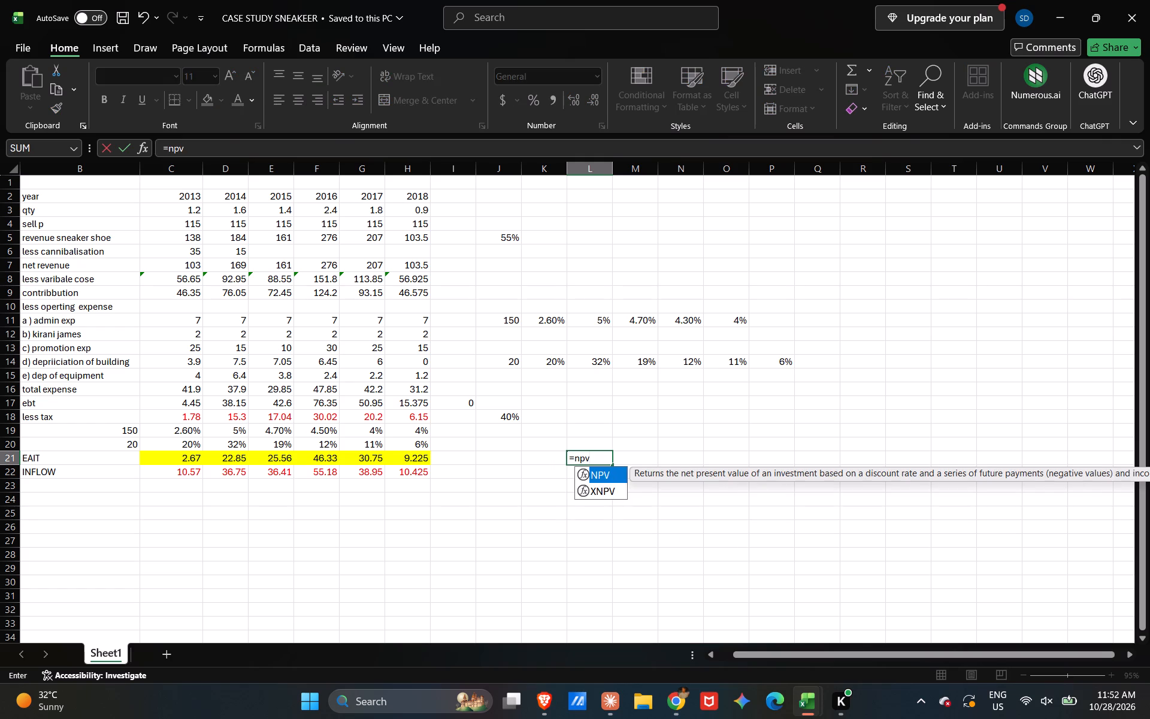
pyautogui.press('Tab')
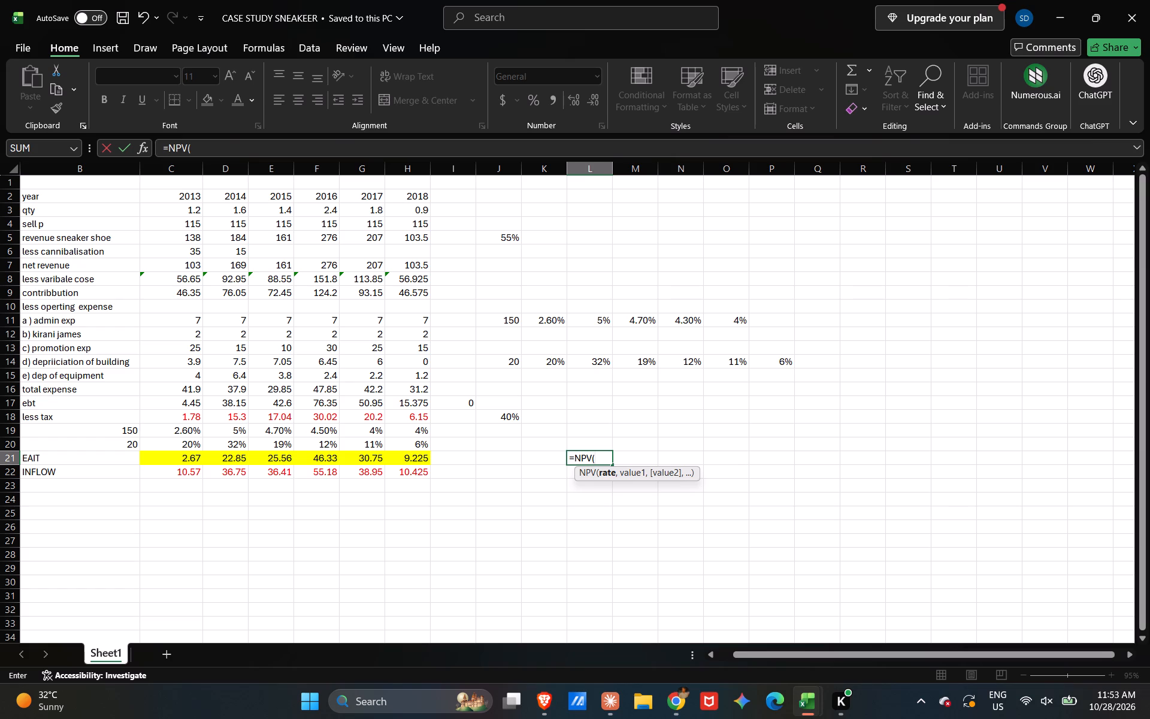
pyautogui.write('11')
pyautogui.write('%,')
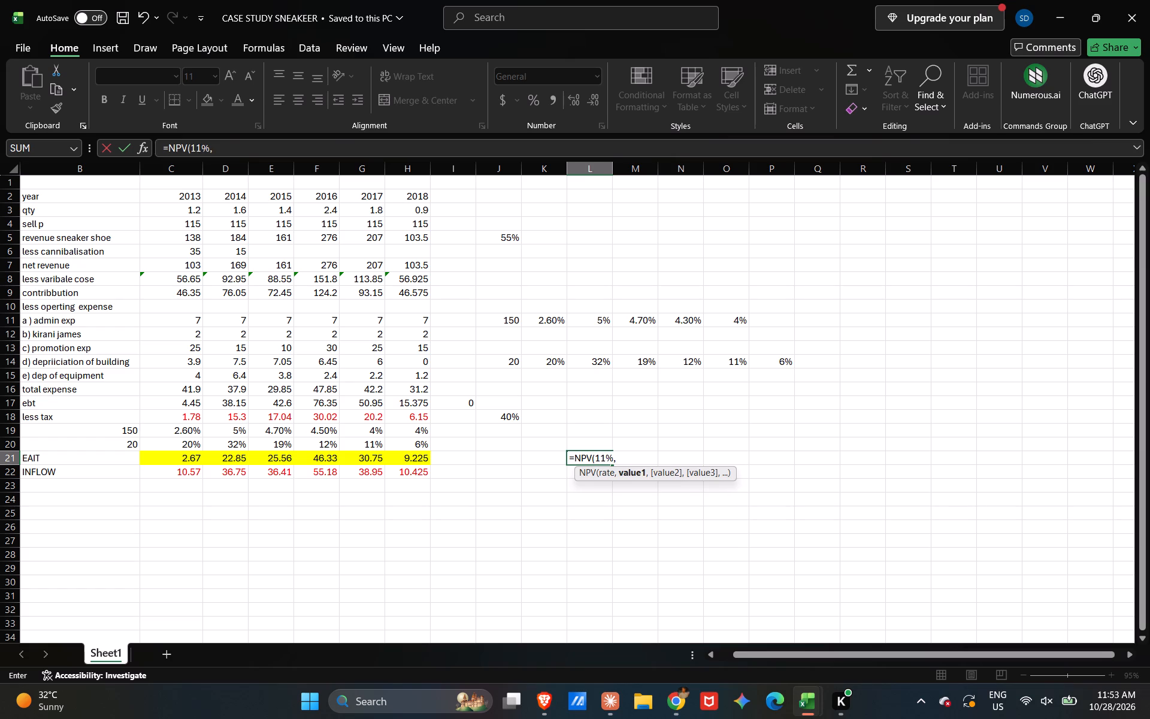
pyautogui.keyDown('shift'); pyautogui.click(182, 472); pyautogui.keyUp('shift')
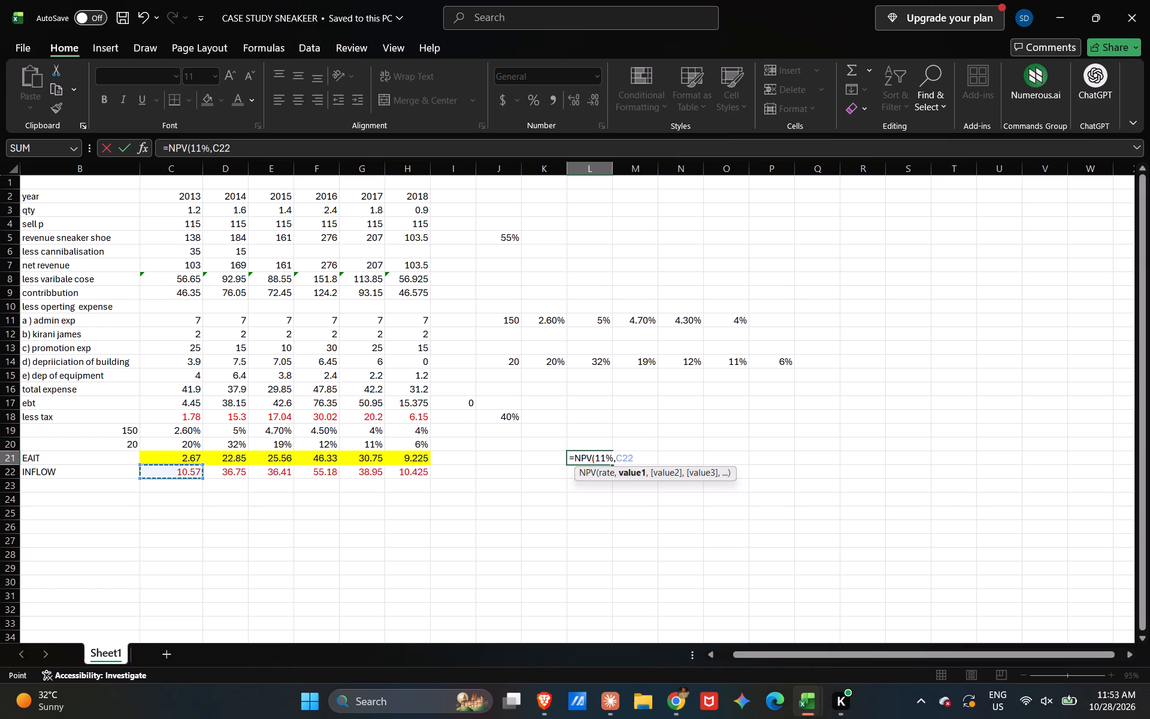
pyautogui.hotkey('shift', 'Right')
pyautogui.hotkey('shift', 'Right')
pyautogui.hotkey('shift', 'Right')
pyautogui.hotkey('shift', 'Right')
pyautogui.hotkey('shift', 'Right')
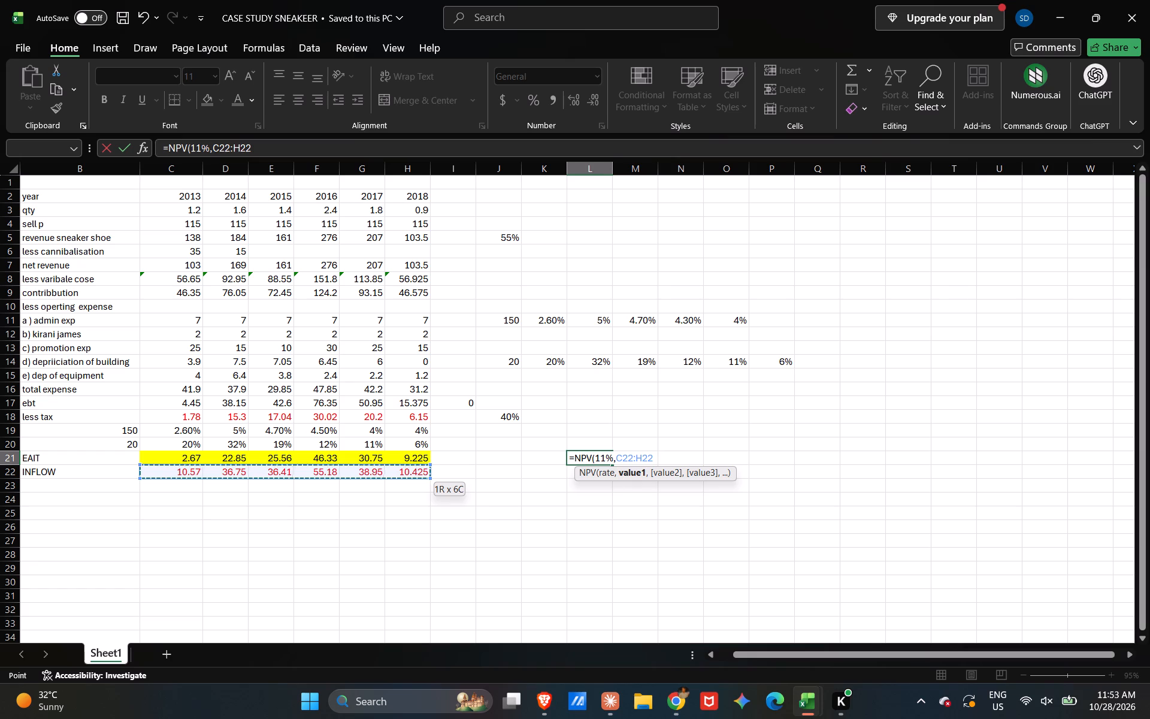
pyautogui.hotkey('shift', ')')
pyautogui.press('Return')
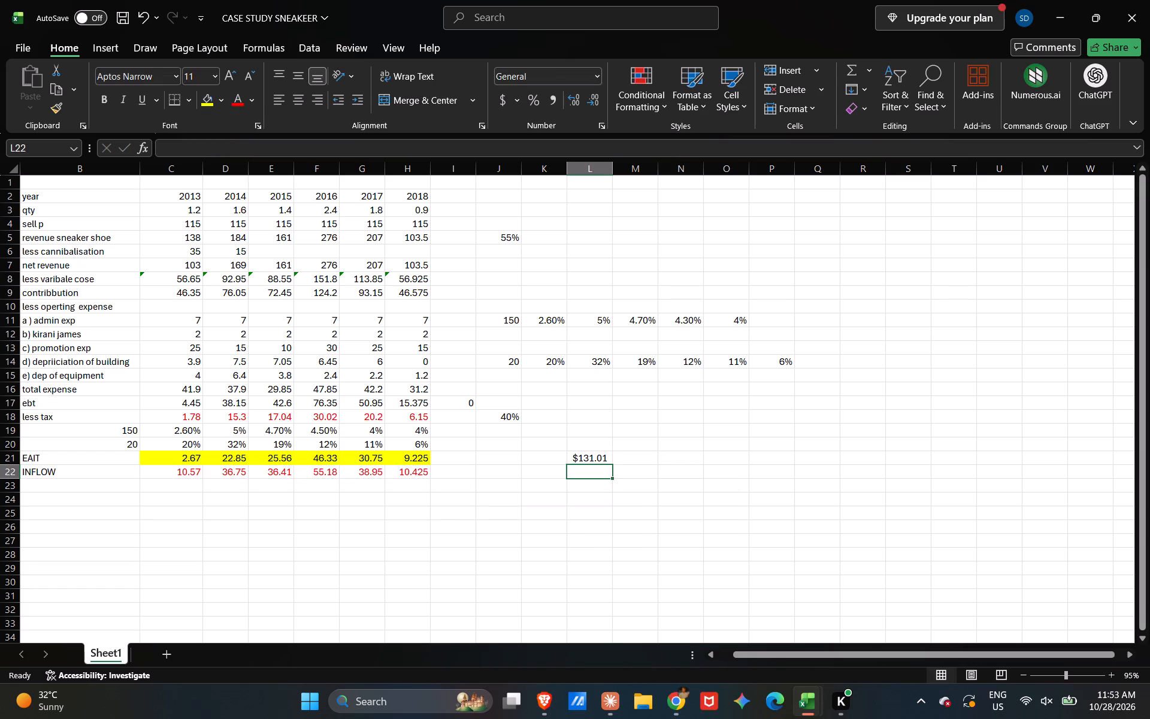
# Open the NPV formula in L21 to check its rate and inflow range, leaving it as entered.
pyautogui.click(593, 461)
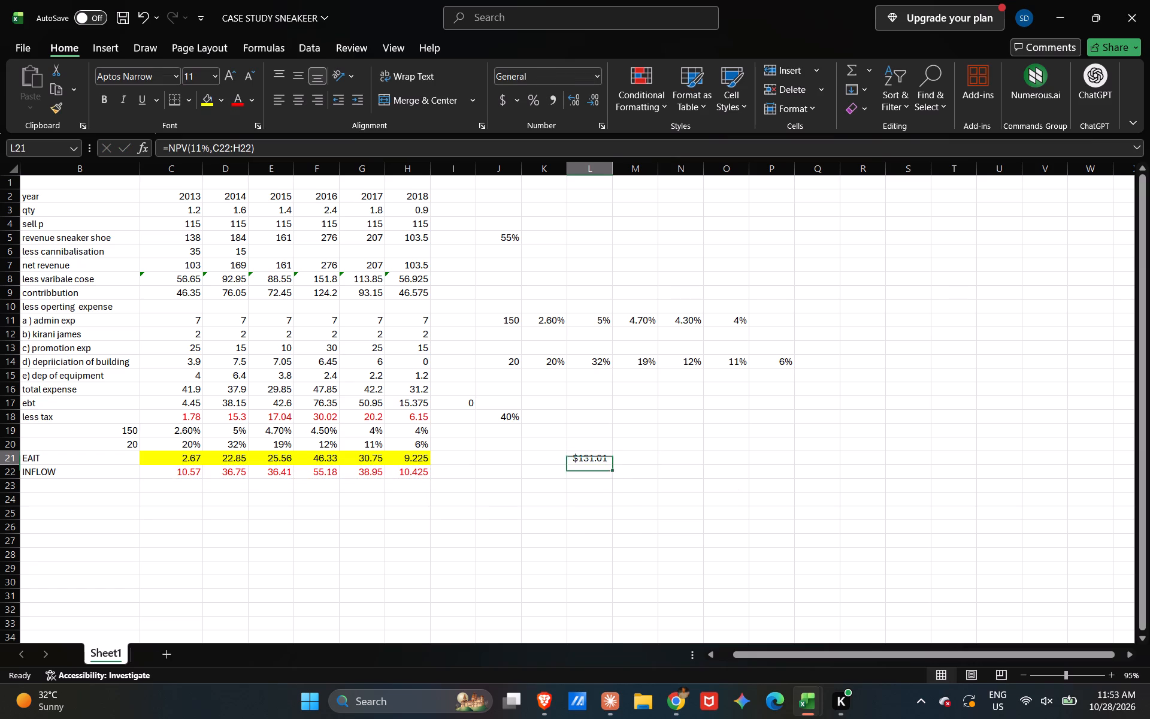
pyautogui.doubleClick(593, 461)
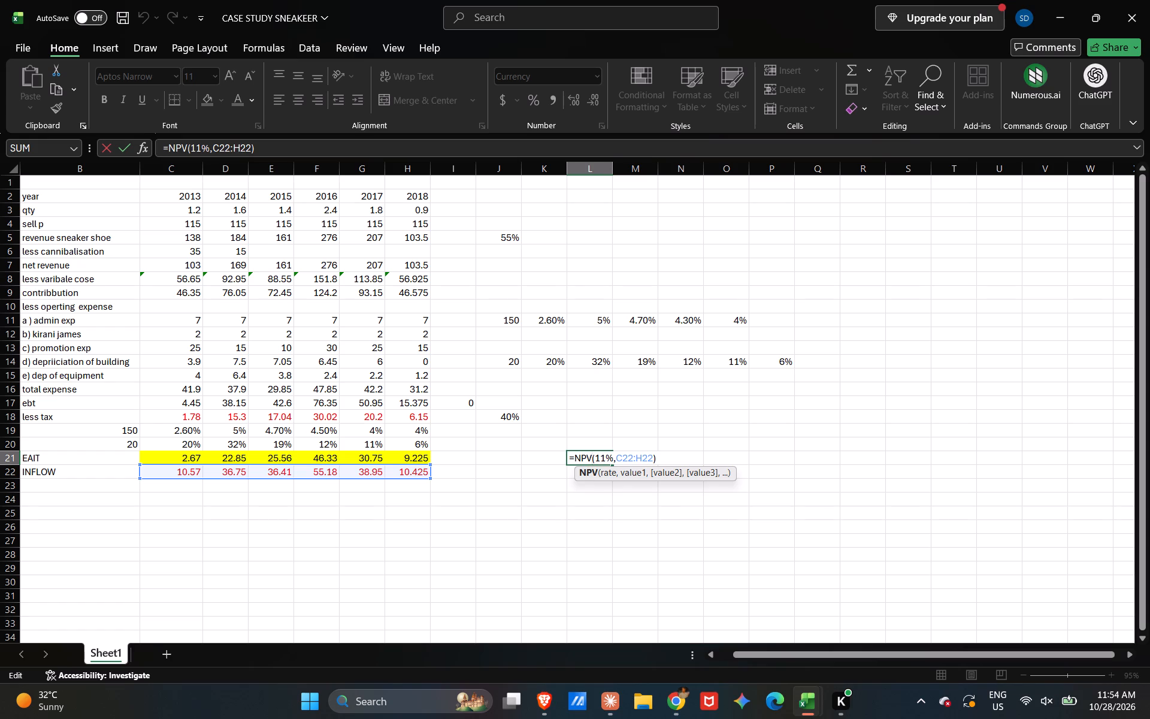
pyautogui.press('Return')
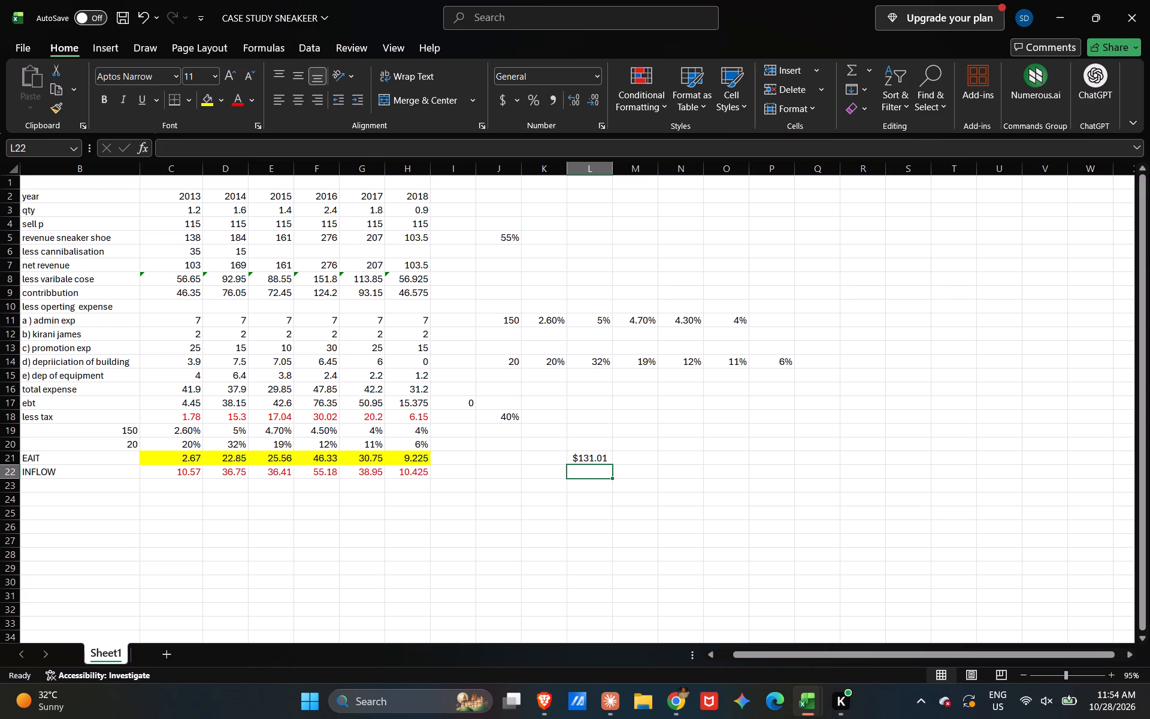
# Save the workbook with the NPV calculation.
pyautogui.hotkey('ctrl', 's')
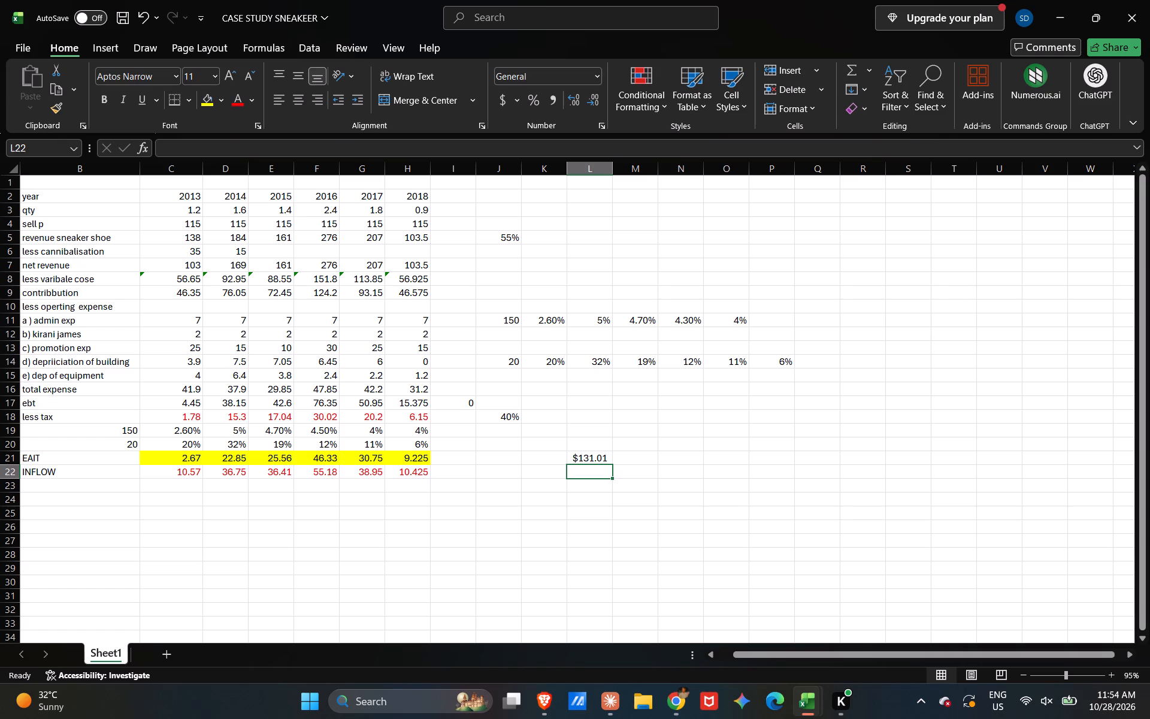
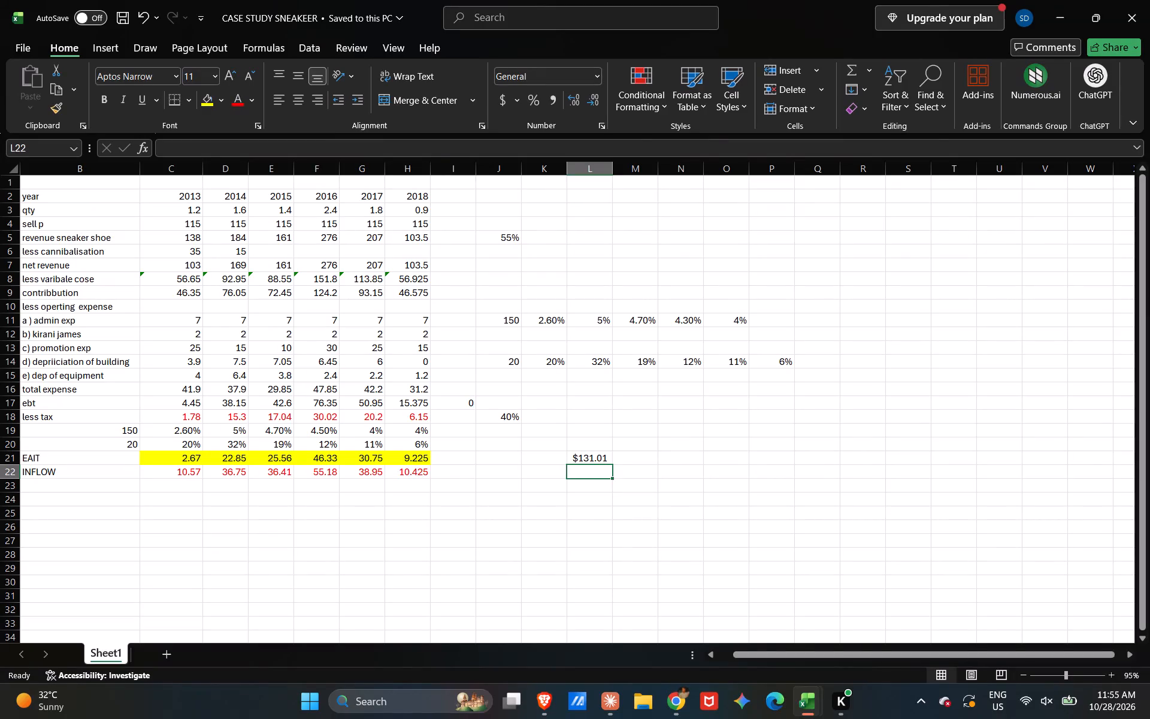
# Open the 2018 inflow formula in H22 to check its cell references, leaving it as entered.
pyautogui.click(412, 473)
pyautogui.doubleClick(412, 473)
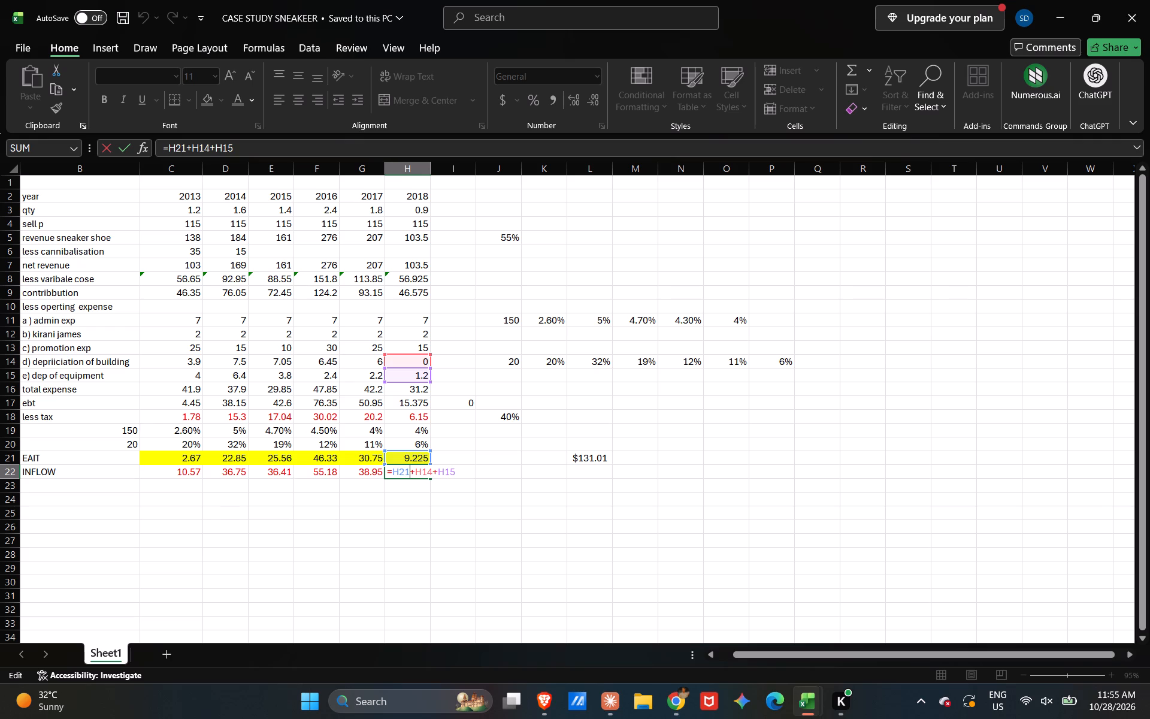
pyautogui.click(418, 506)
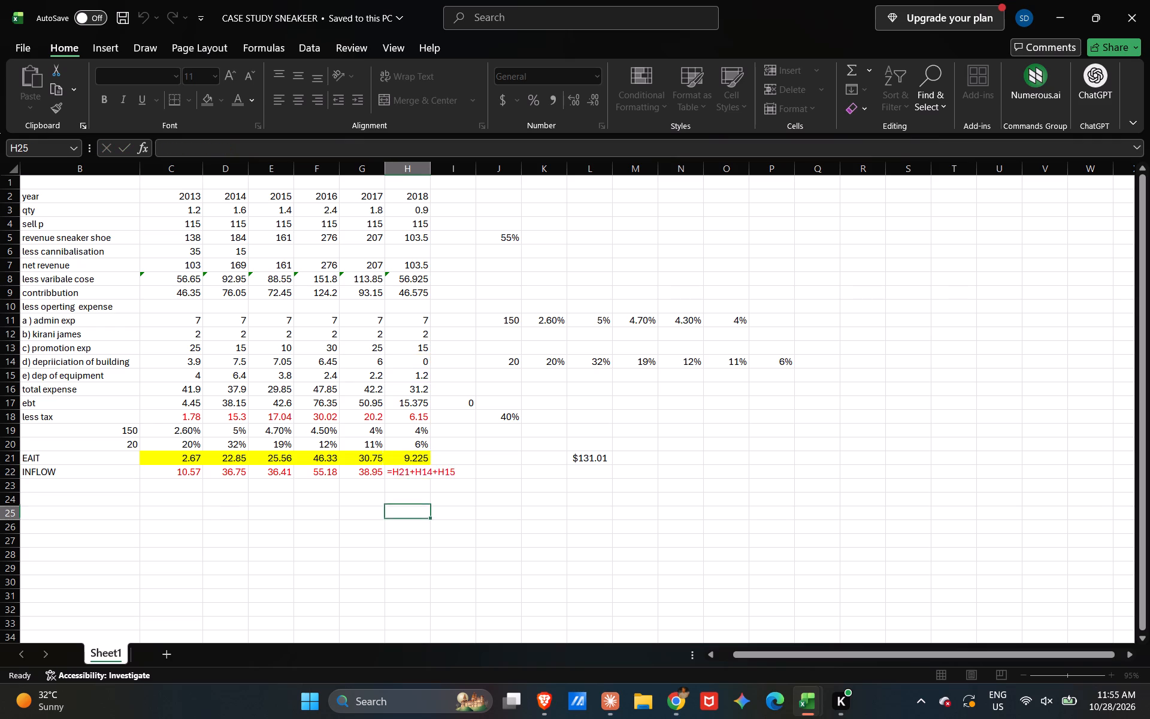
# Correct the 2018 building depreciation formula in H14 to =$J$11*O11 so it uses the 4% rate.
pyautogui.doubleClick(413, 358)
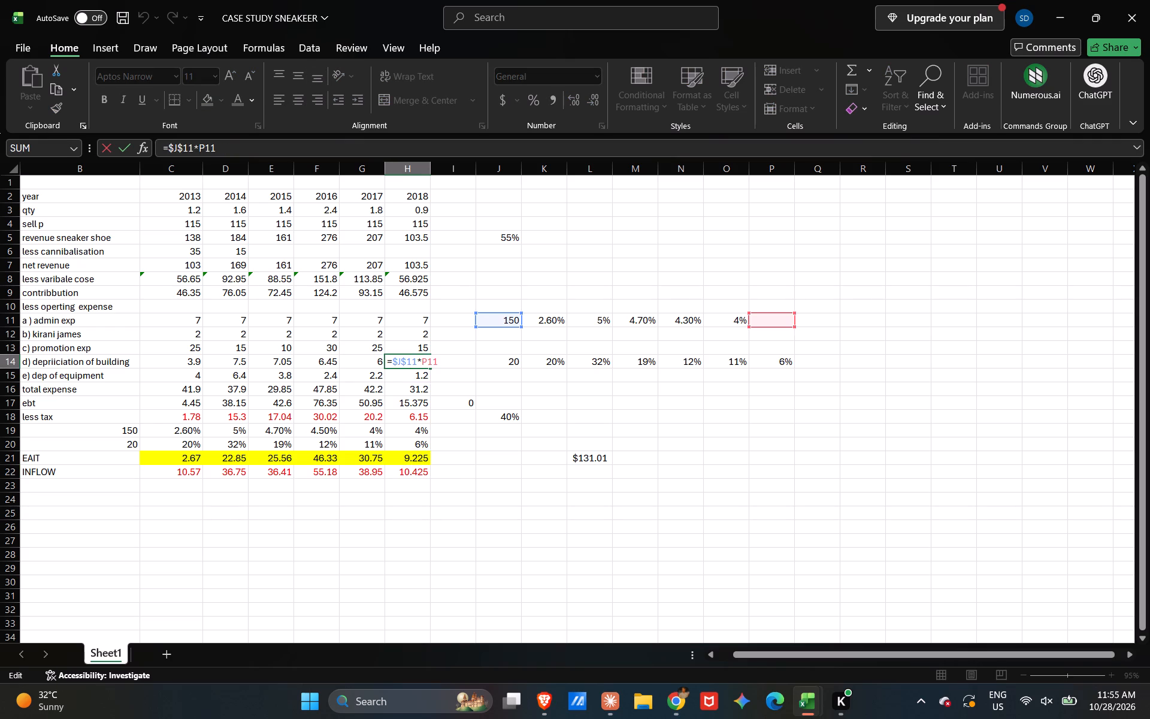
pyautogui.click(440, 365)
pyautogui.press('Right')
pyautogui.press('Right')
pyautogui.press('Return')
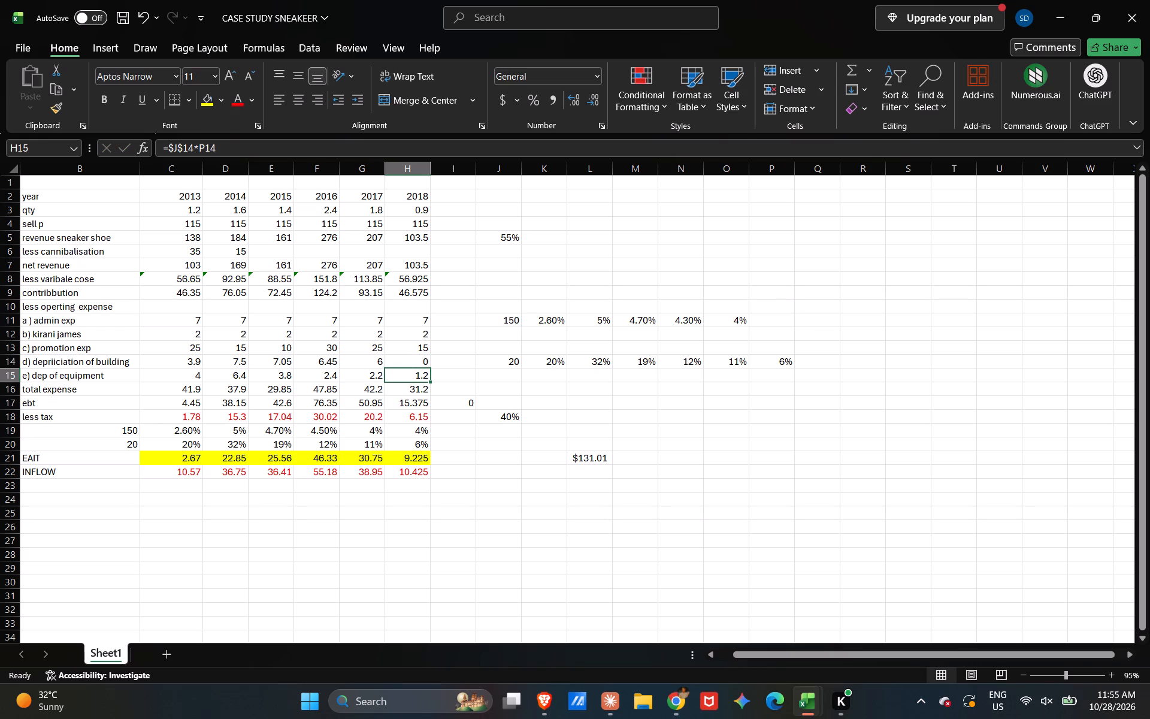
pyautogui.doubleClick(419, 366)
pyautogui.doubleClick(417, 362)
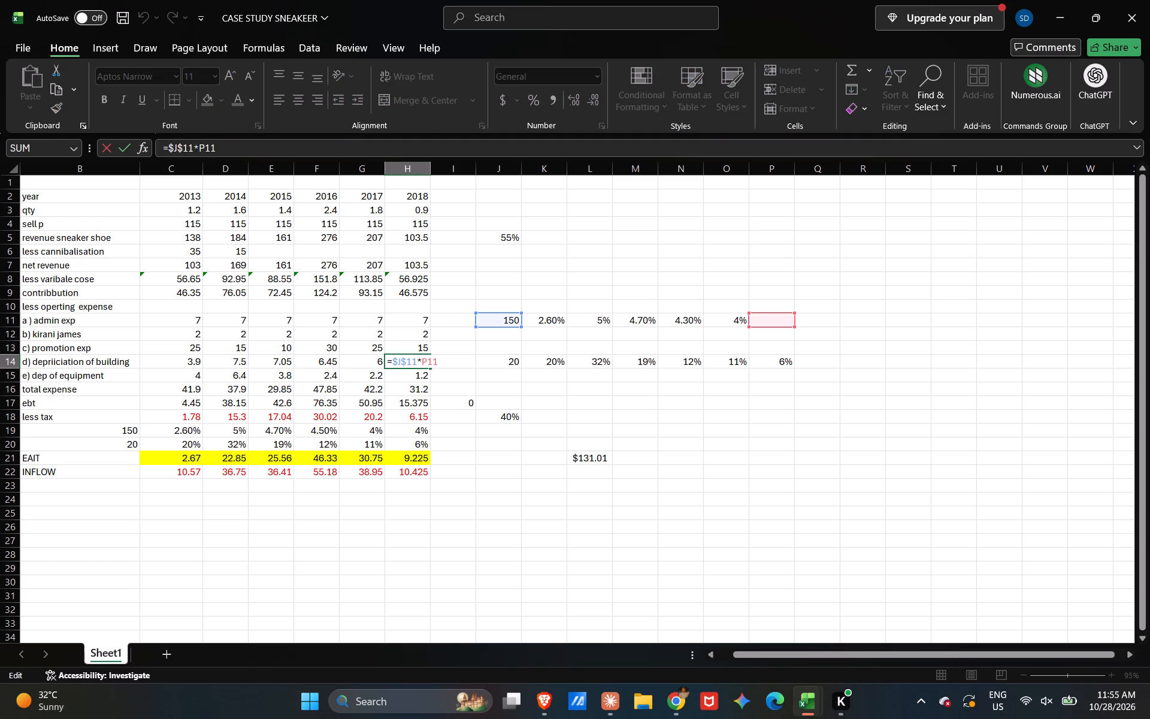
pyautogui.click(435, 360)
pyautogui.press('BackSpace')
pyautogui.press('BackSpace')
pyautogui.press('BackSpace')
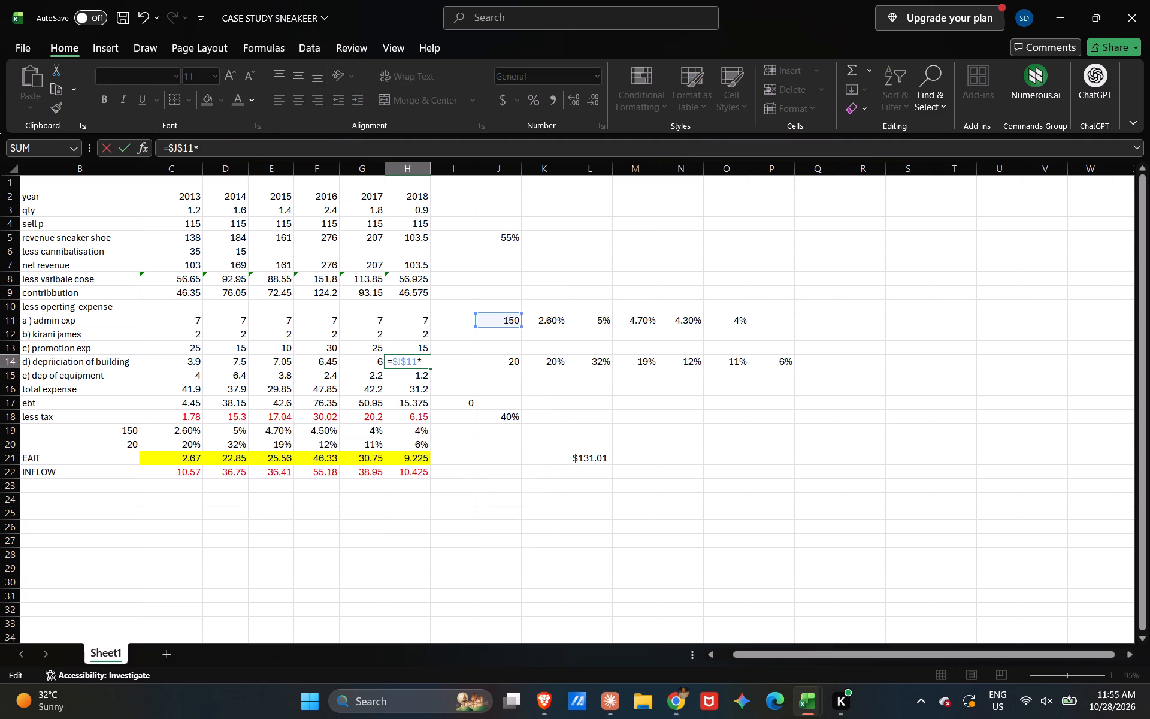
pyautogui.click(730, 325)
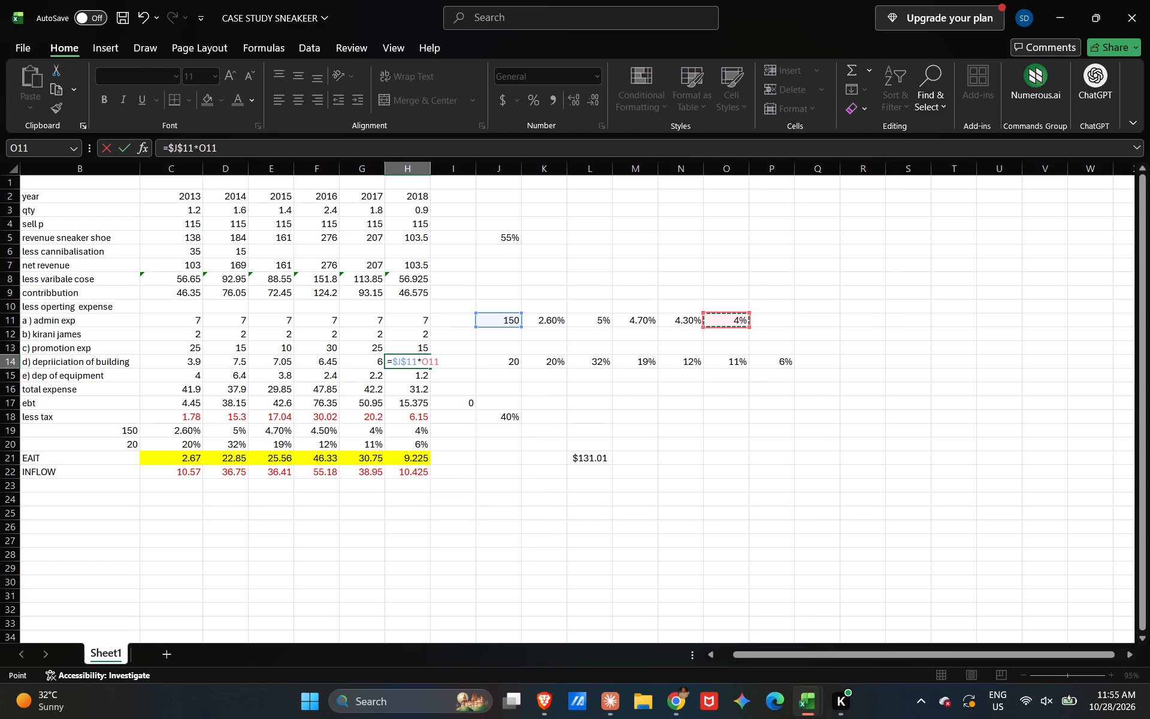
pyautogui.press('Return')
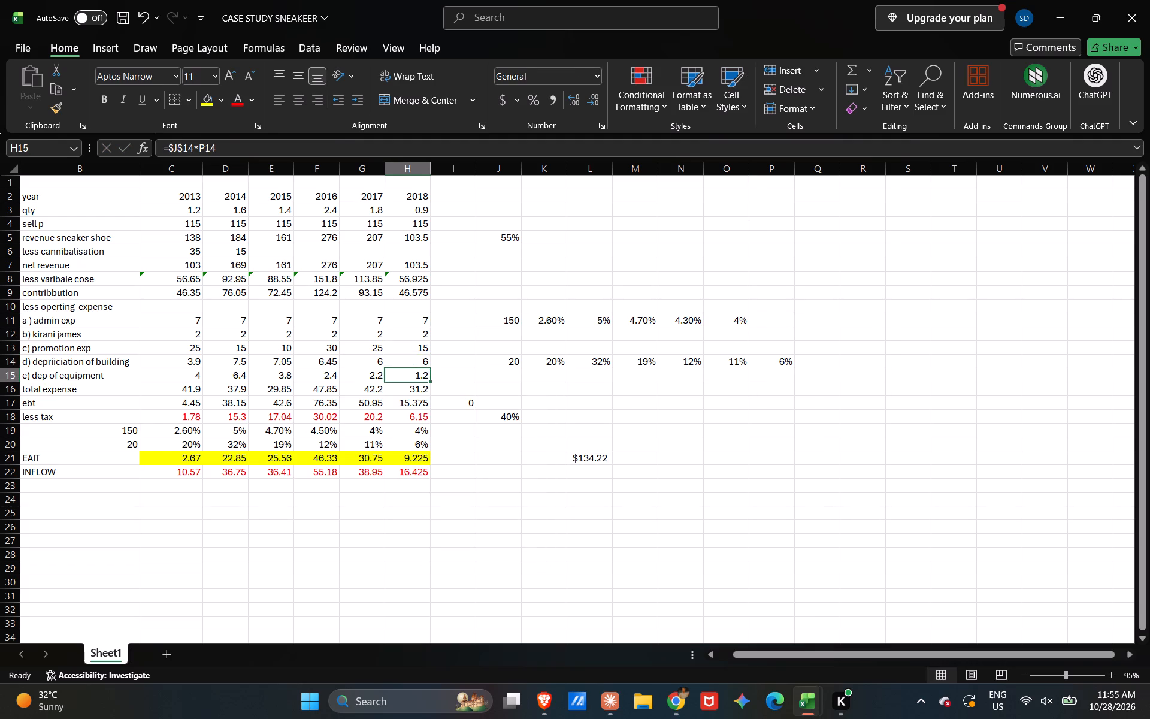
# Save the workbook with the corrected 2018 building depreciation.
pyautogui.click(445, 561)
pyautogui.hotkey('ctrl', 's')
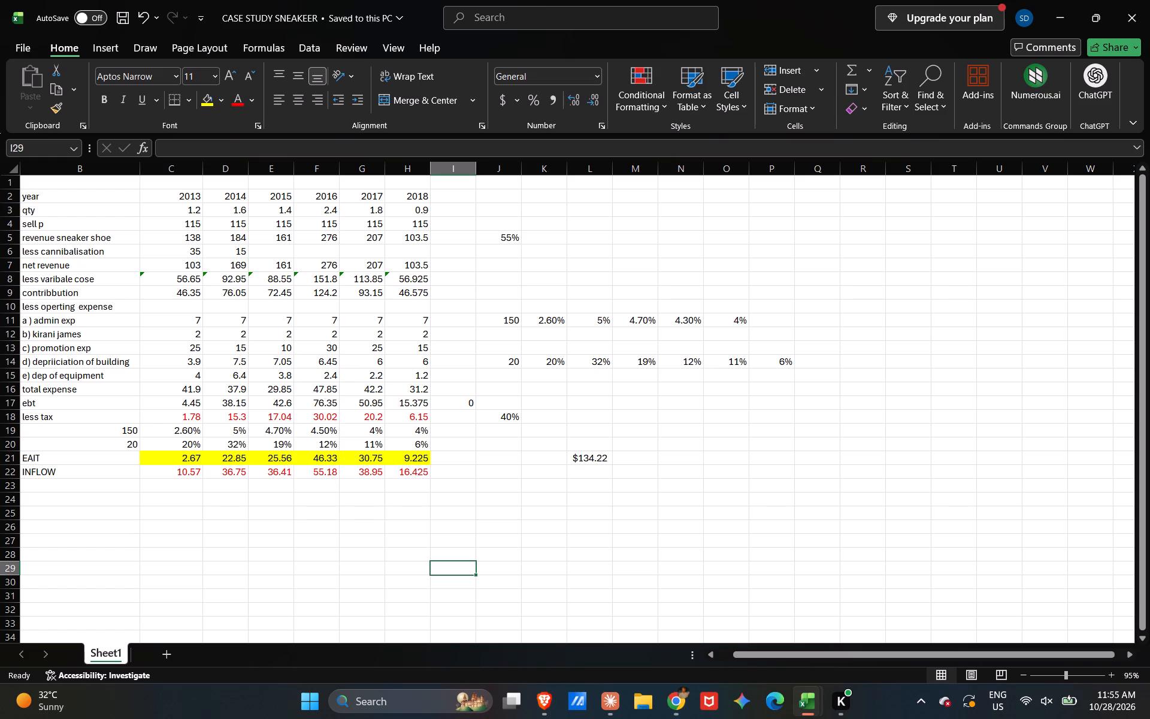
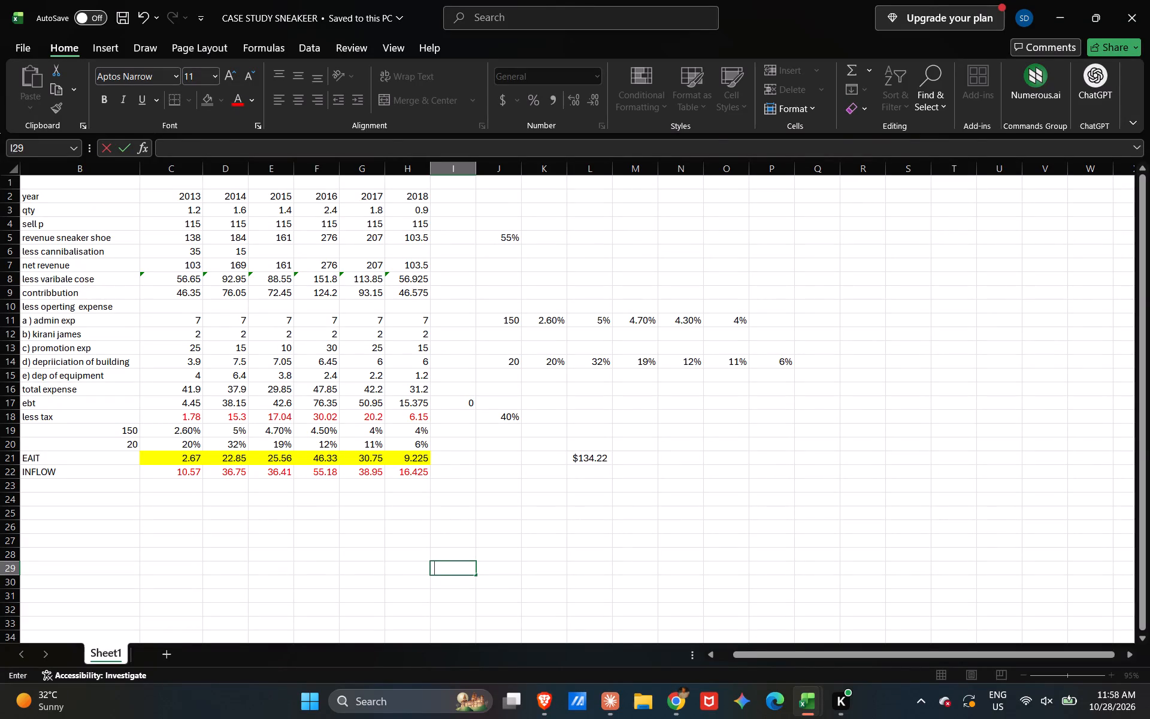
# Enter the row label "any otherr inflow at the end of project" in B23, directly below INFLOW.
pyautogui.click(47, 487)
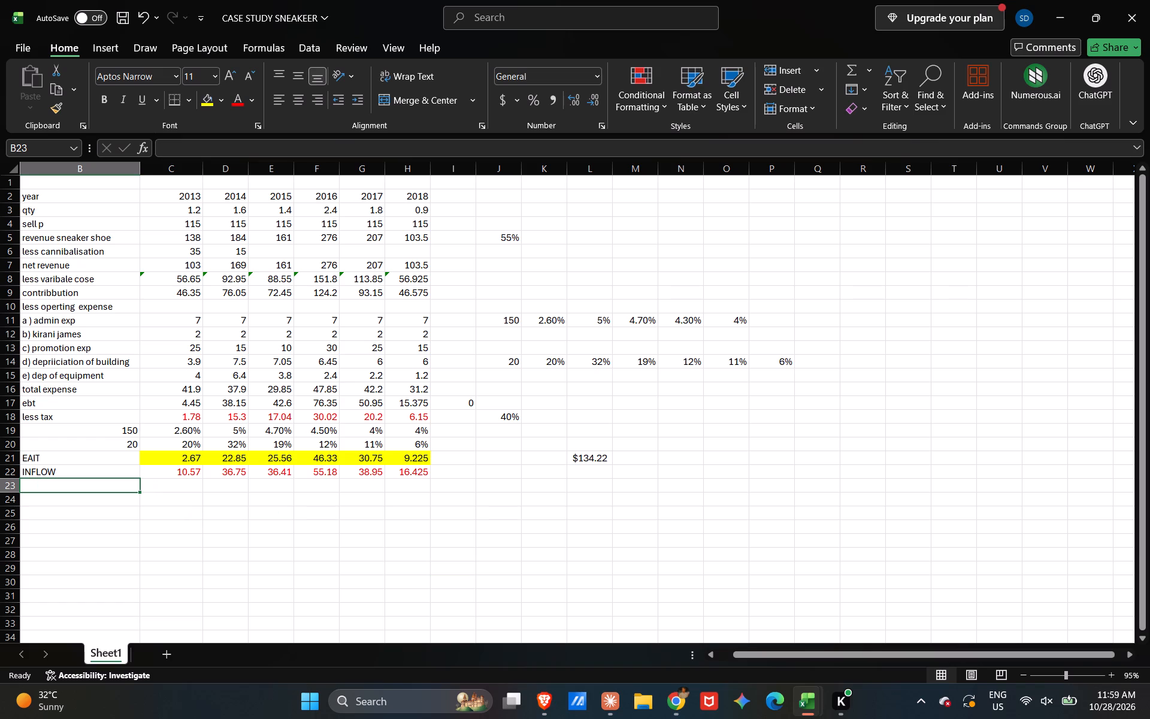
pyautogui.write('any th')
pyautogui.press('BackSpace')
pyautogui.press('BackSpace')
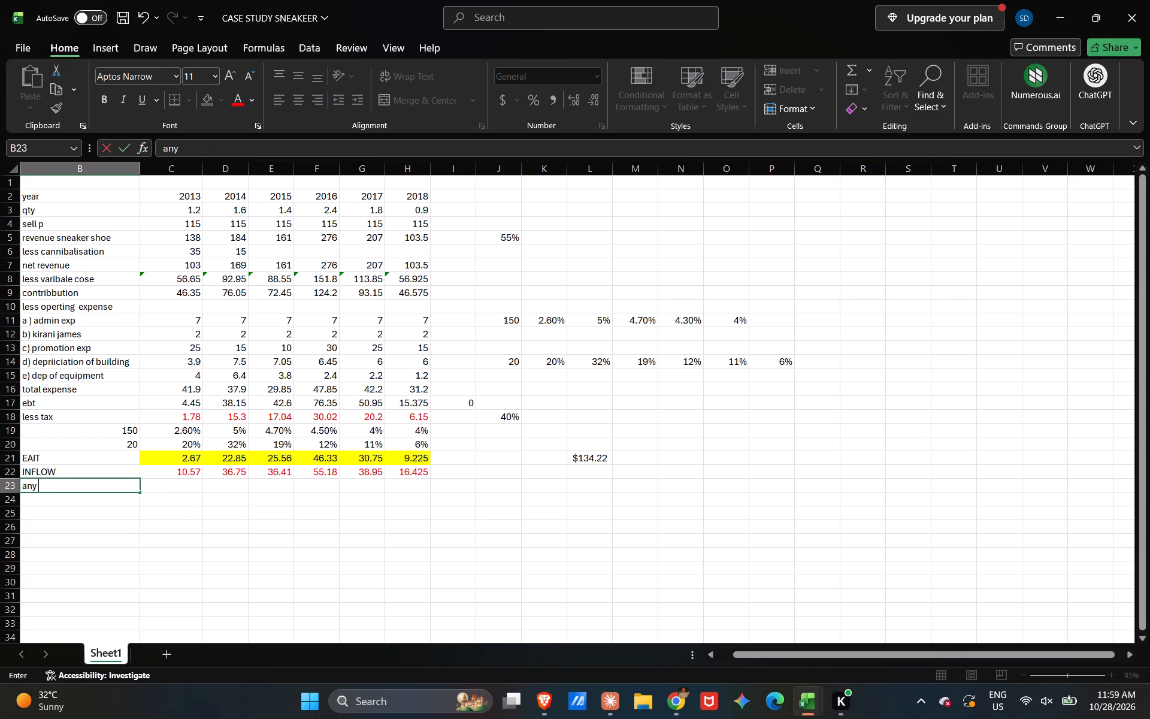
pyautogui.write('otherr inflow')
pyautogui.press('space')
pyautogui.write('at the end o')
pyautogui.write('f pereo')
pyautogui.press('BackSpace')
pyautogui.press('BackSpace')
pyautogui.press('BackSpace')
pyautogui.write('=ro')
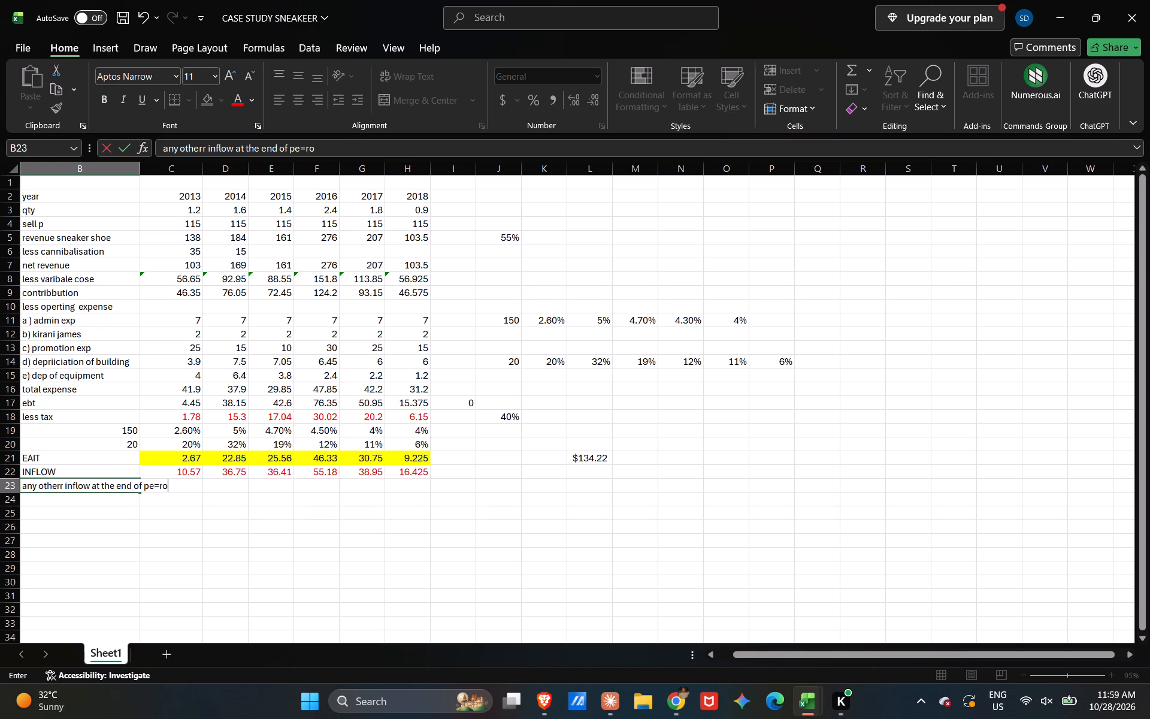
pyautogui.press('BackSpace')
pyautogui.press('BackSpace')
pyautogui.press('BackSpace')
pyautogui.press('BackSpace')
pyautogui.press('BackSpace')
pyautogui.press('r')
pyautogui.press('BackSpace')
pyautogui.write('projedct')
pyautogui.press('BackSpace')
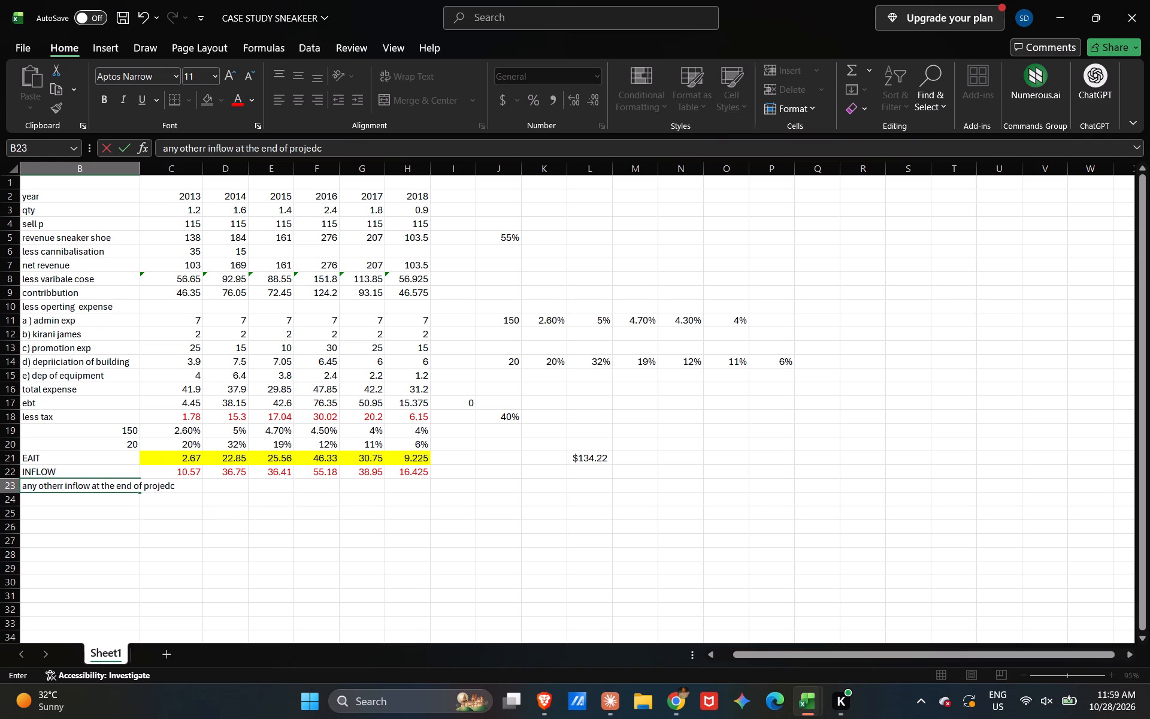
pyautogui.press('BackSpace')
pyautogui.press('BackSpace')
pyautogui.write('ct')
pyautogui.press('Return')
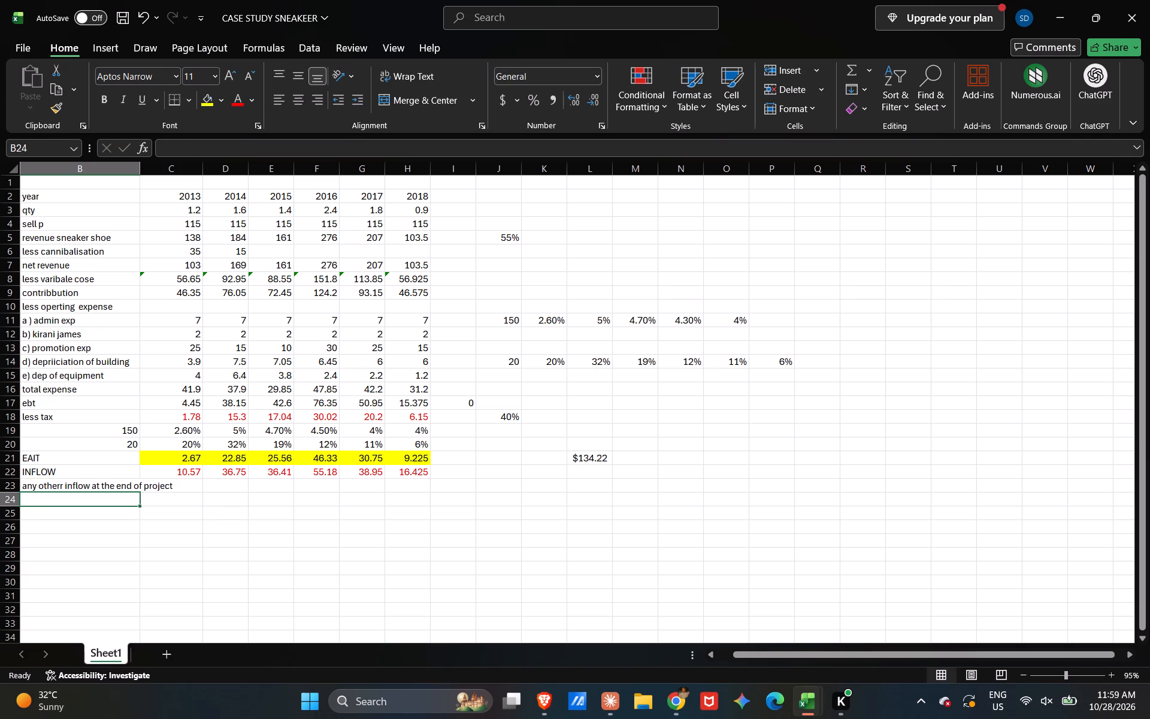
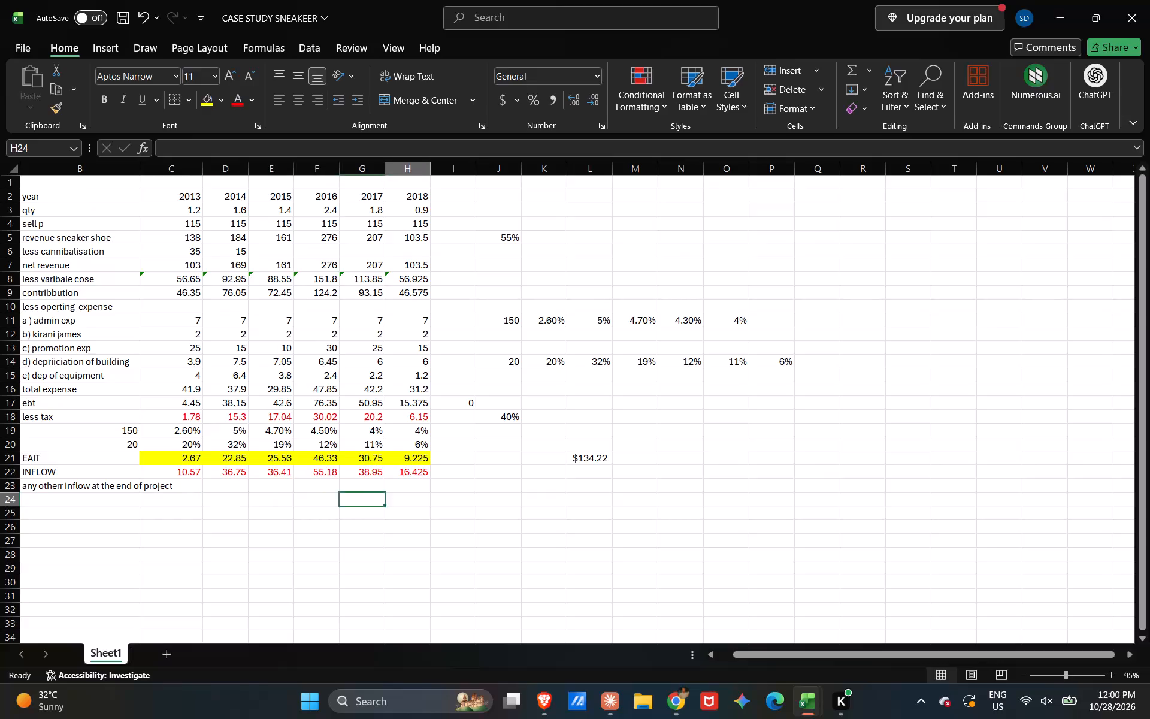
# Enter the label "cost of building" in J24 with 150 beside it in K24, and widen column J to fit the label.
pyautogui.press('Right')
pyautogui.press('Right')
pyautogui.press('Right')
pyautogui.press('Left')
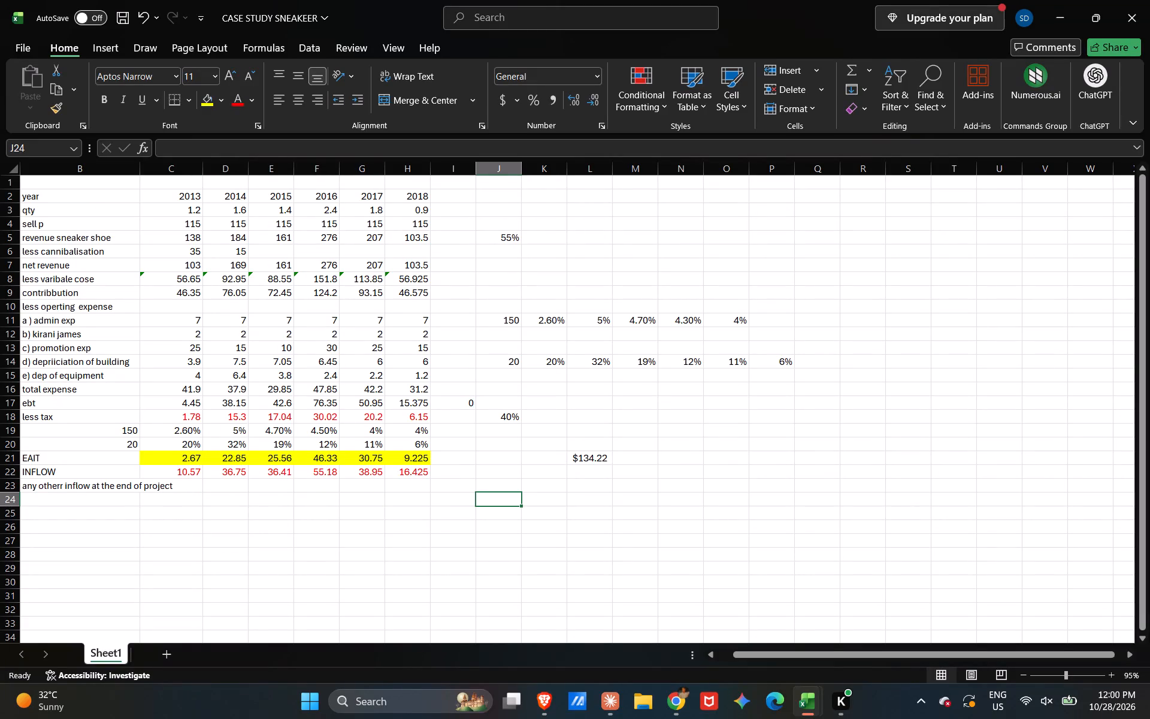
pyautogui.press('o')
pyautogui.press('BackSpace')
pyautogui.write('cost of building')
pyautogui.press('space')
pyautogui.press('Right')
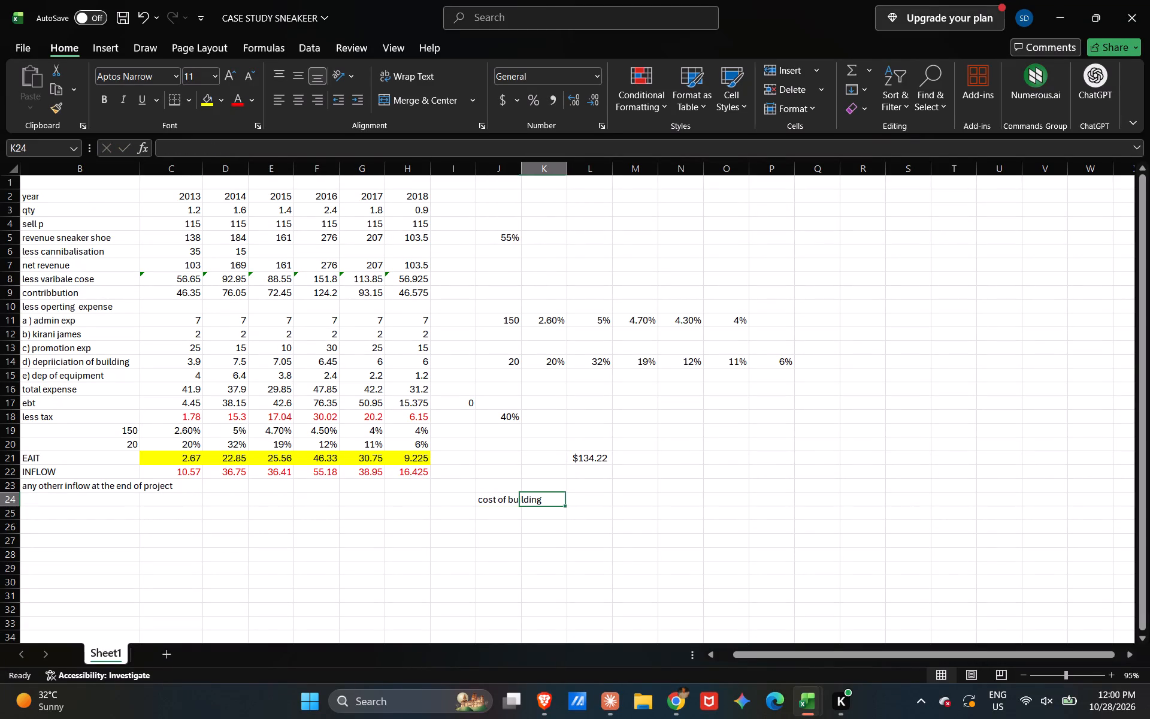
pyautogui.write('150')
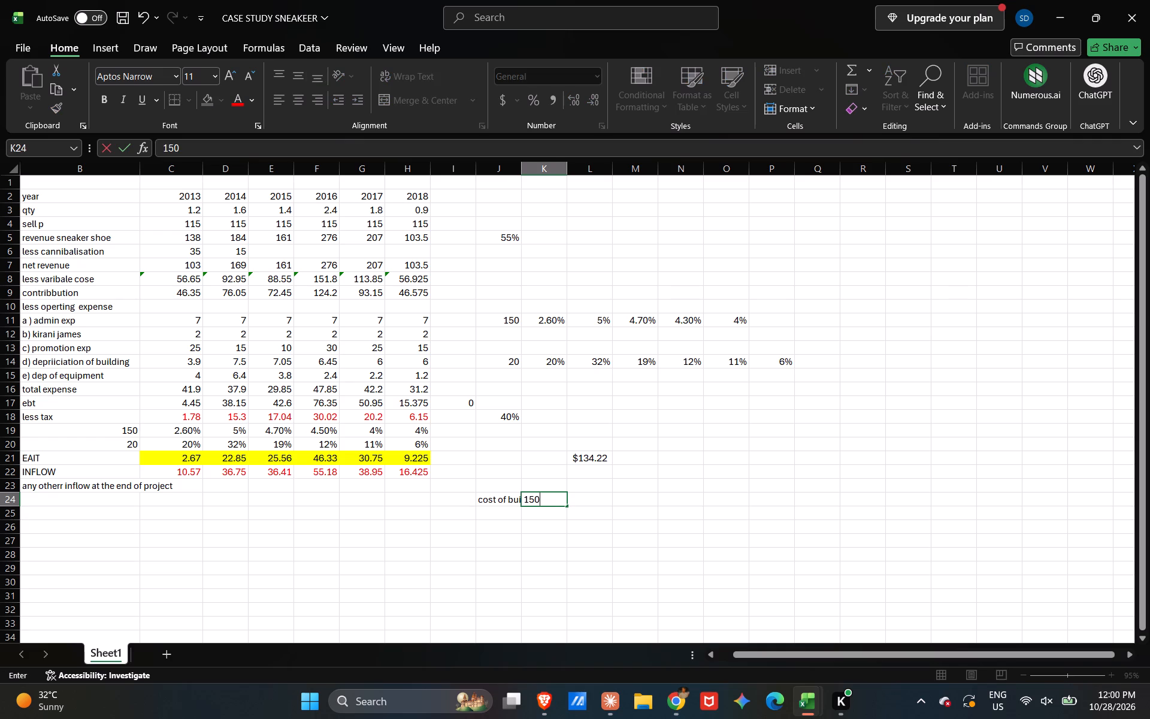
pyautogui.press('Right')
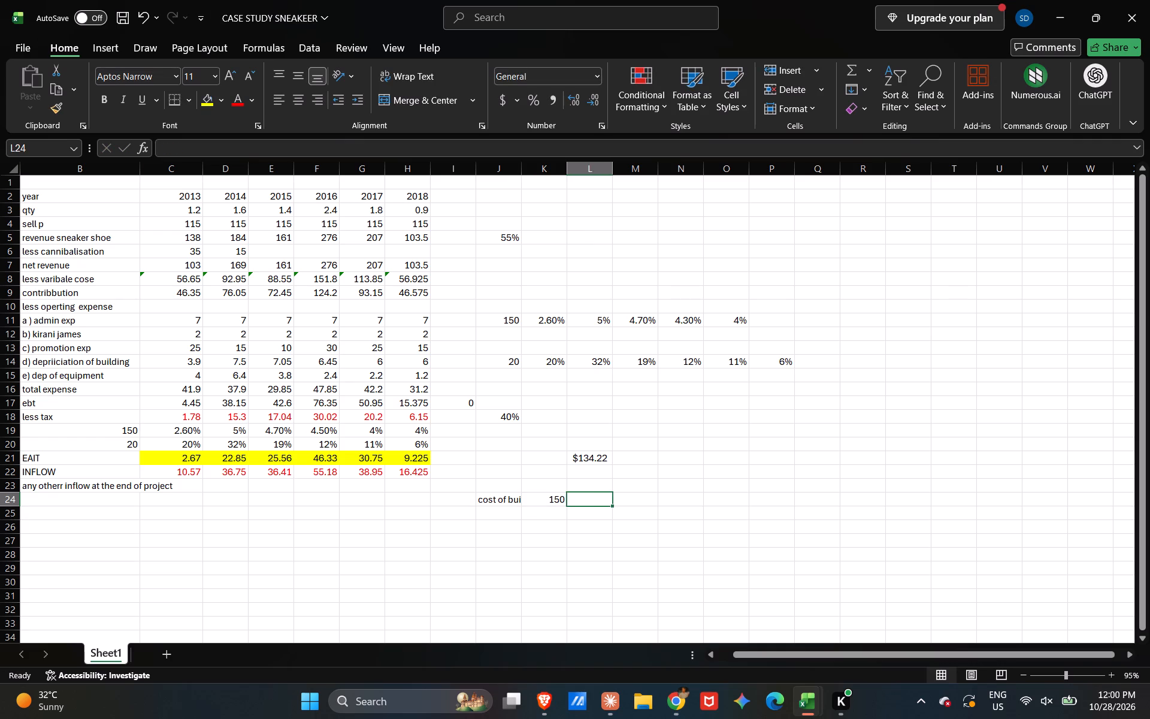
pyautogui.moveTo(522, 163); pyautogui.dragTo(552, 167)
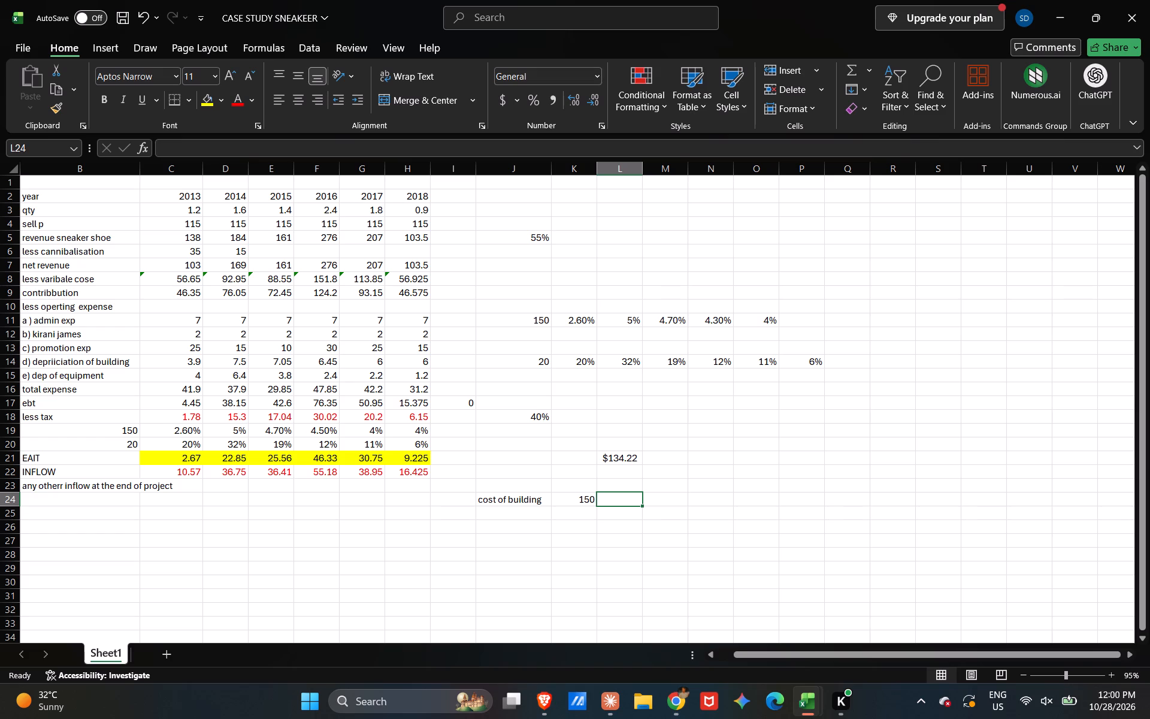
# Enter the label "less dep" in J25, directly below the cost of building.
pyautogui.click(123, 513)
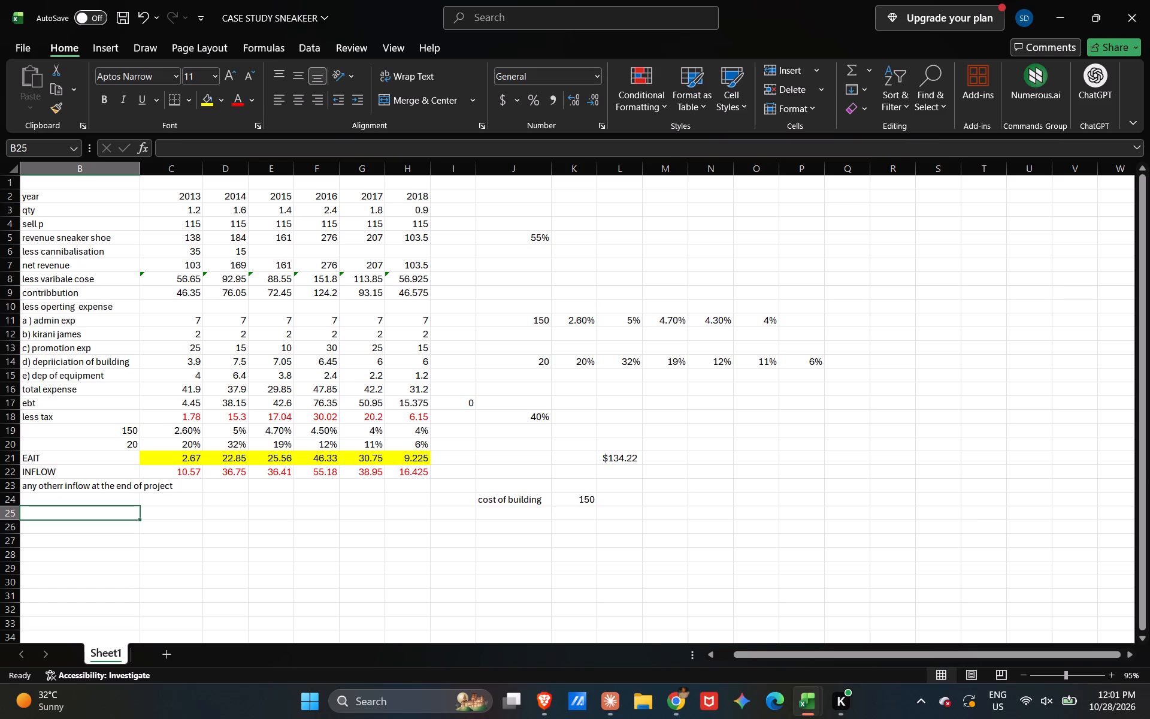
pyautogui.press('Right')
pyautogui.press('Right')
pyautogui.press('Right')
pyautogui.press('Right')
pyautogui.press('Right')
pyautogui.press('Right')
pyautogui.press('Right')
pyautogui.press('Right')
pyautogui.press('Right')
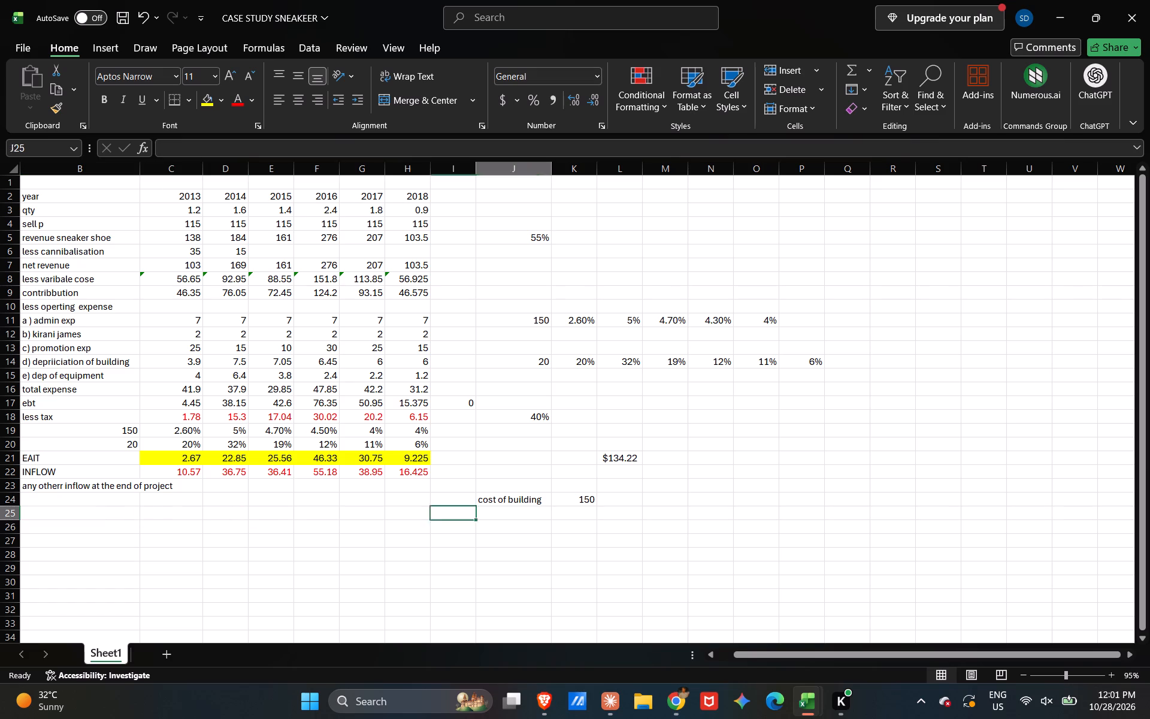
pyautogui.press('Left')
pyautogui.write('less deo')
pyautogui.press('space')
pyautogui.press('BackSpace')
pyautogui.press('BackSpace')
pyautogui.write('o')
pyautogui.press('space')
pyautogui.press('BackSpace')
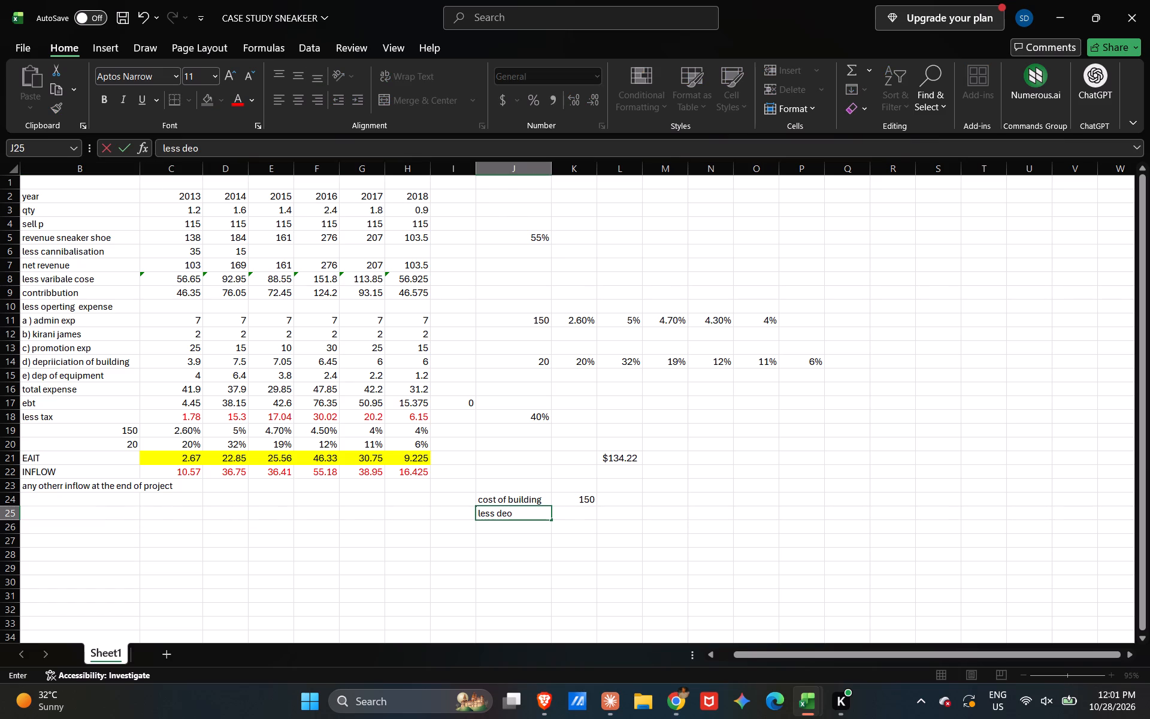
pyautogui.press('BackSpace')
pyautogui.write('p')
pyautogui.press('space')
# Total the 2013 to 2018 building depreciation in K25 with =SUM(C14:H14).
pyautogui.press('Right')
pyautogui.press('=')
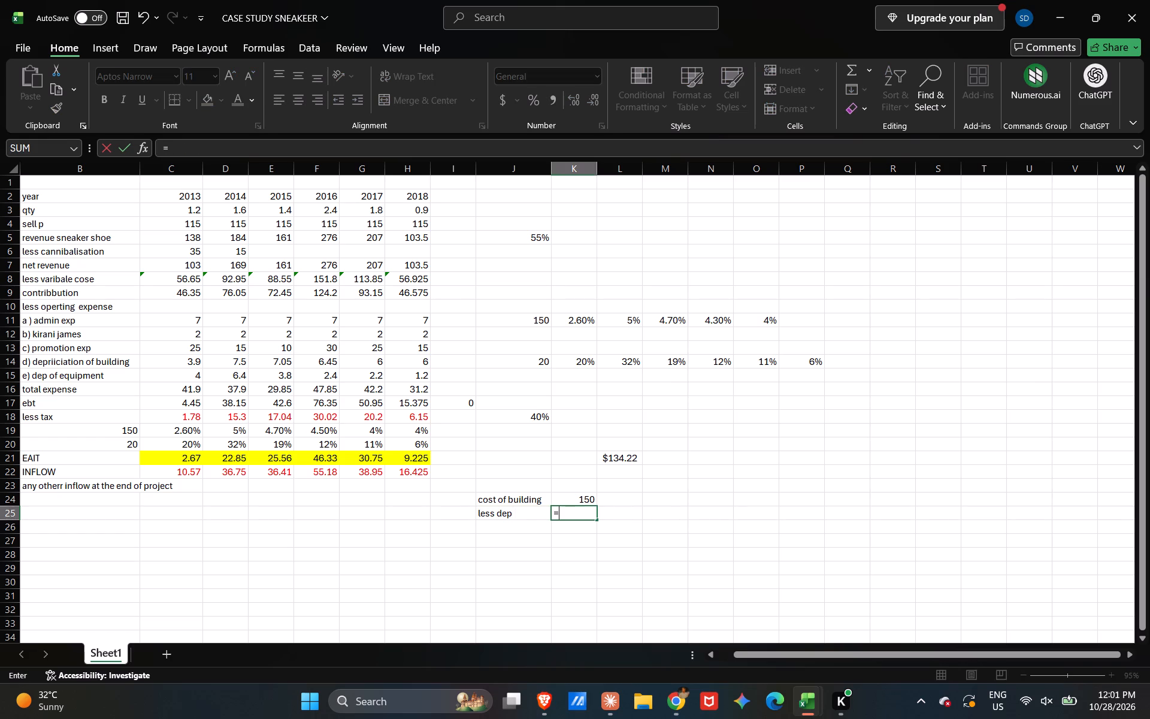
pyautogui.write('su')
pyautogui.press(',')
pyautogui.press('BackSpace')
pyautogui.press('m')
pyautogui.press('Tab')
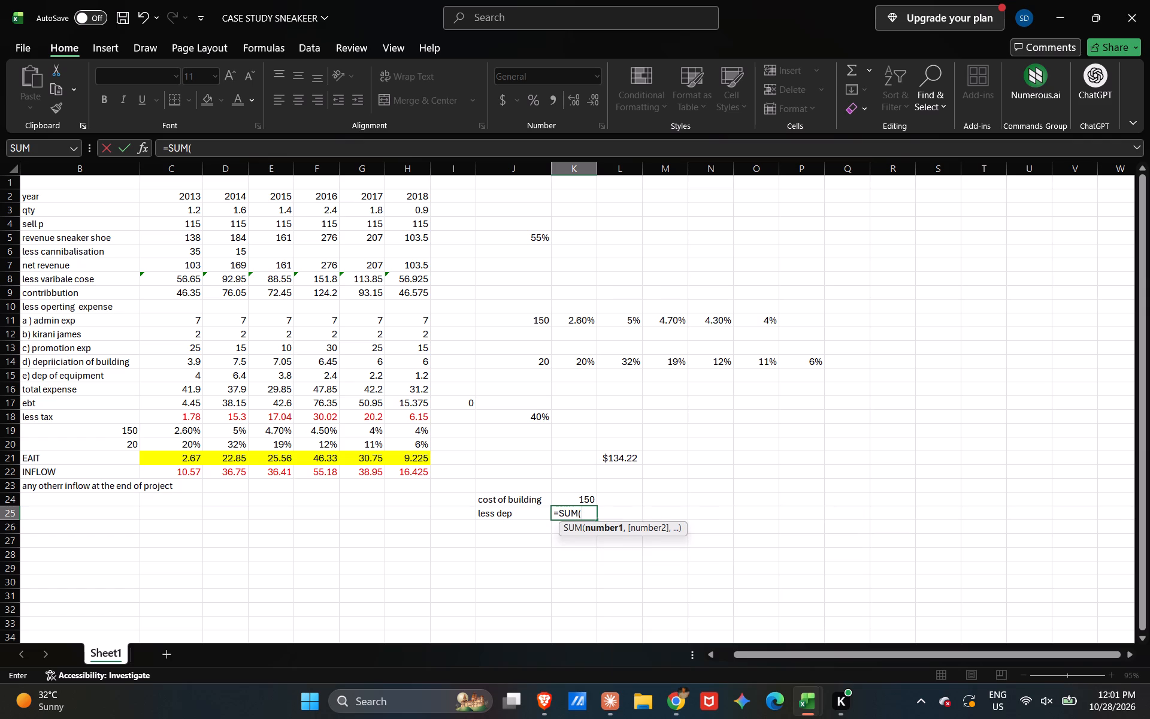
pyautogui.keyDown('shift'); pyautogui.click(171, 360); pyautogui.keyUp('shift')
pyautogui.hotkey('shift', 'Right')
pyautogui.hotkey('shift', 'Right')
pyautogui.hotkey('shift', 'Right')
pyautogui.hotkey('shift', 'Right')
pyautogui.hotkey('shift', 'Right')
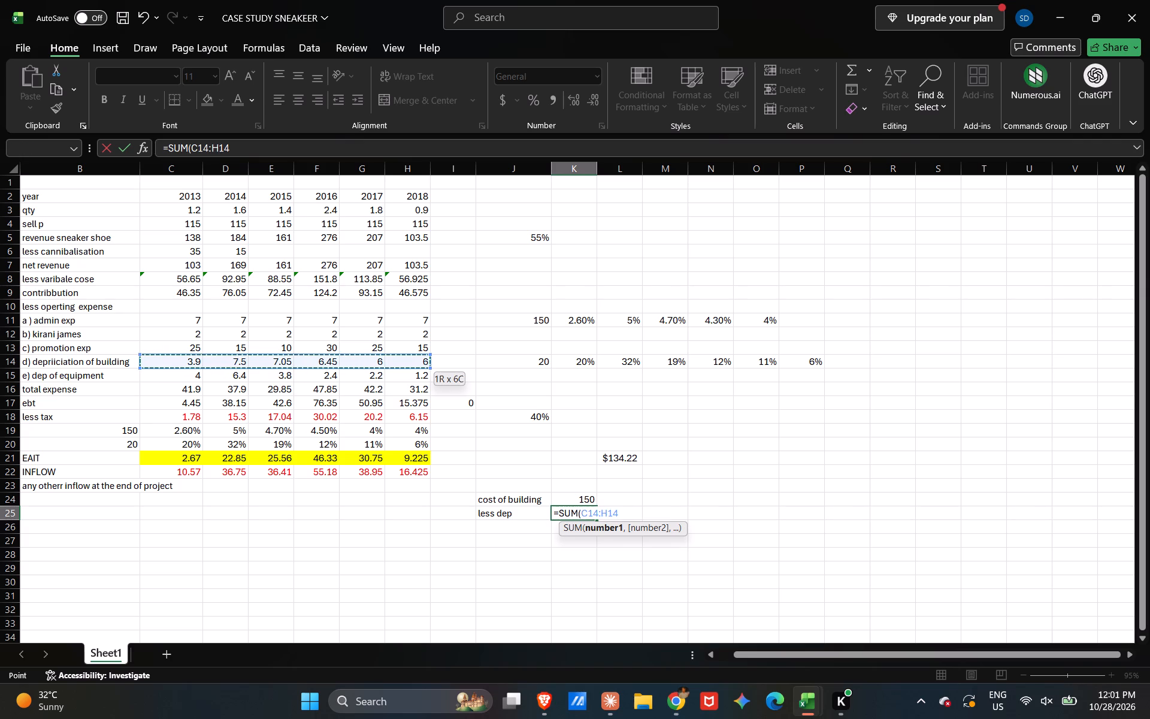
pyautogui.hotkey('shift', ')')
pyautogui.press('Return')
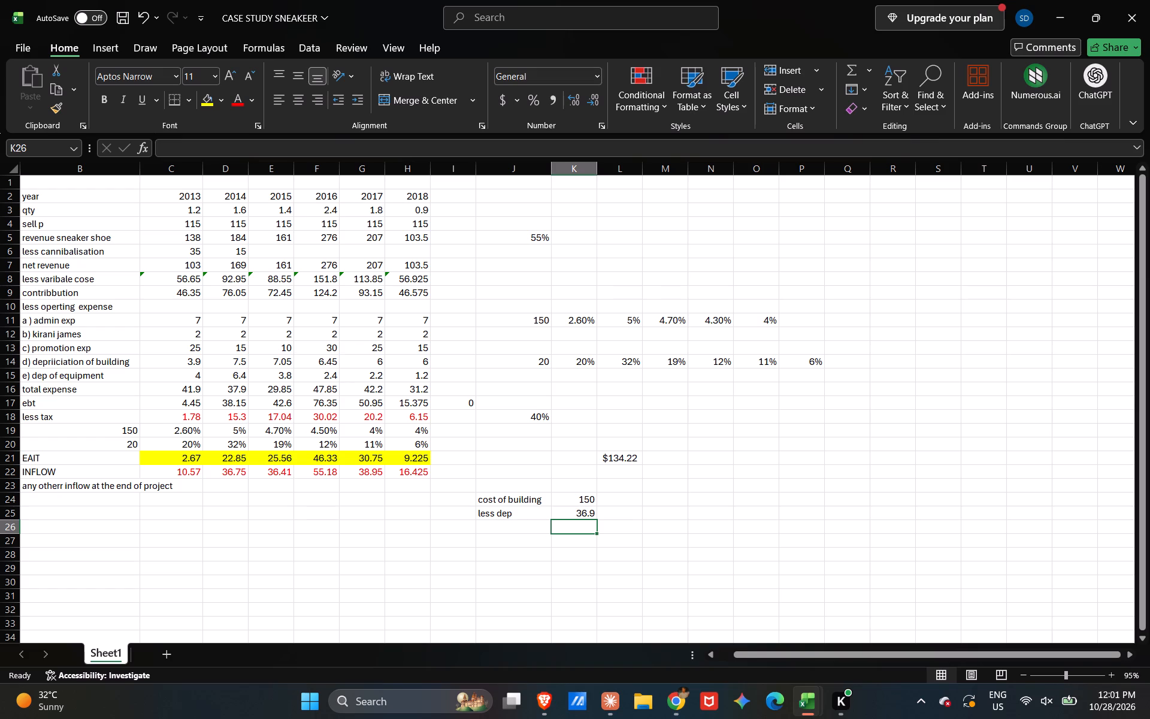
# Add a "wdv" row in J26 and calculate it in K26 as cost of building minus depreciation, =K24-K25.
pyautogui.click(503, 531)
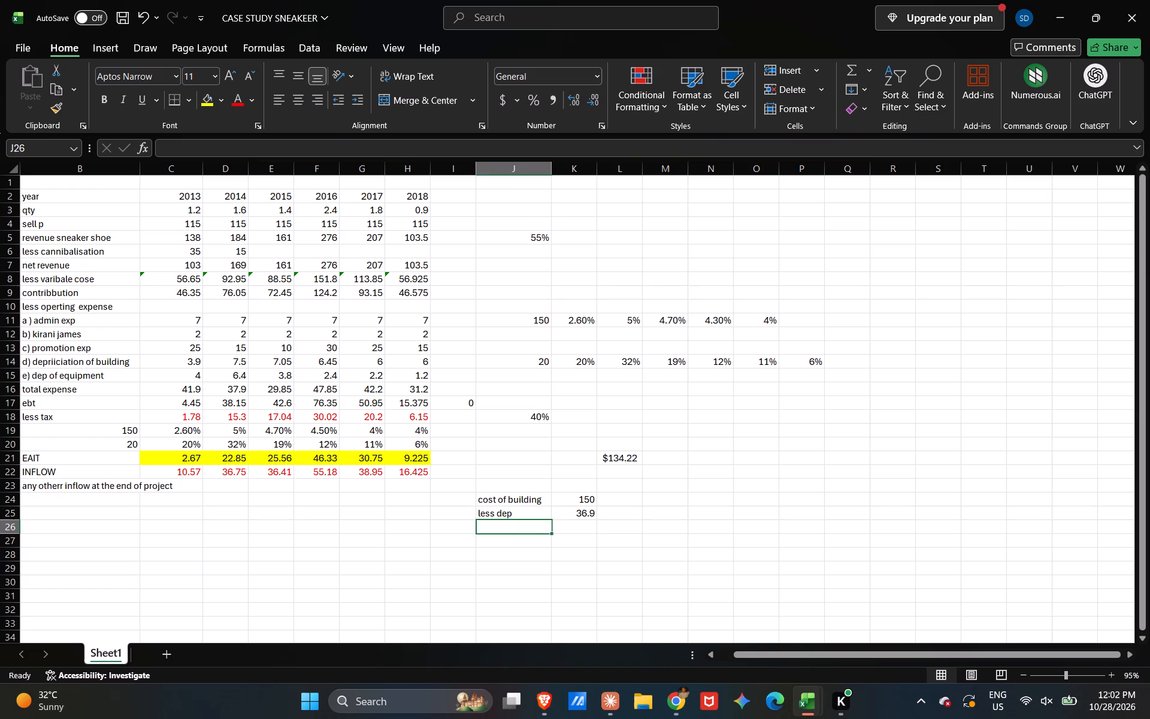
pyautogui.write('wdv')
pyautogui.press('space')
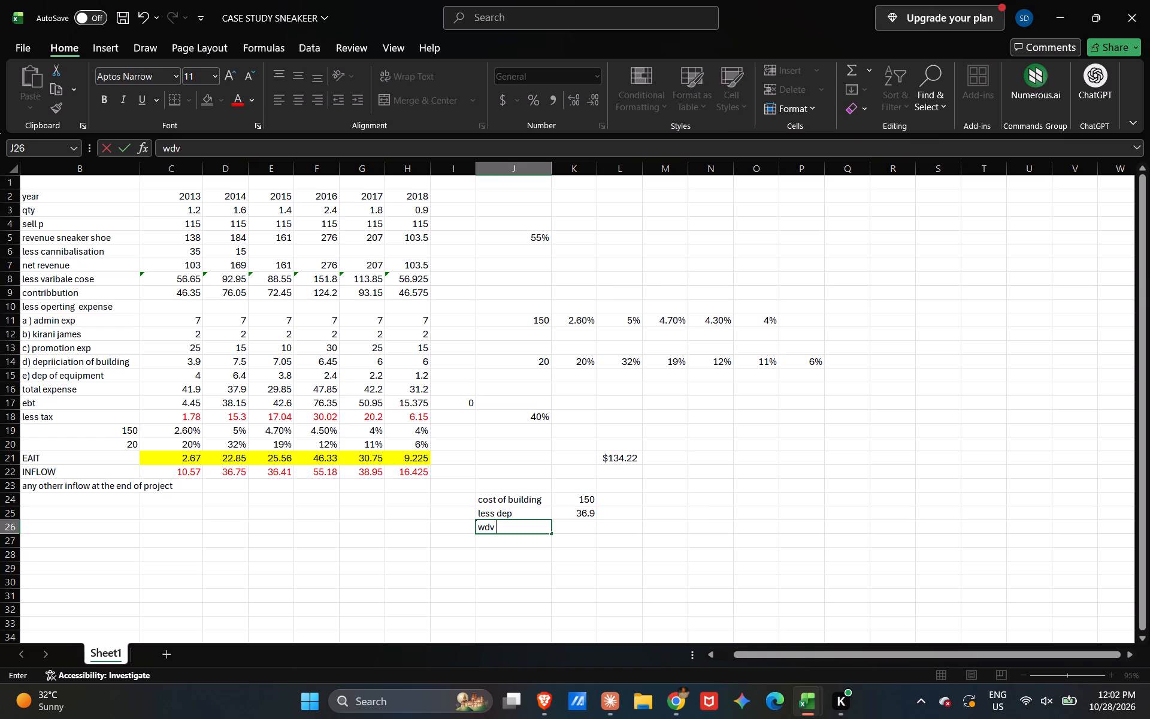
pyautogui.press('Right')
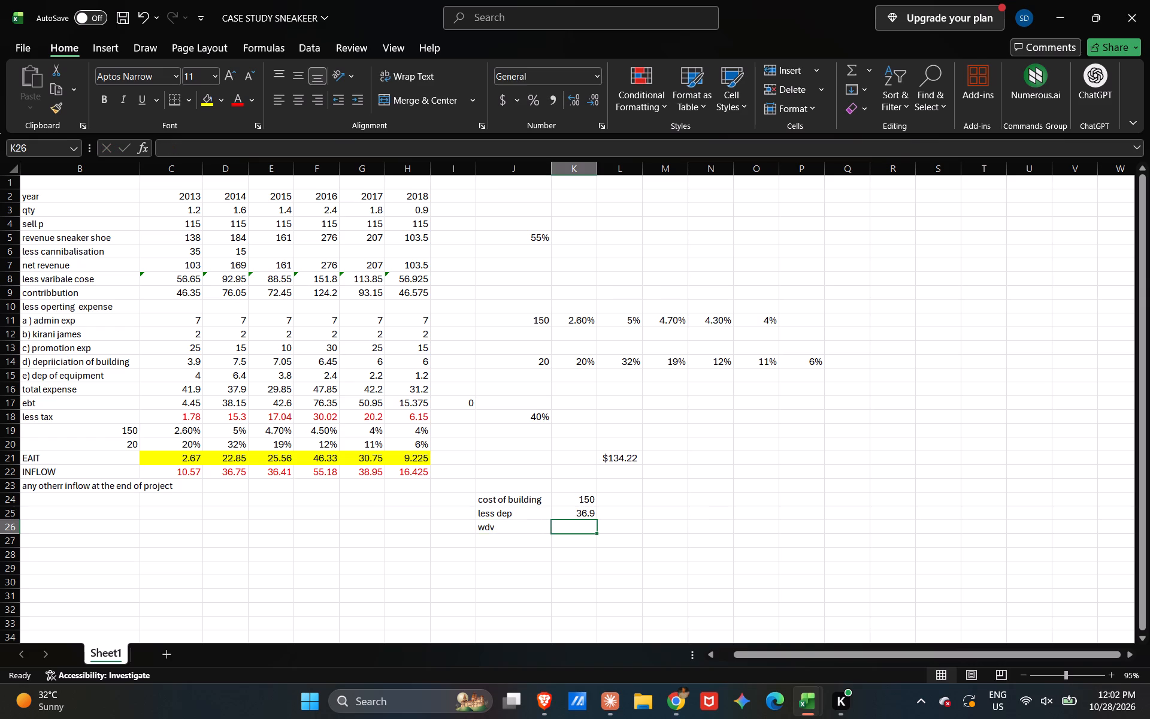
pyautogui.press('=')
pyautogui.keyDown('shift'); pyautogui.click(578, 495); pyautogui.keyUp('shift')
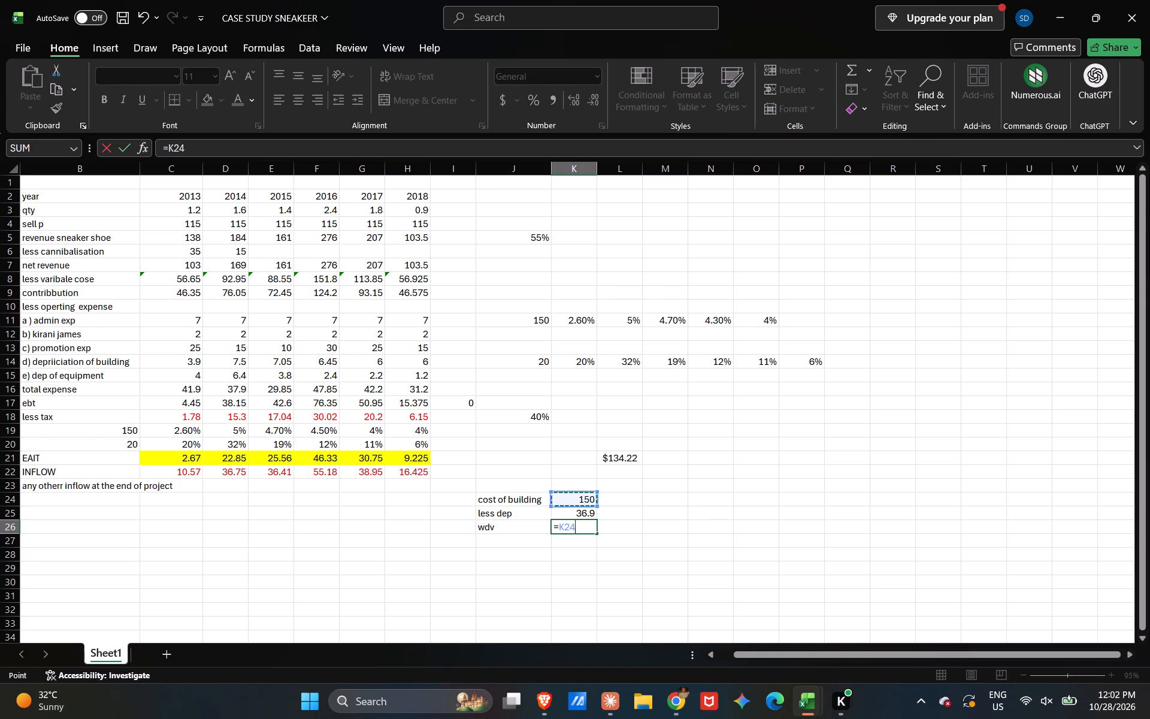
pyautogui.press('-')
pyautogui.keyDown('shift'); pyautogui.click(578, 510); pyautogui.keyUp('shift')
pyautogui.press('Return')
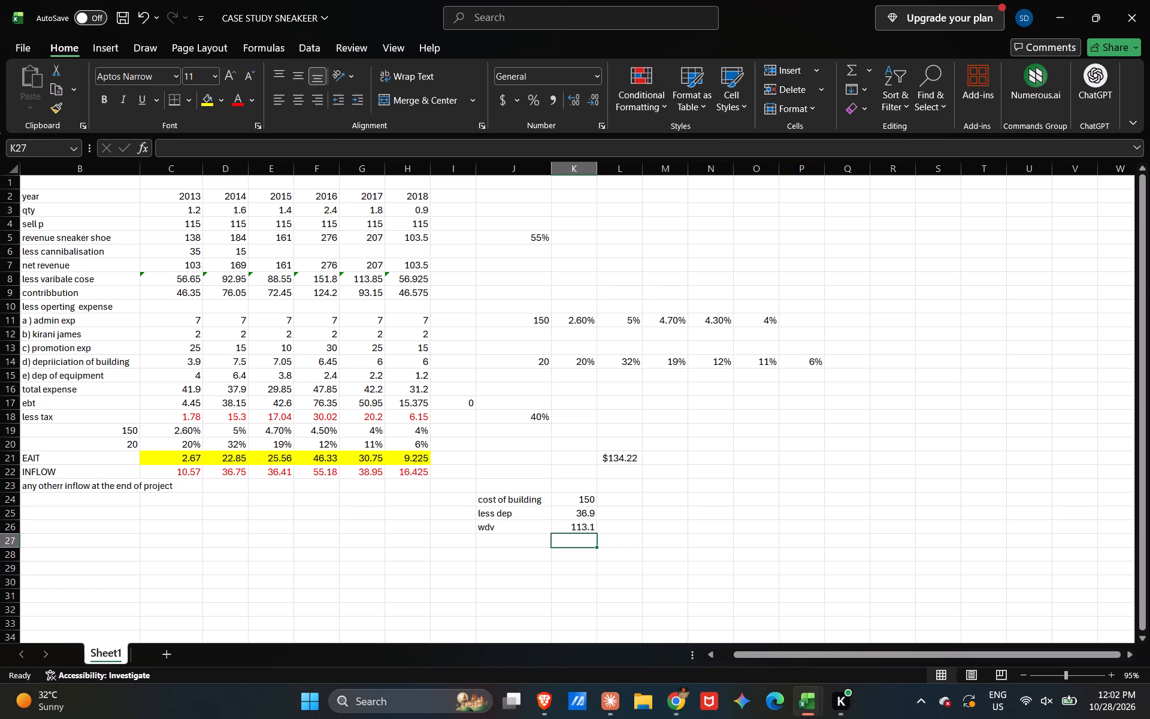
# Add a "sold" row in J27 with the sale value 102 in K27.
pyautogui.click(498, 541)
pyautogui.write('sold')
pyautogui.press('space')
pyautogui.press('Right')
pyautogui.write('102')
pyautogui.press('Down')
# Add a "loss" row in J28 and calculate it in K28 as wdv minus sale value, =K26-K27.
pyautogui.press('Left')
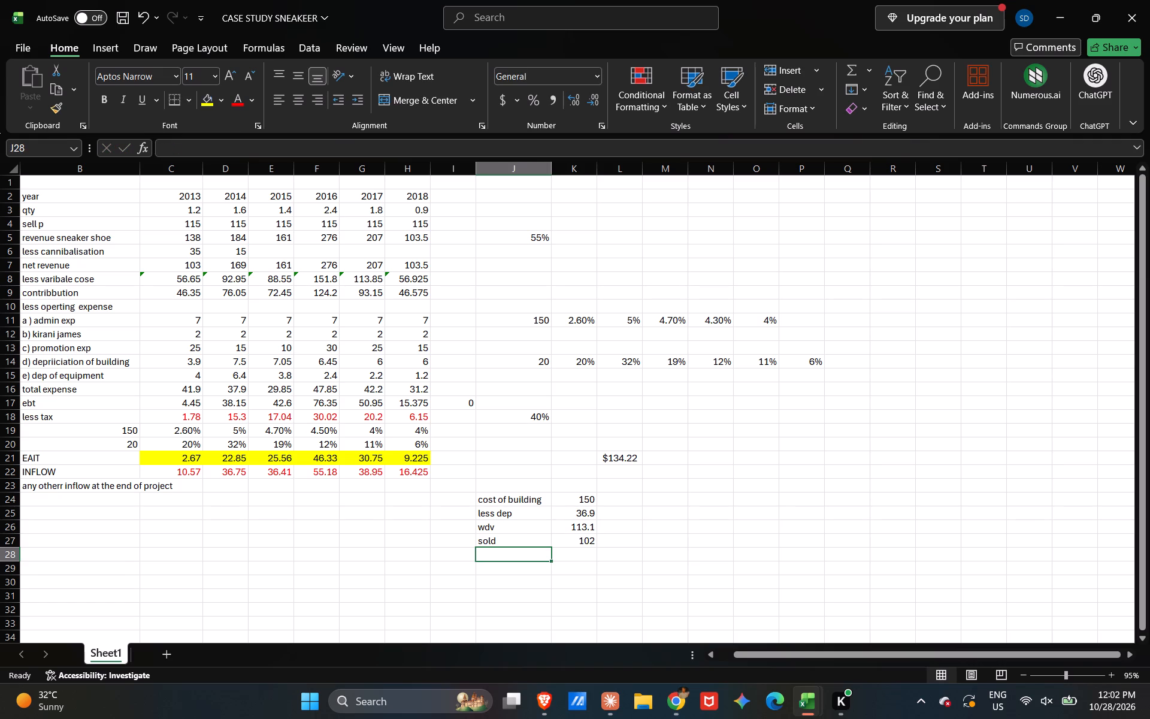
pyautogui.write('loss')
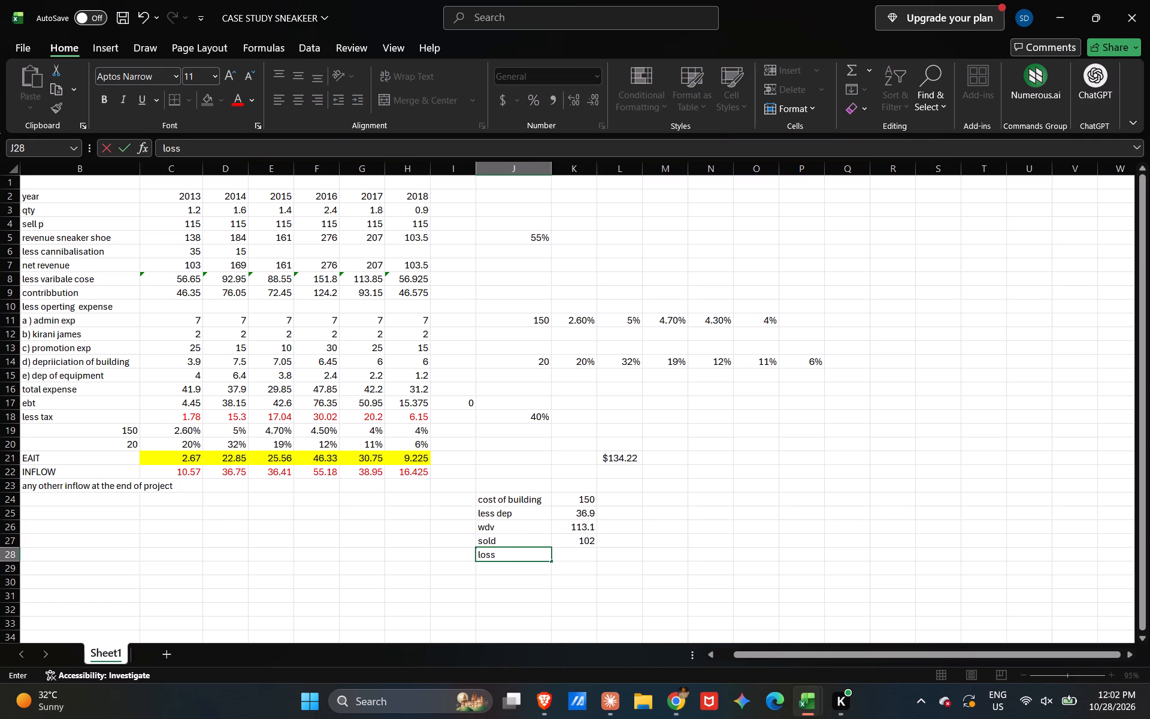
pyautogui.press('Right')
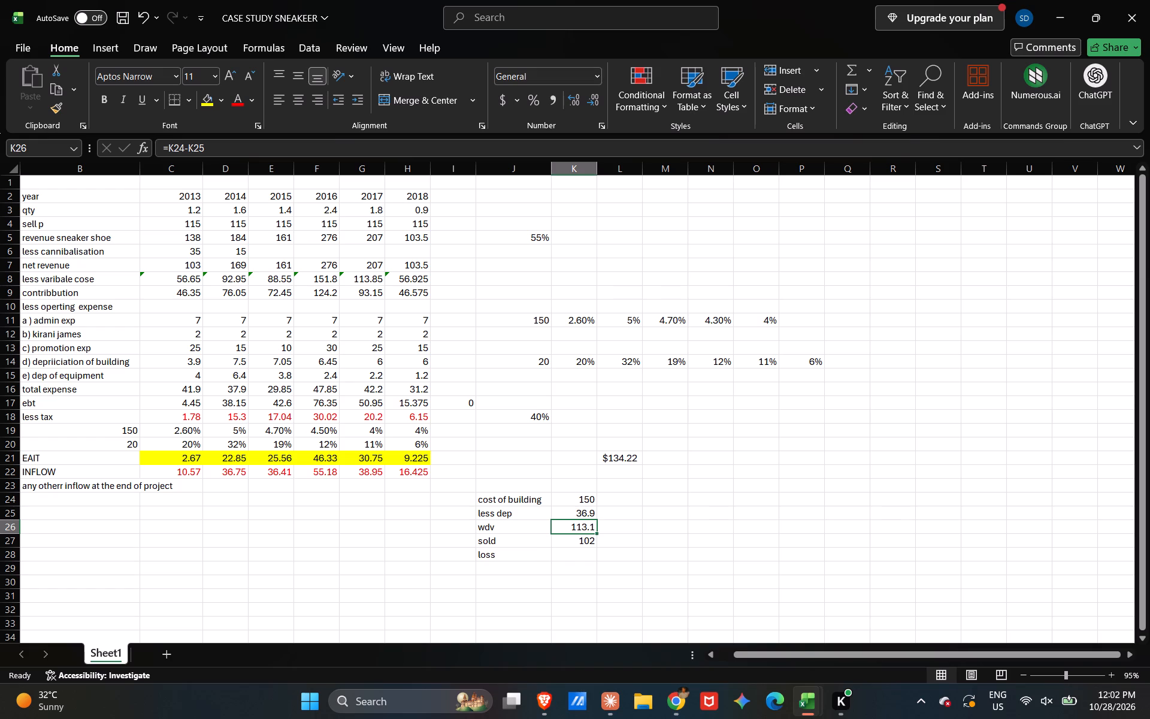
pyautogui.click(580, 548)
pyautogui.press('=')
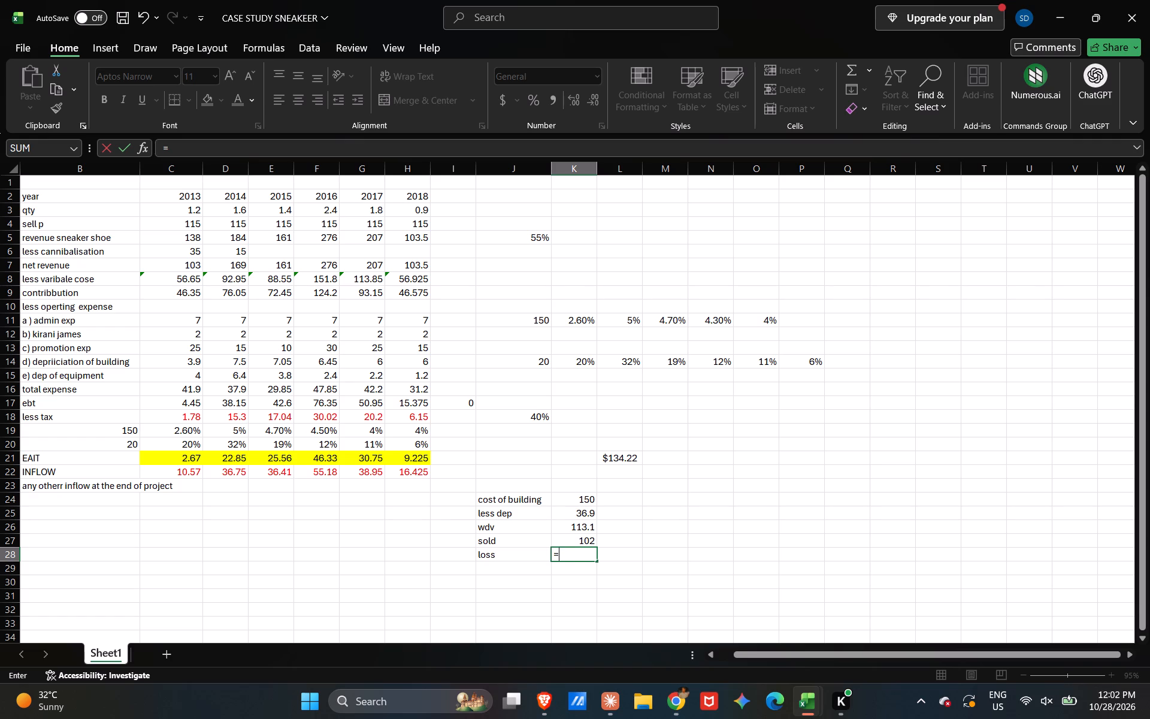
pyautogui.keyDown('shift'); pyautogui.click(564, 524); pyautogui.keyUp('shift')
pyautogui.press('=')
pyautogui.press('BackSpace')
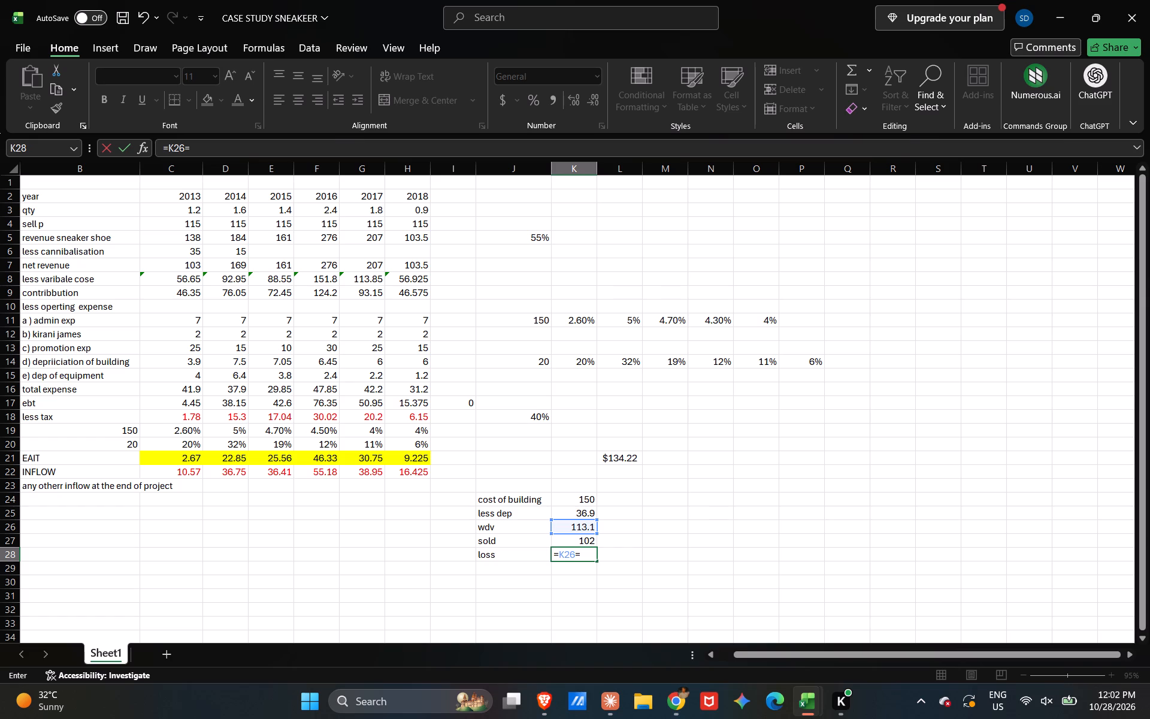
pyautogui.press('-')
pyautogui.keyDown('shift'); pyautogui.click(575, 536); pyautogui.keyUp('shift')
pyautogui.press('Return')
pyautogui.press('Return')
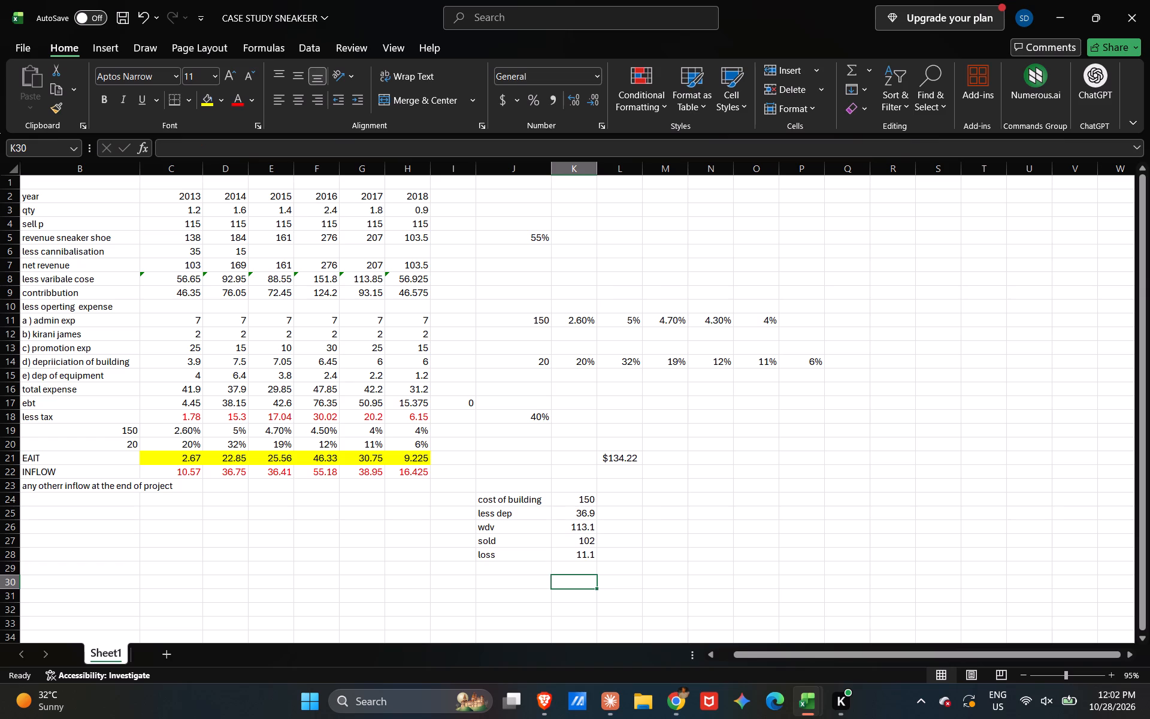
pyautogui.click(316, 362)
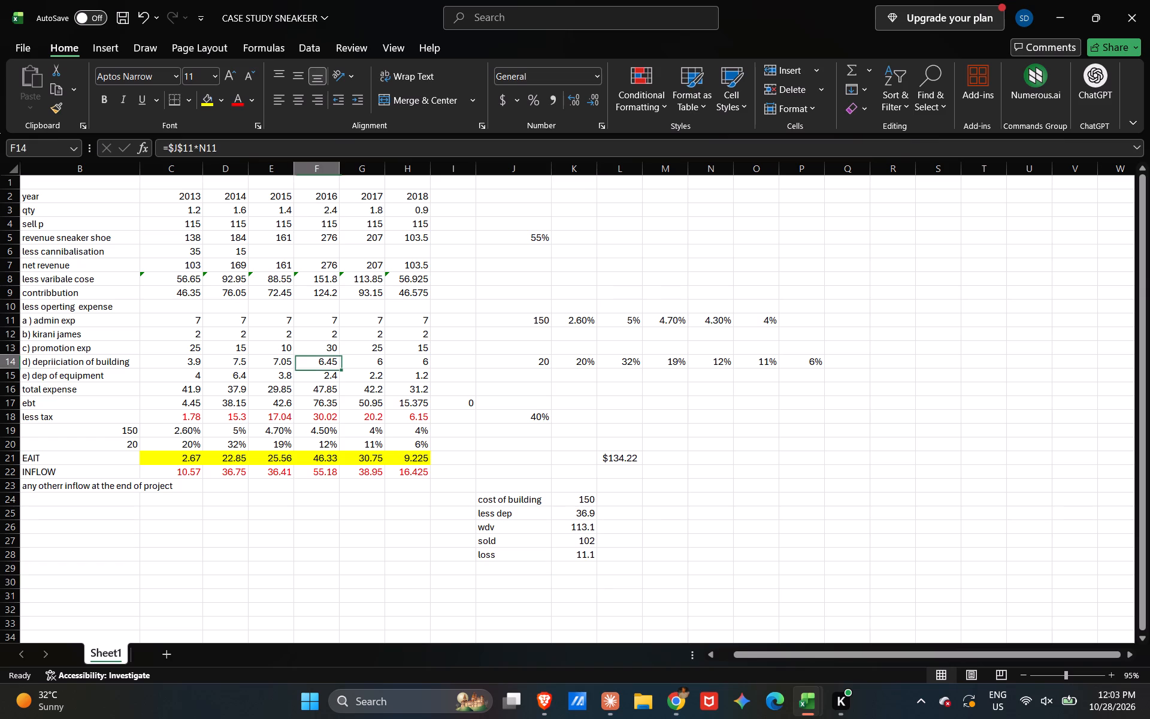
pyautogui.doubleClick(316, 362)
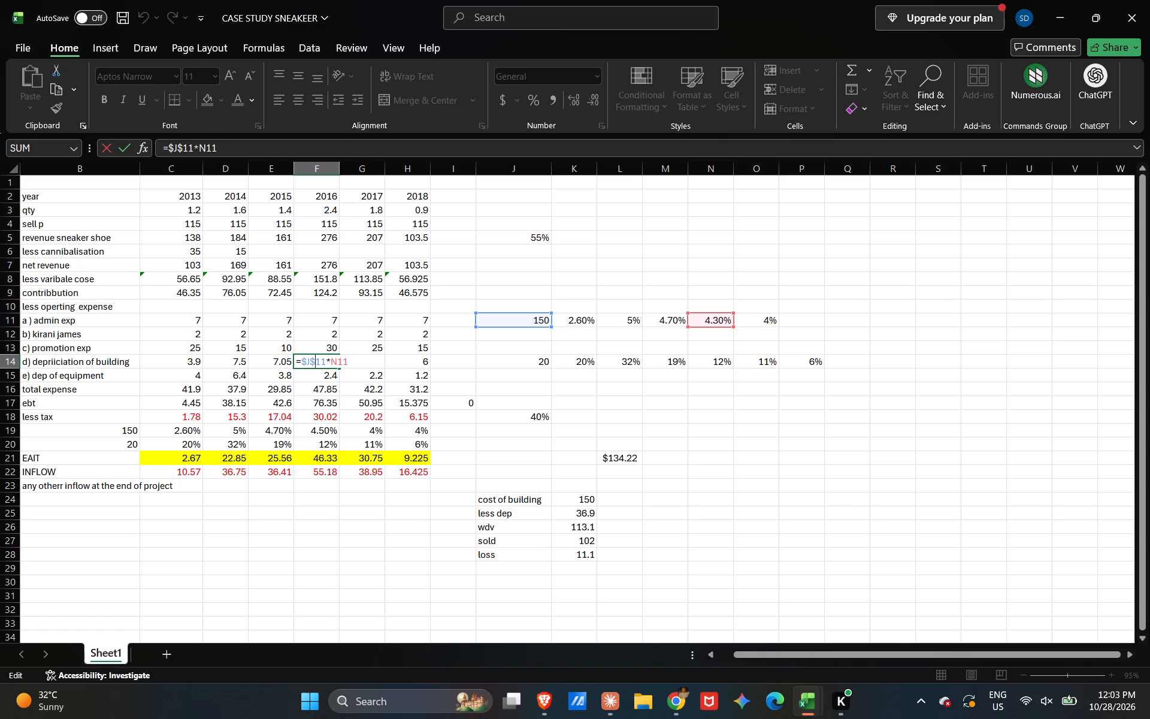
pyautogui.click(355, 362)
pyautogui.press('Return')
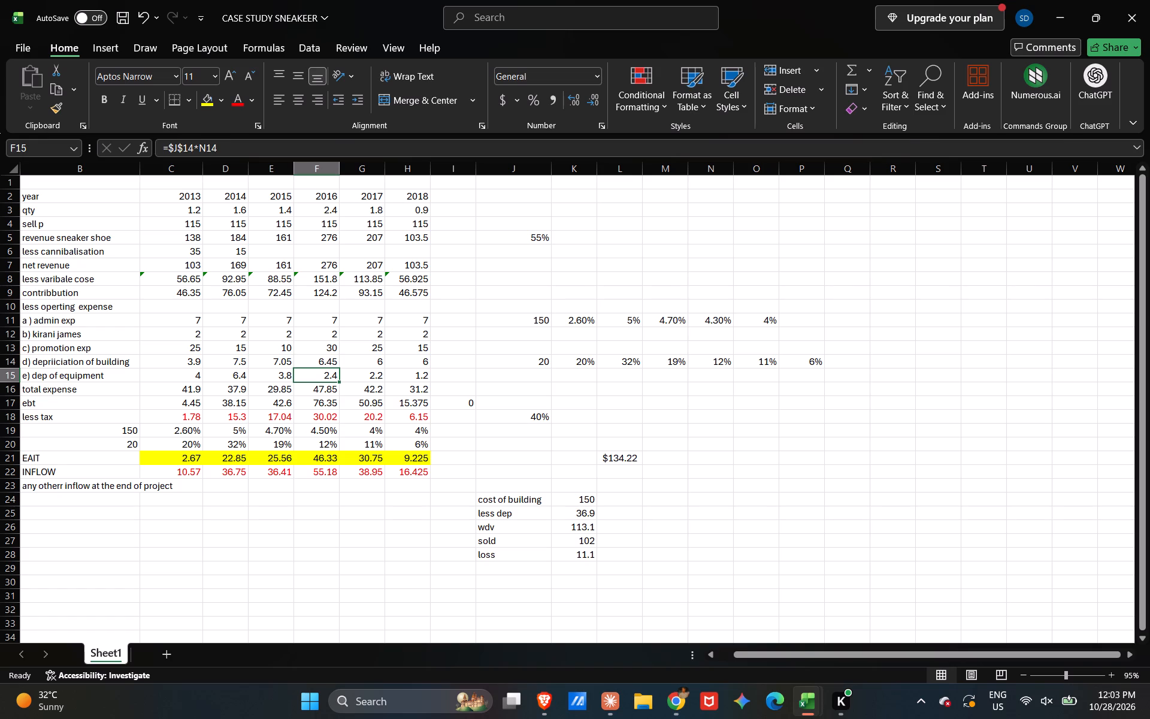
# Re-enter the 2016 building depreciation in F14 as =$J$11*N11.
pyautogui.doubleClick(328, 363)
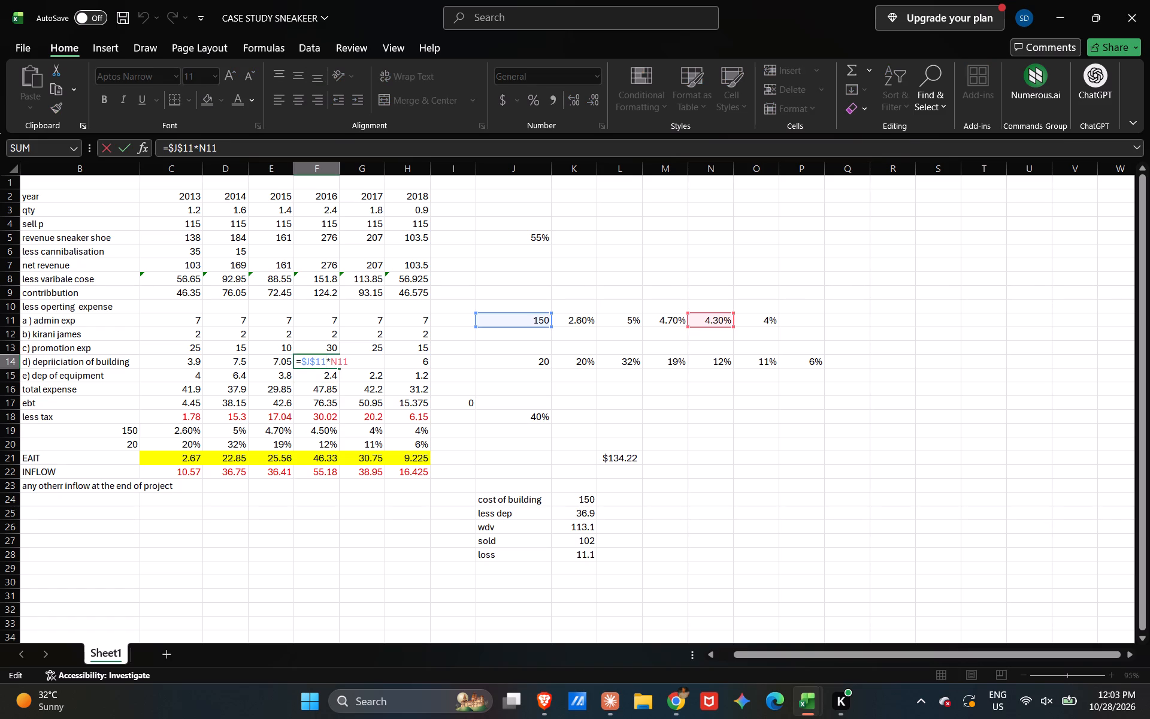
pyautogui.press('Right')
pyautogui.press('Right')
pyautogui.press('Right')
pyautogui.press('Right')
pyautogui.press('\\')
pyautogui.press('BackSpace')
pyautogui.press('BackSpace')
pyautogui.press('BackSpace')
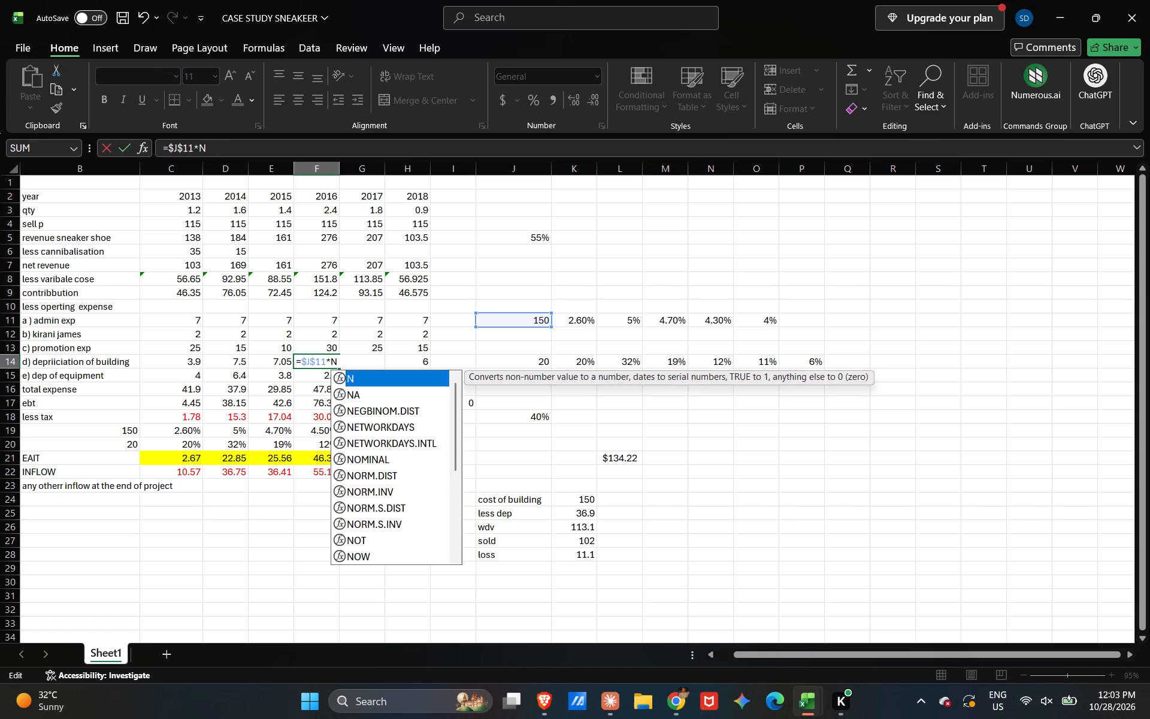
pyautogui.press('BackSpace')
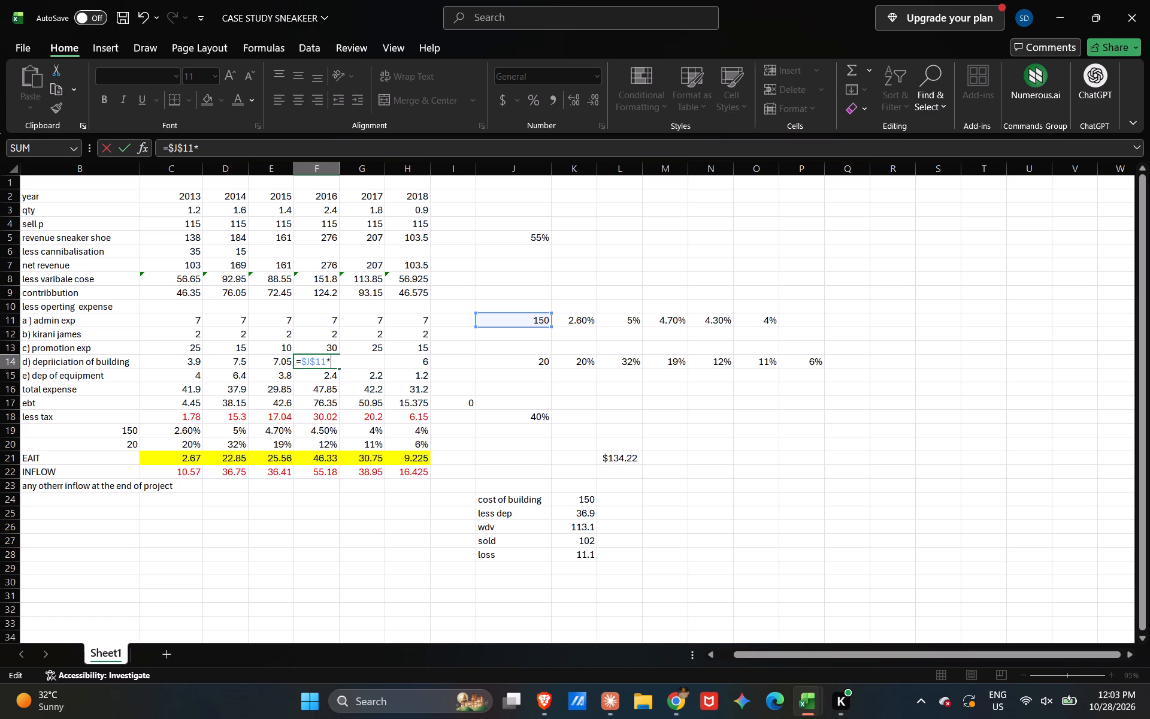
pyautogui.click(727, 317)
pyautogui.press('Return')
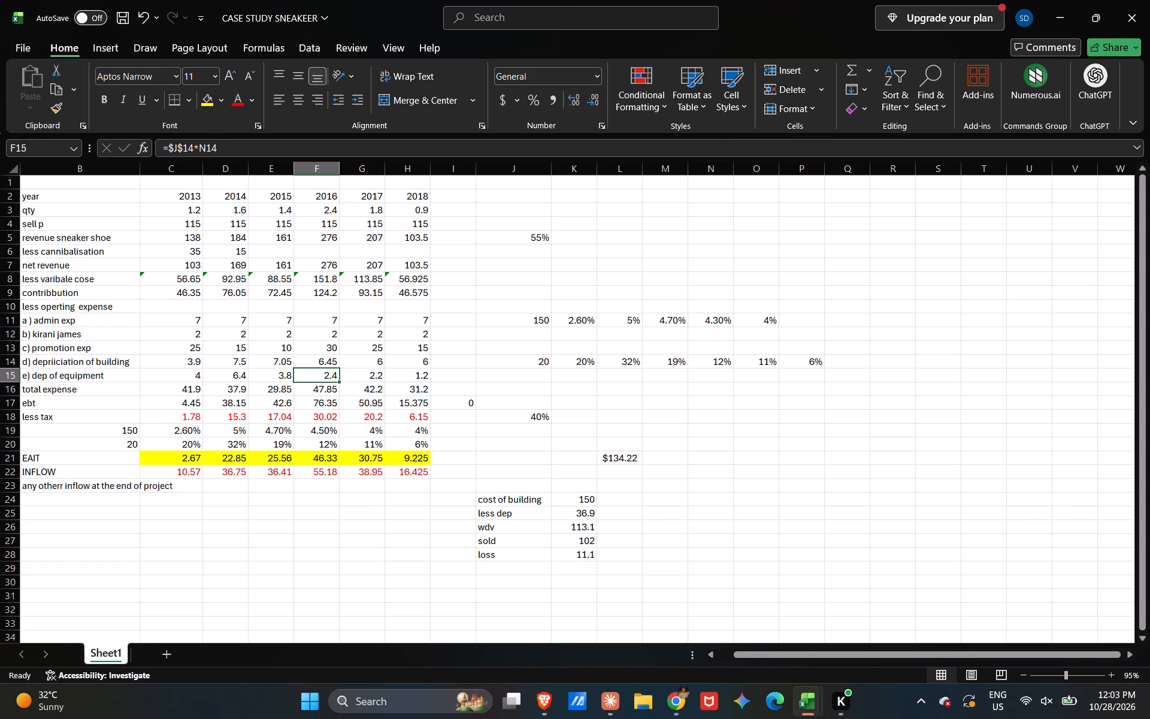
# Enter a building depreciation rate of 4.5% in N10, above the 4.30% rate.
pyautogui.doubleClick(703, 304)
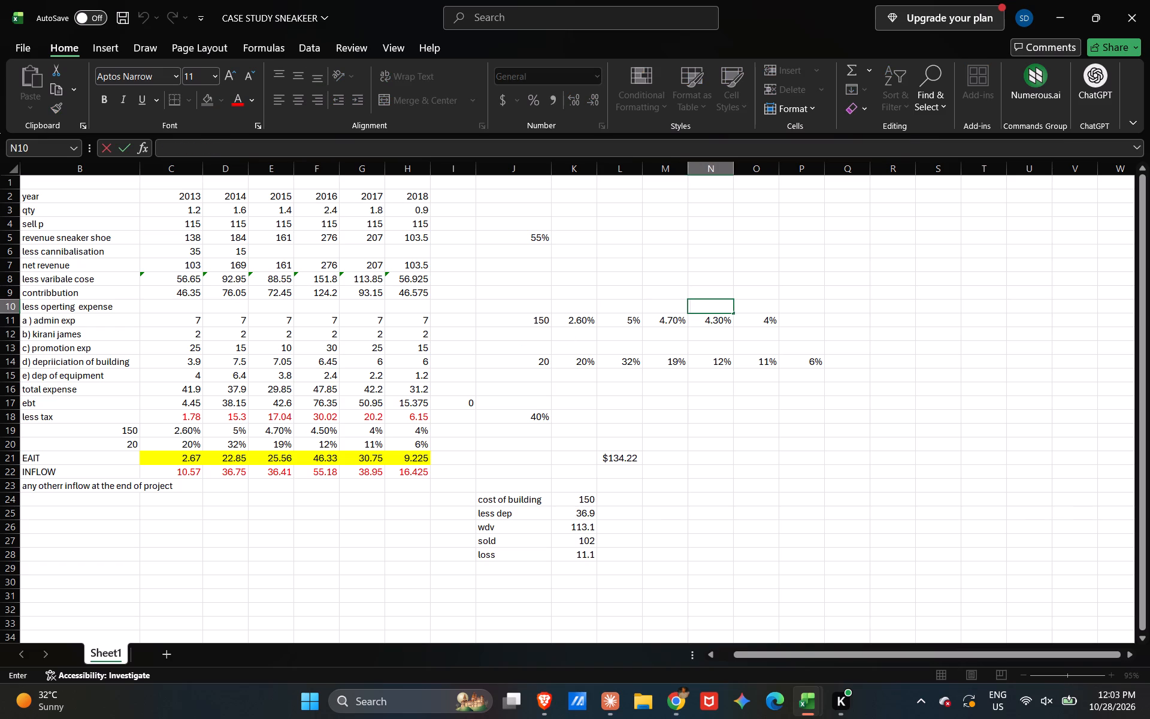
pyautogui.write('4.50')
pyautogui.press('Return')
pyautogui.press('Up')
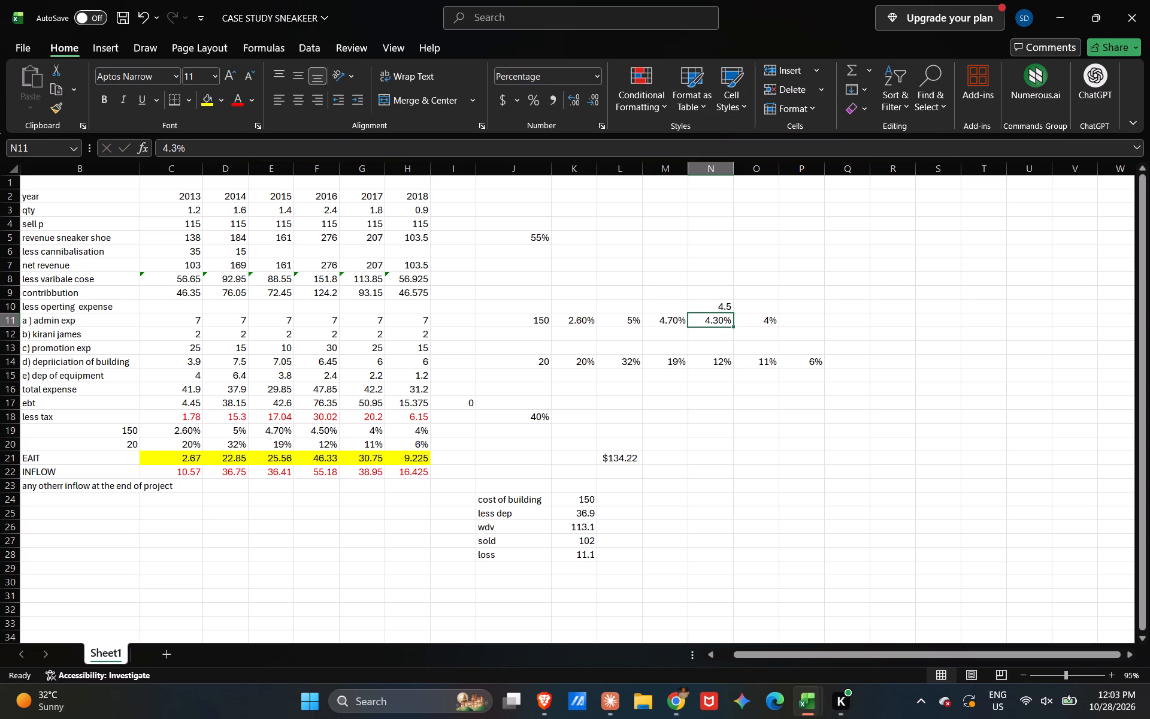
pyautogui.press('BackSpace')
pyautogui.write('4.5%')
pyautogui.press('Return')
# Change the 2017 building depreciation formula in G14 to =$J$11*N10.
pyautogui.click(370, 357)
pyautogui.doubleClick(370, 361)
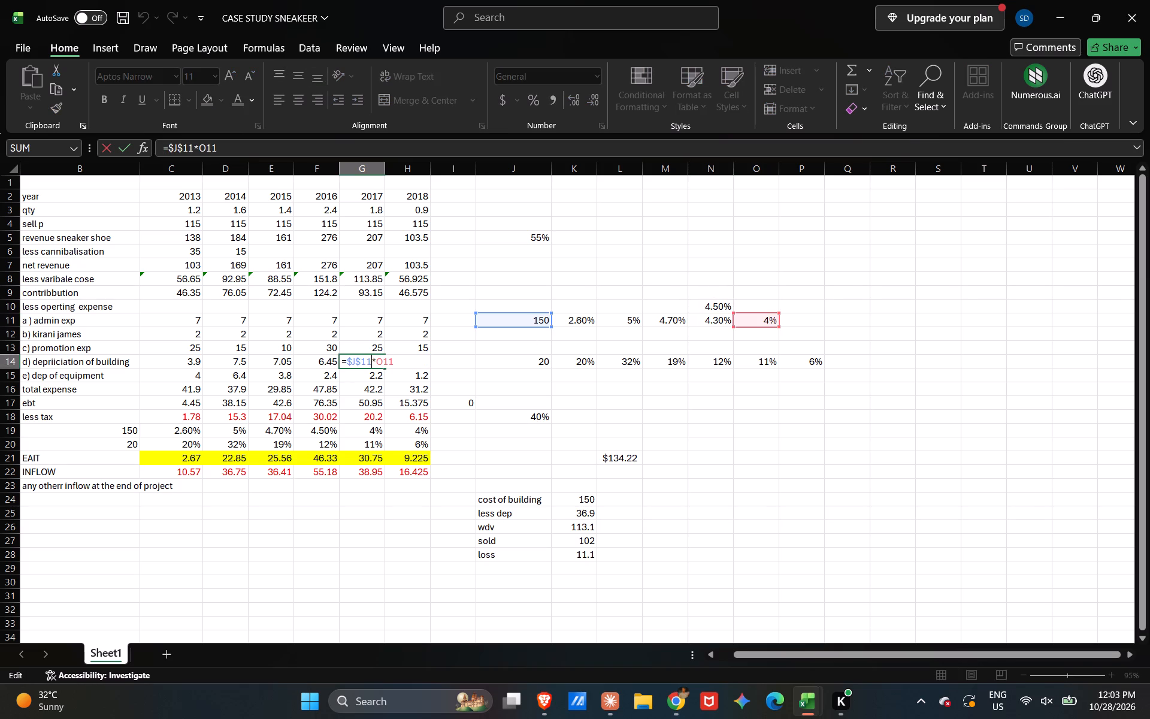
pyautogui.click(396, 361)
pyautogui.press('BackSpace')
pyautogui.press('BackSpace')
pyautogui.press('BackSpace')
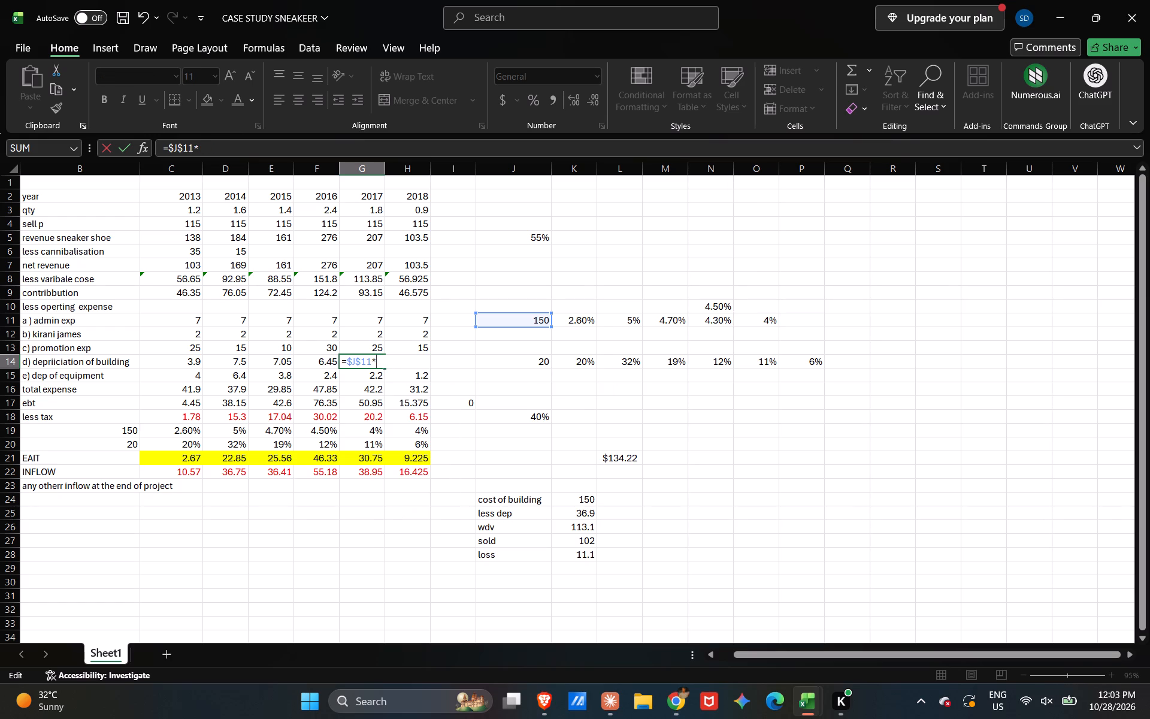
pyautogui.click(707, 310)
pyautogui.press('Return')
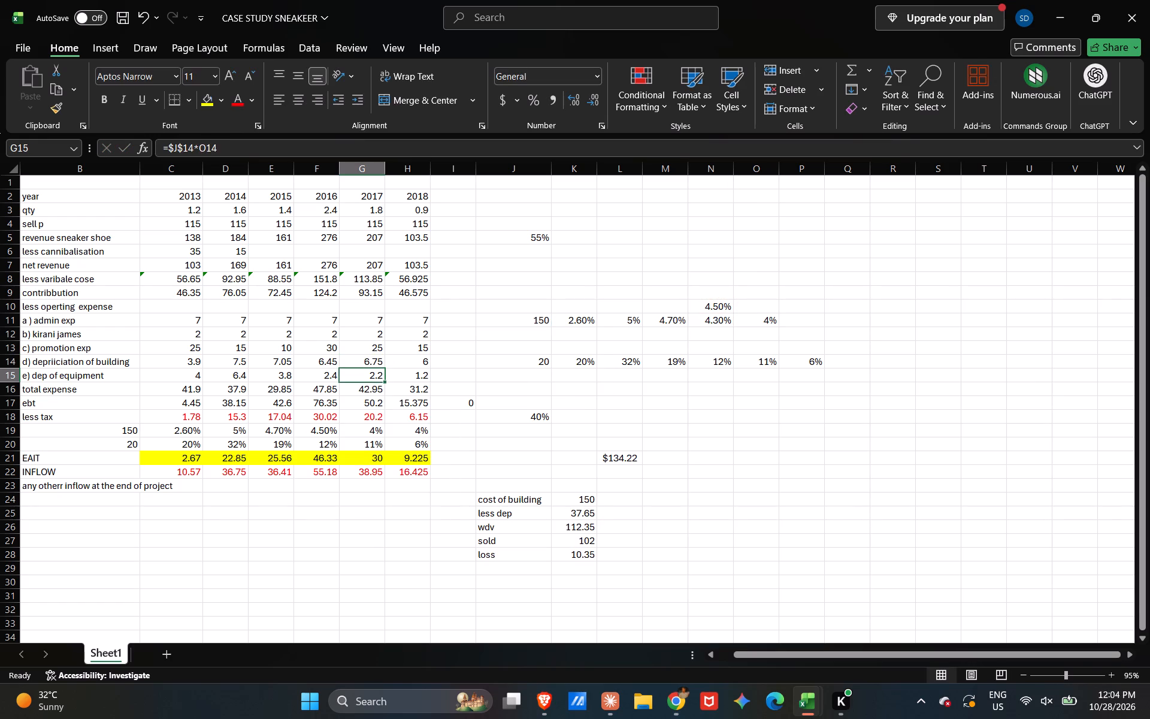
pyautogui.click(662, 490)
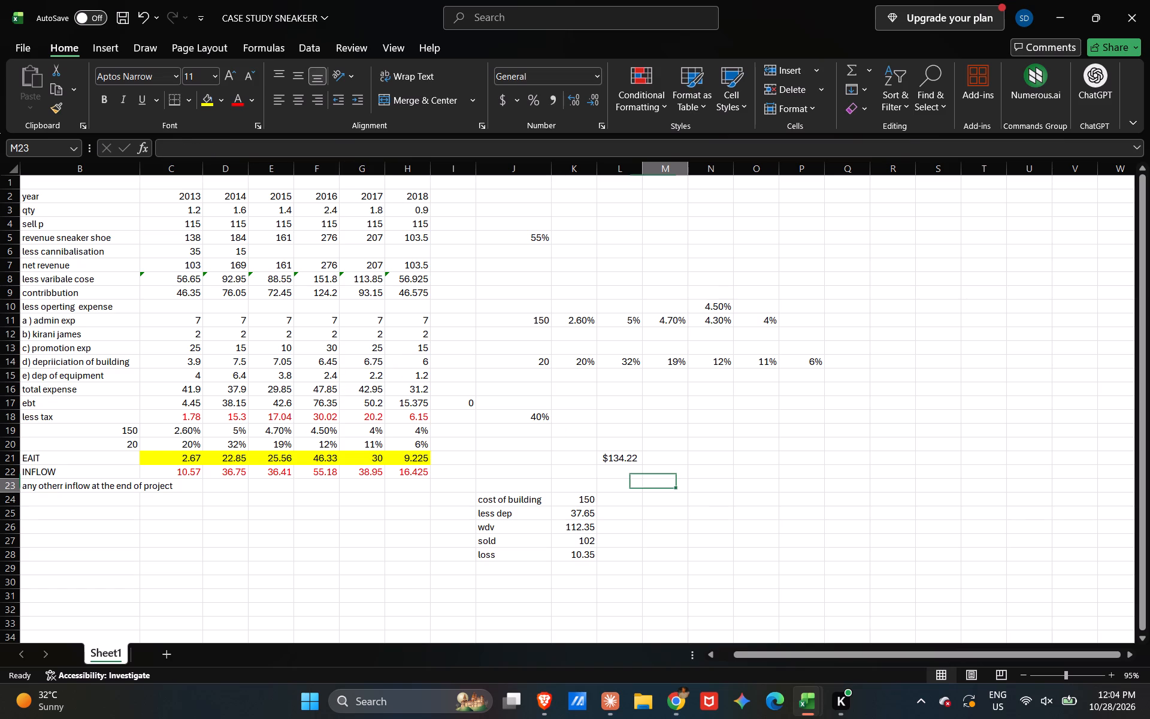
# Change the 2016 building depreciation formula in F14 to =$J$11*N10.
pyautogui.doubleClick(324, 363)
pyautogui.click(353, 361)
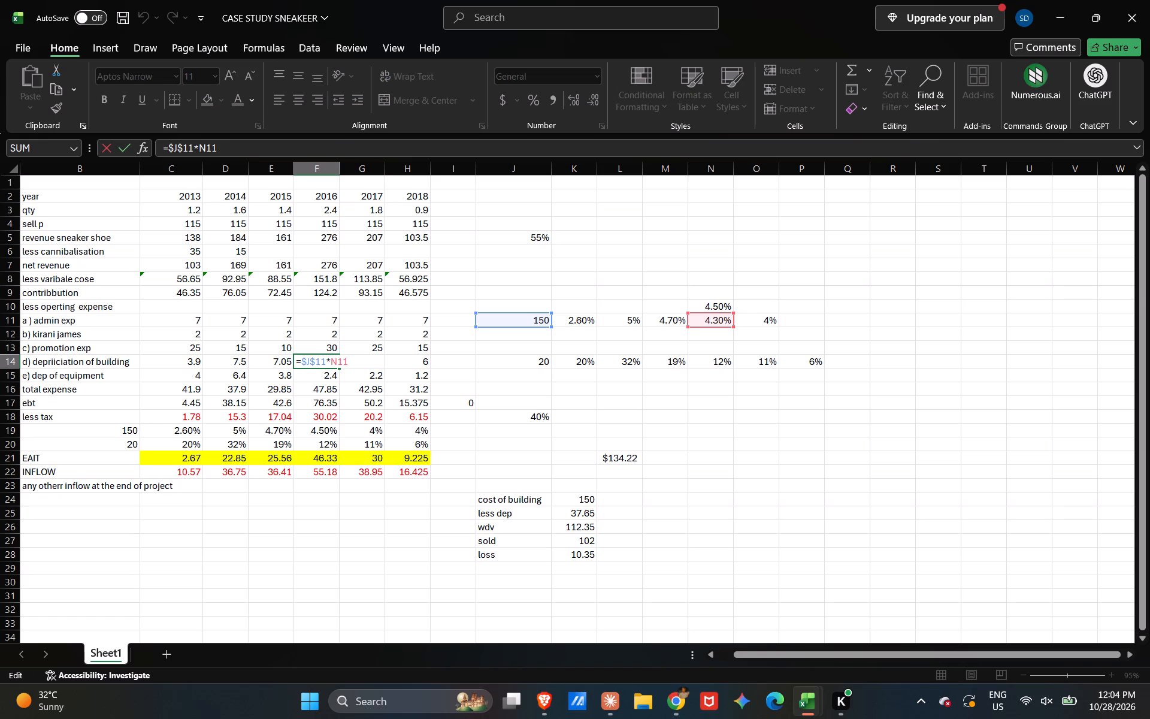
pyautogui.press('BackSpace')
pyautogui.press('BackSpace')
pyautogui.press('BackSpace')
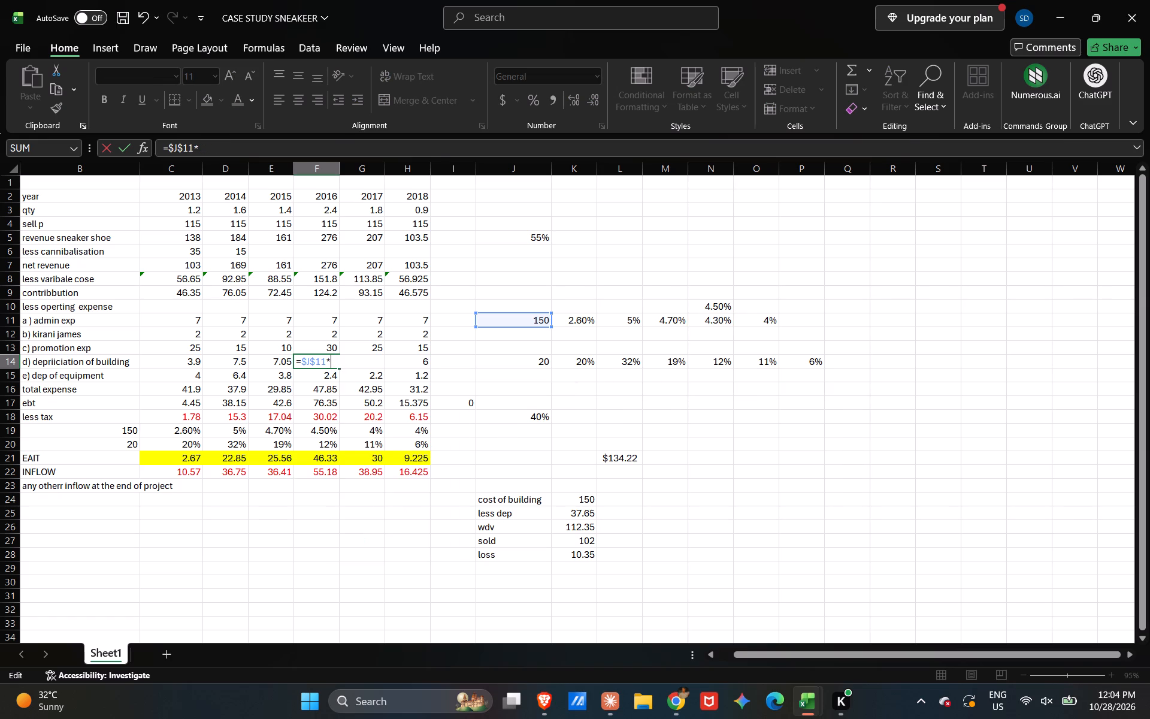
pyautogui.click(700, 307)
pyautogui.press('Return')
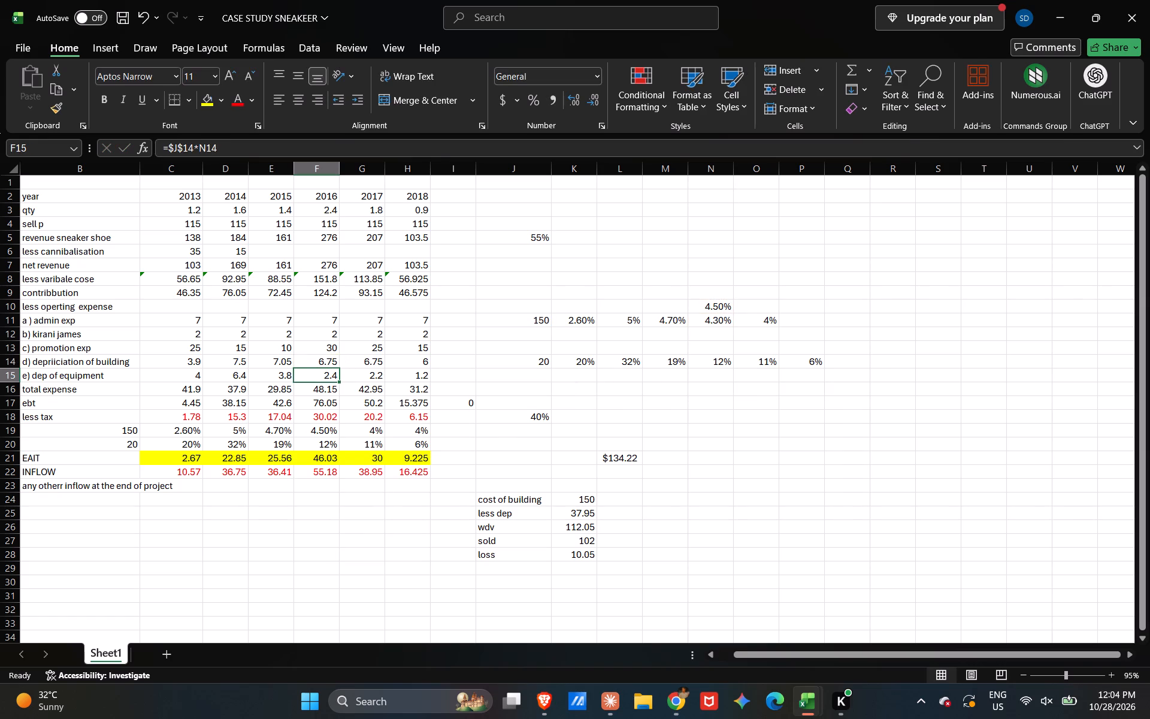
# Change the 2017 building depreciation formula in G14 to =$J$11*N11.
pyautogui.doubleClick(371, 361)
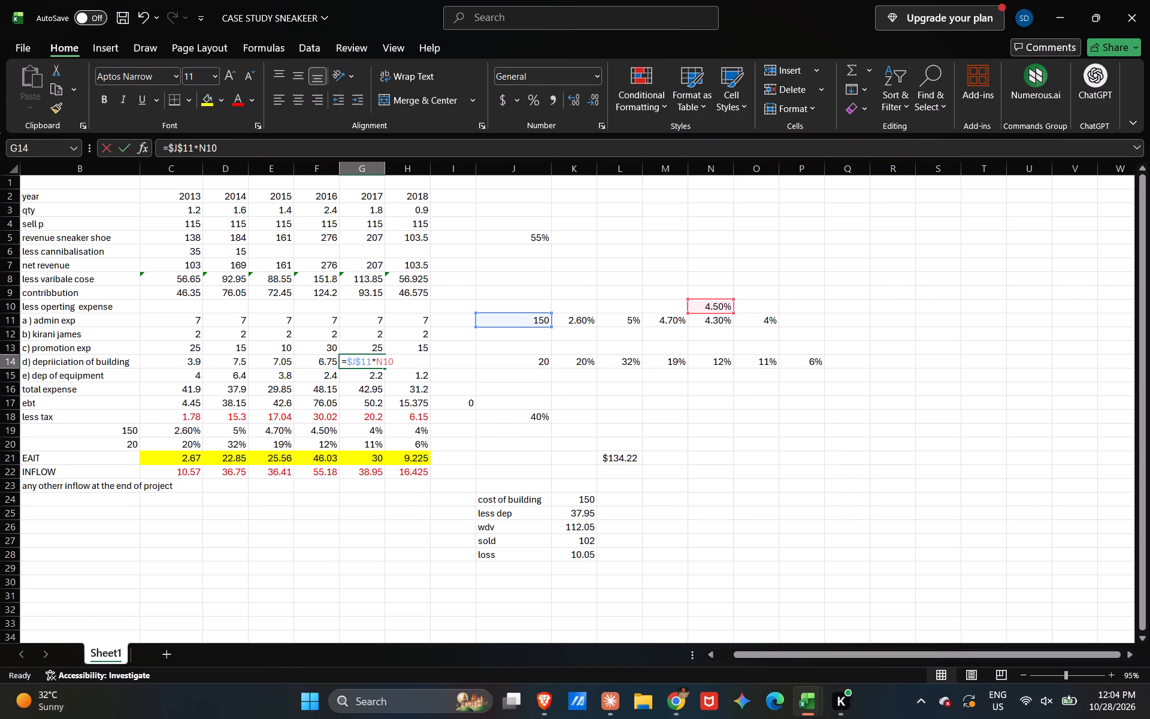
pyautogui.click(414, 357)
pyautogui.press('BackSpace')
pyautogui.press('\\')
pyautogui.press('BackSpace')
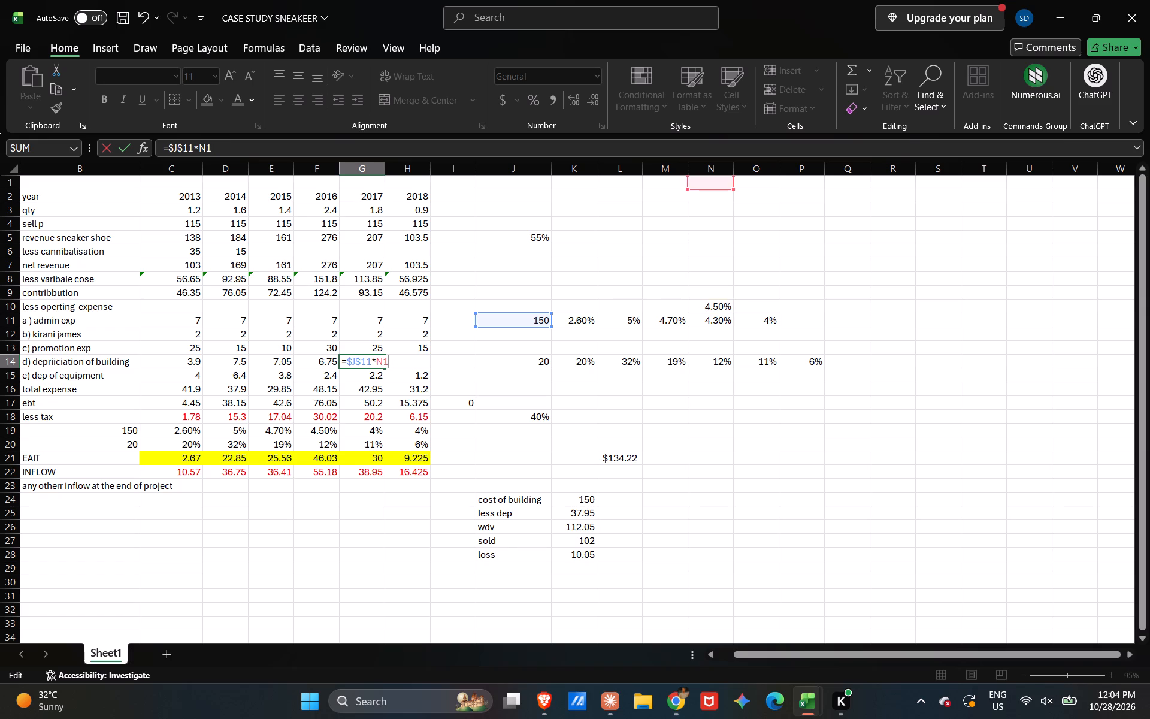
pyautogui.press('BackSpace')
pyautogui.press('BackSpace')
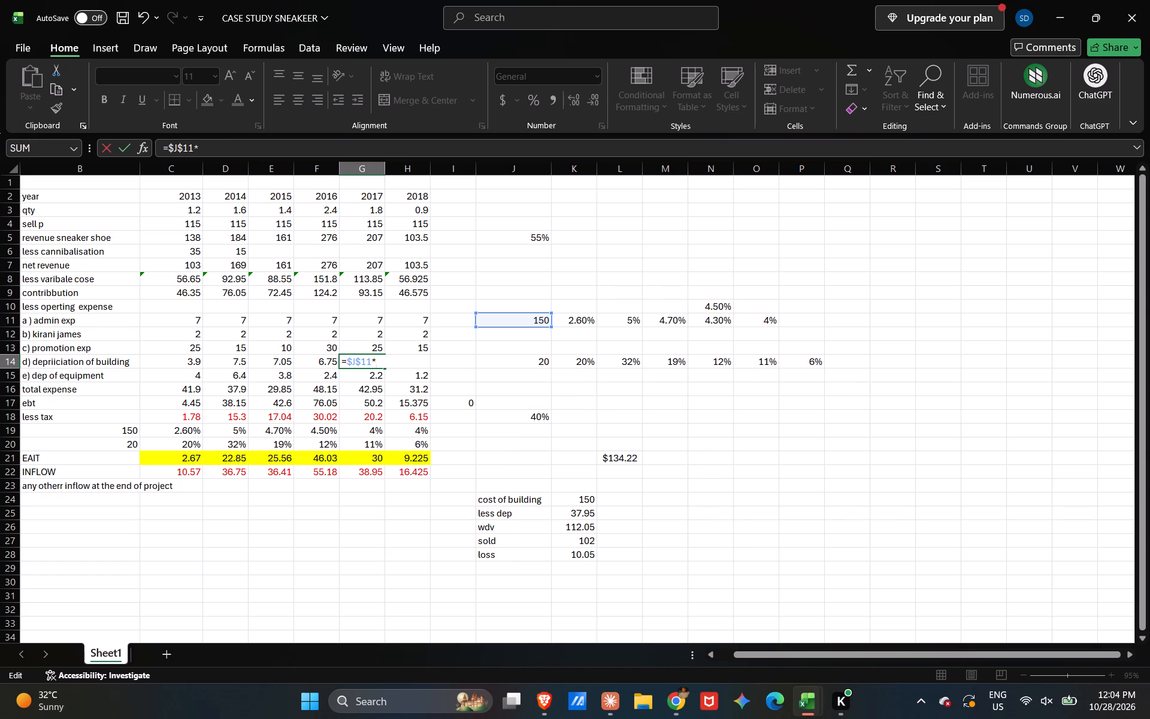
pyautogui.click(713, 323)
pyautogui.press('Return')
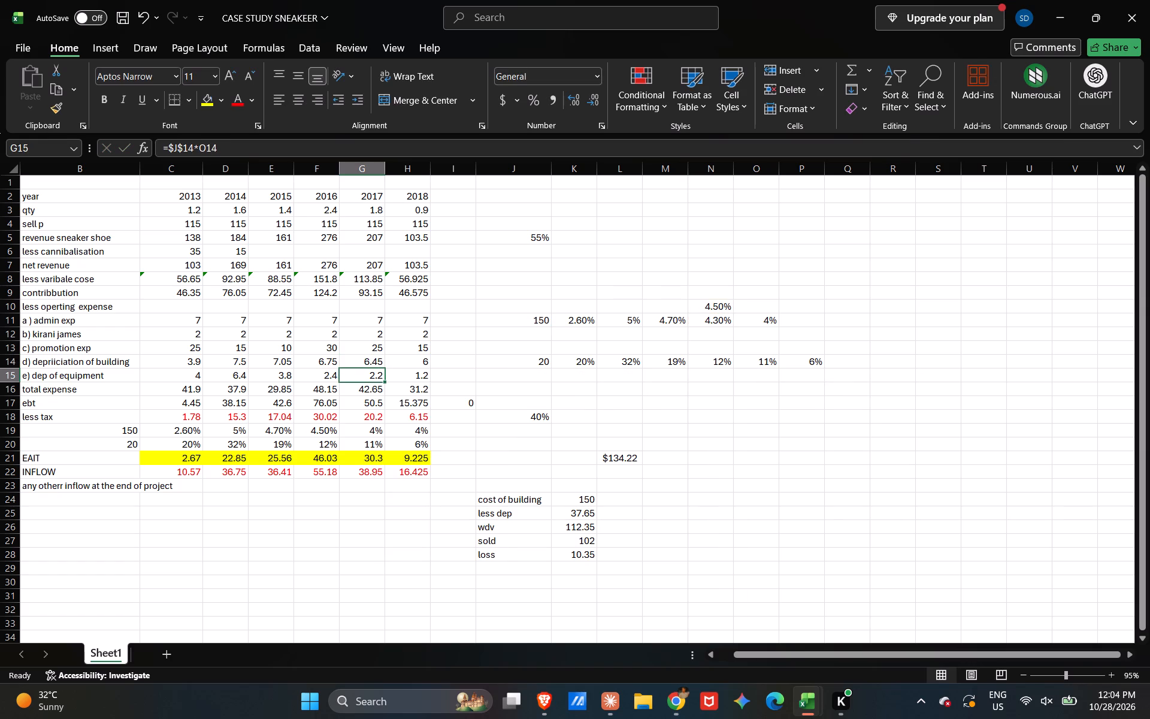
# Save the workbook.
pyautogui.click(759, 506)
pyautogui.hotkey('ctrl', 's')
pyautogui.hotkey('ctrl', 's')
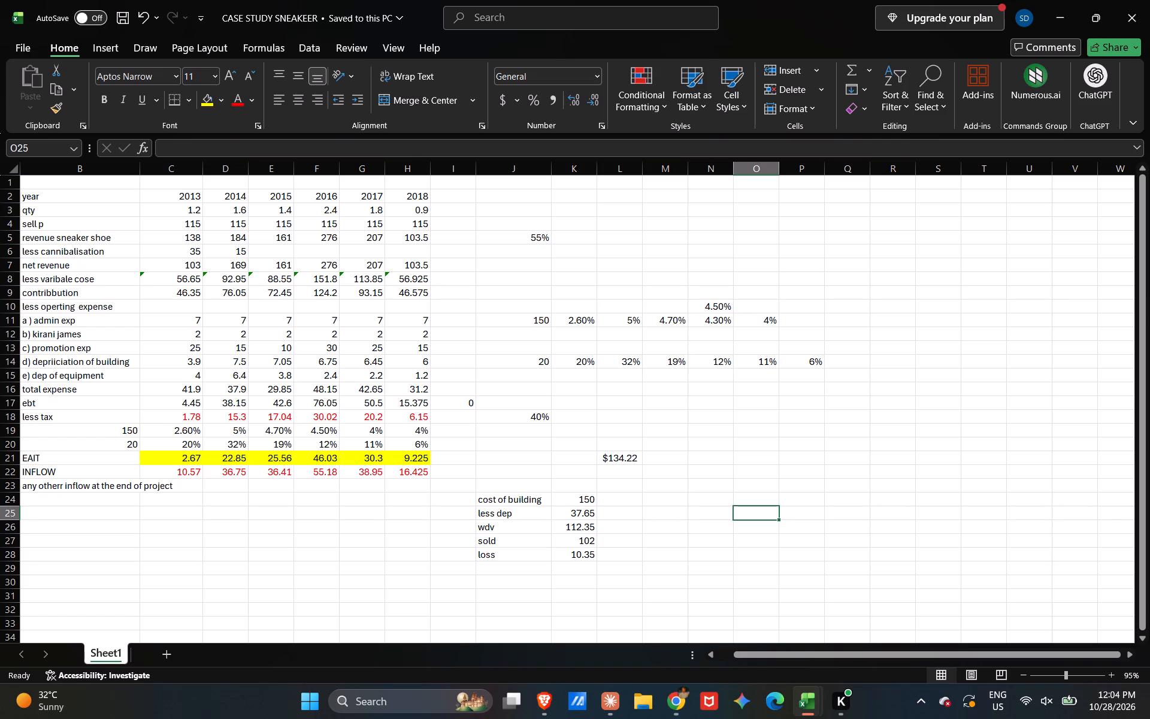
# Enter the 40% rate in J29 below the loss row and calculate its share of the loss in K29 with =K28*J29.
pyautogui.click(523, 561)
pyautogui.click(523, 563)
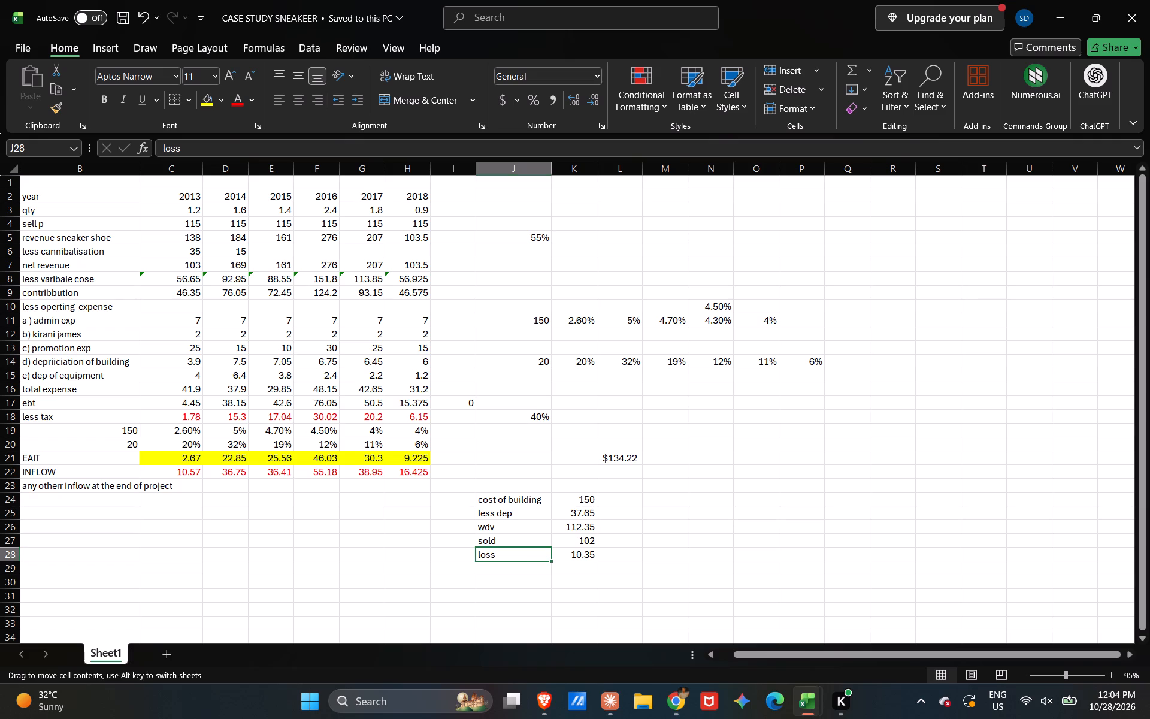
pyautogui.click(523, 564)
pyautogui.press('4')
pyautogui.write('0%')
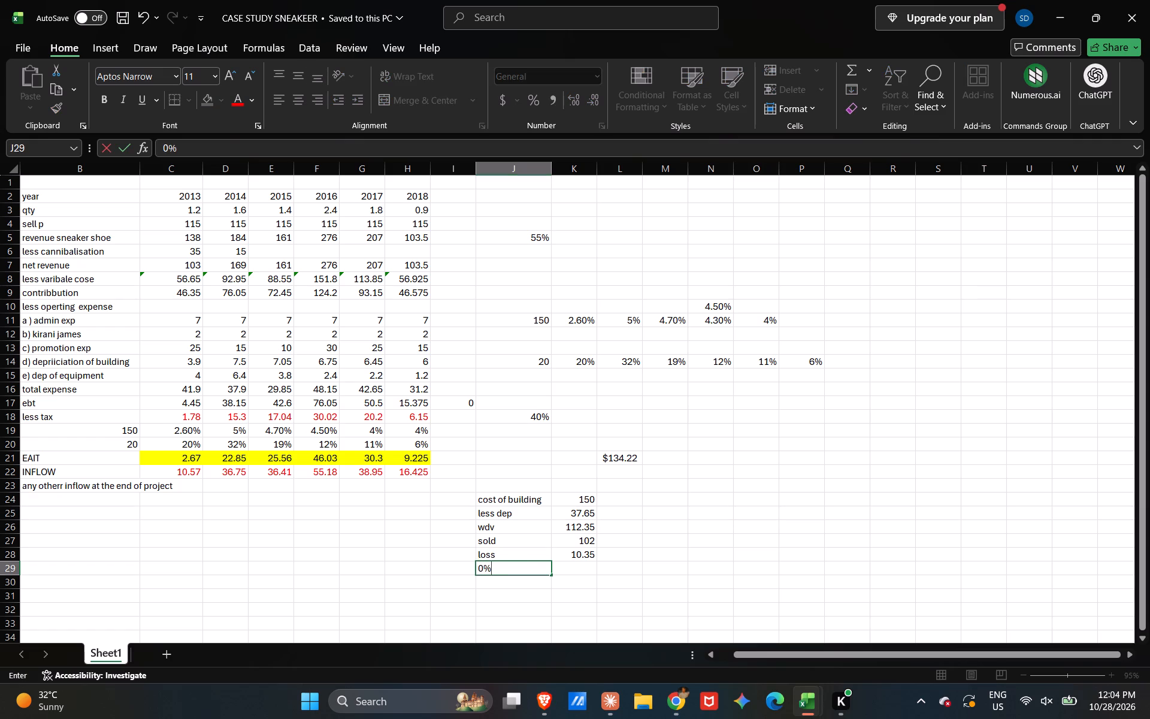
pyautogui.press('BackSpace')
pyautogui.press('BackSpace')
pyautogui.press('BackSpace')
pyautogui.write('40')
pyautogui.hotkey('shift', '%')
pyautogui.press('Right')
pyautogui.press('=')
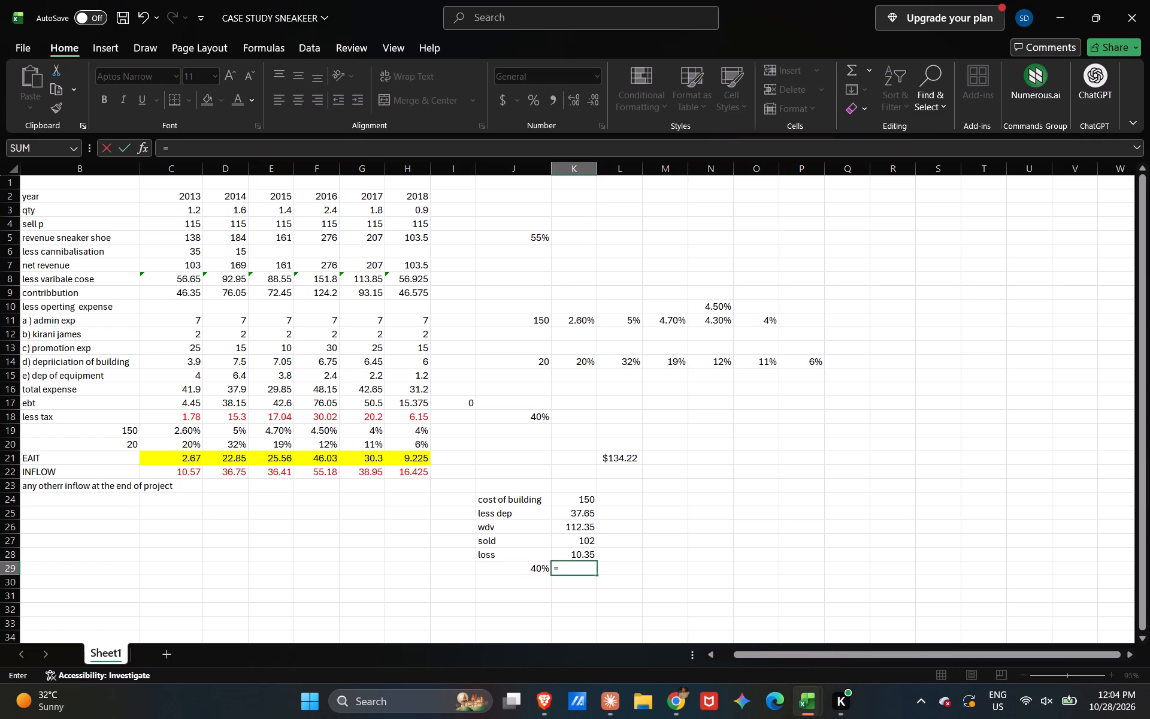
pyautogui.keyDown('shift'); pyautogui.click(580, 553); pyautogui.keyUp('shift')
pyautogui.hotkey('shift', '*')
pyautogui.keyDown('shift'); pyautogui.click(534, 569); pyautogui.keyUp('shift')
pyautogui.press('Return')
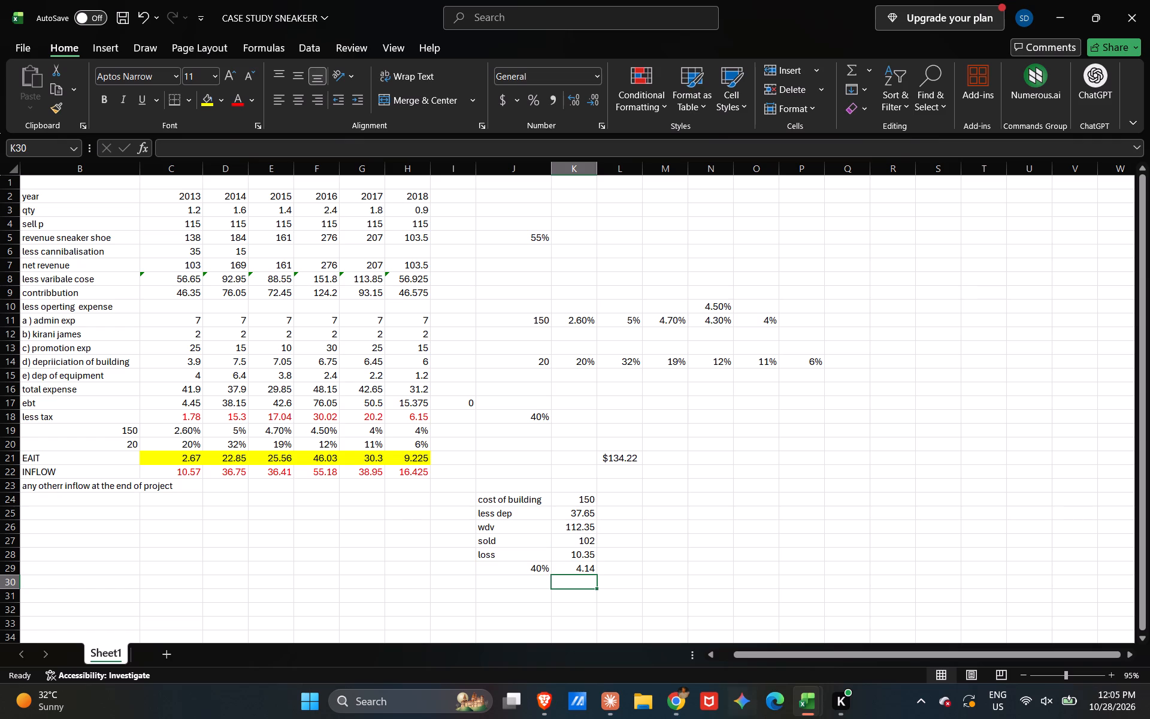
# Check which cells the total depreciation formula in K25 sums.
pyautogui.doubleClick(570, 513)
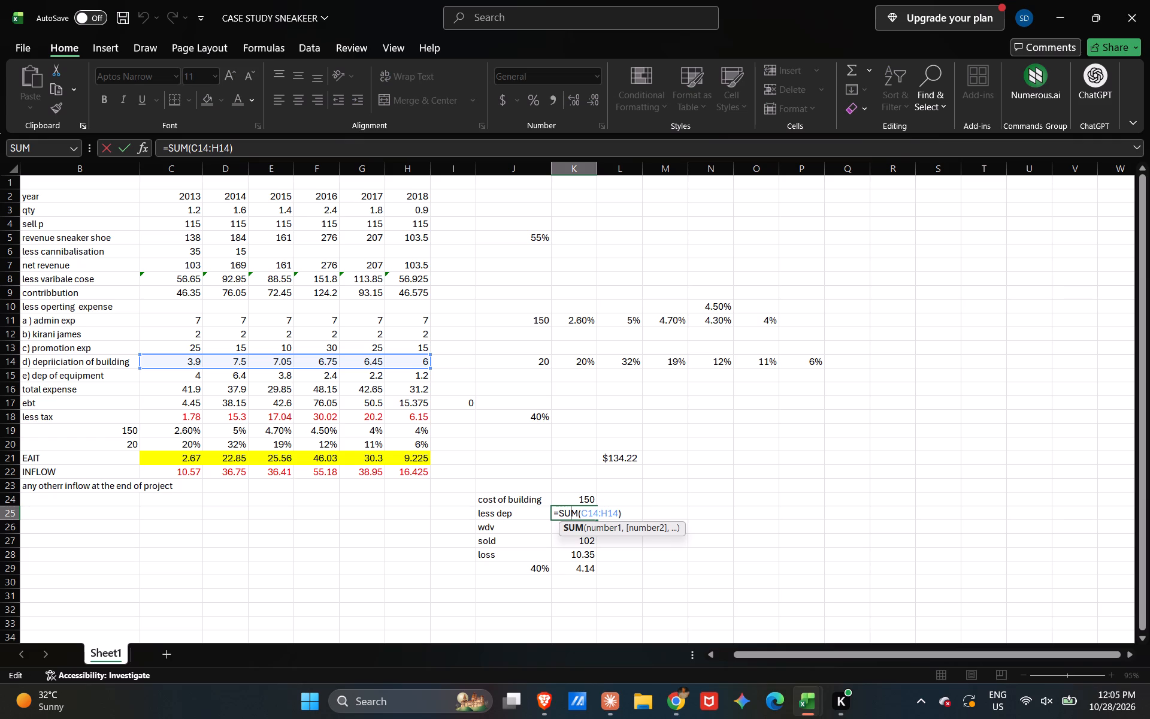
pyautogui.press('Return')
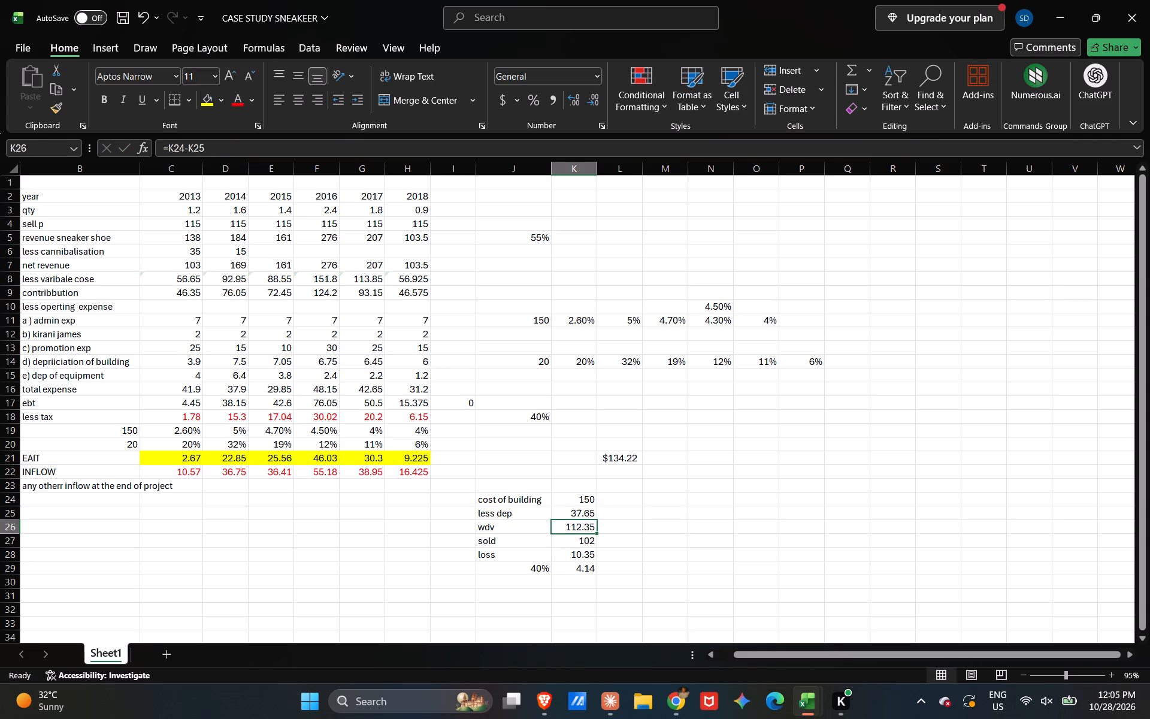
# Label the K29 amount by entering "OPPORTUNITY TAX" in L29 and "SAVED" in N29.
pyautogui.click(622, 563)
pyautogui.click(622, 563)
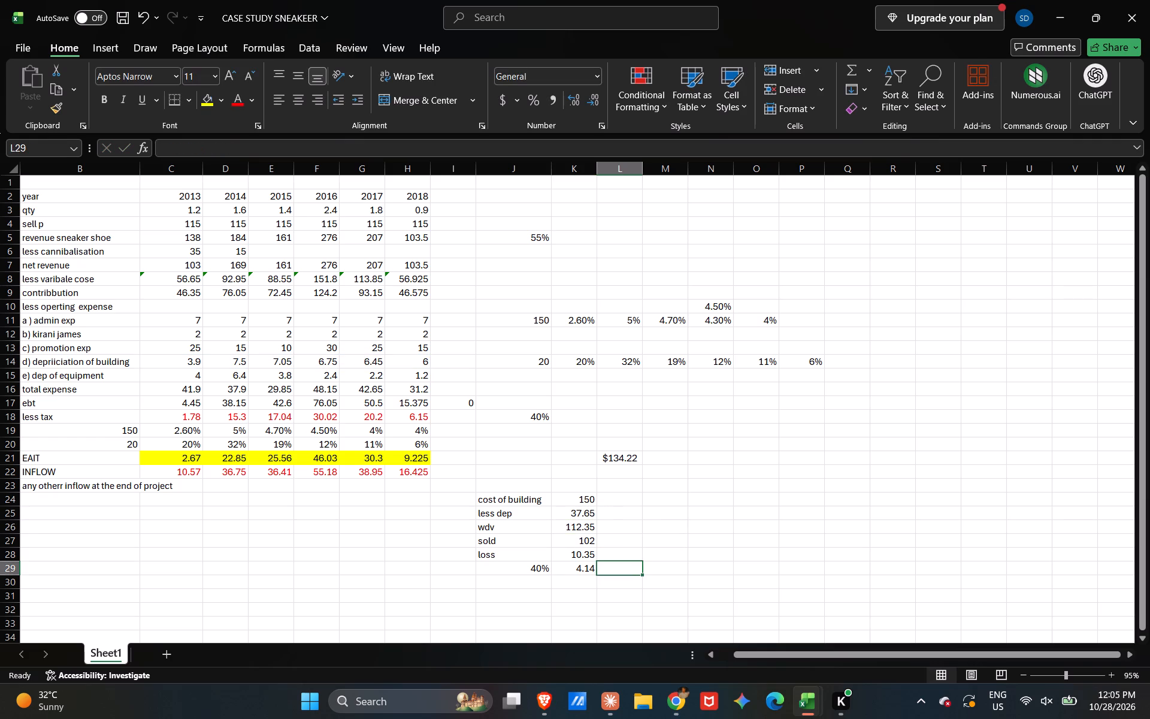
pyautogui.doubleClick(622, 563)
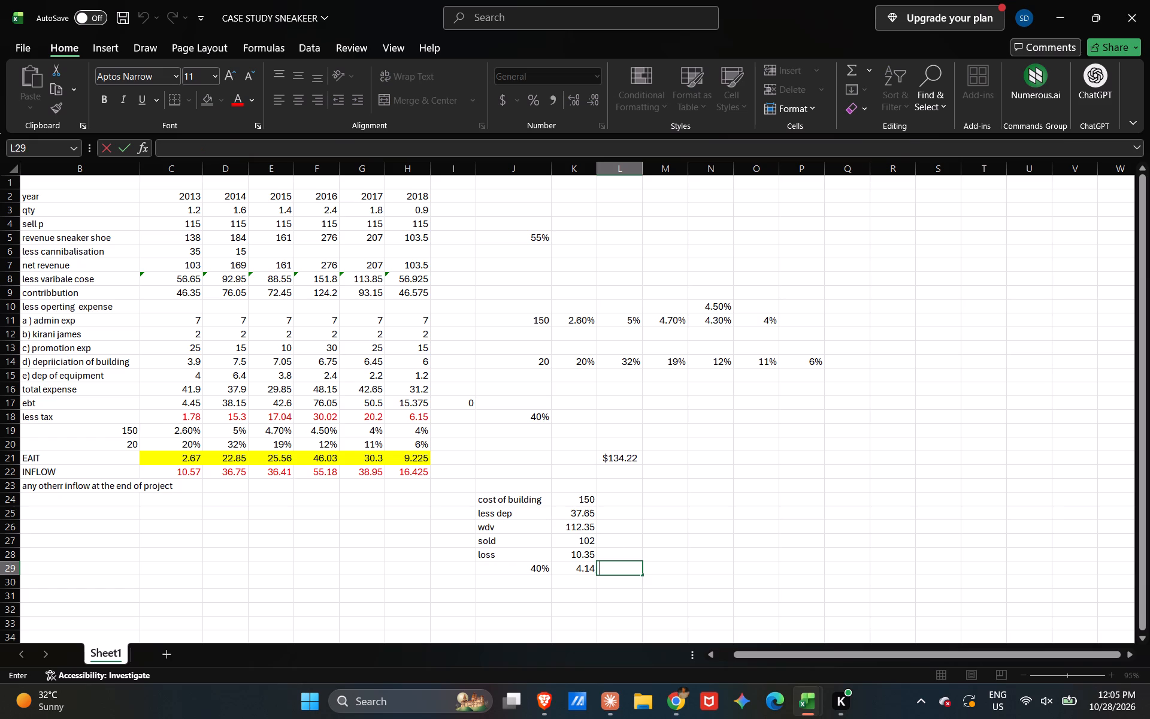
pyautogui.write('OPPORTUNITY')
pyautogui.press('space')
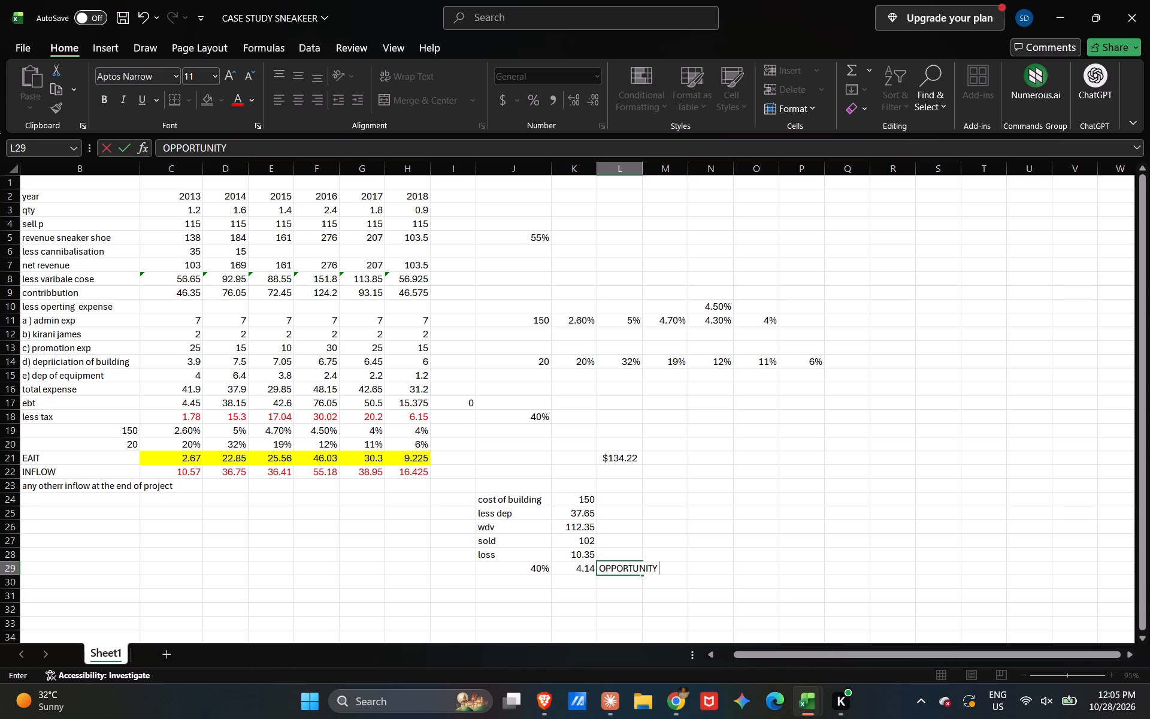
pyautogui.write('TA')
pyautogui.press('x')
pyautogui.press('Right')
pyautogui.press('Right')
pyautogui.write('SAVED')
pyautogui.press('Return')
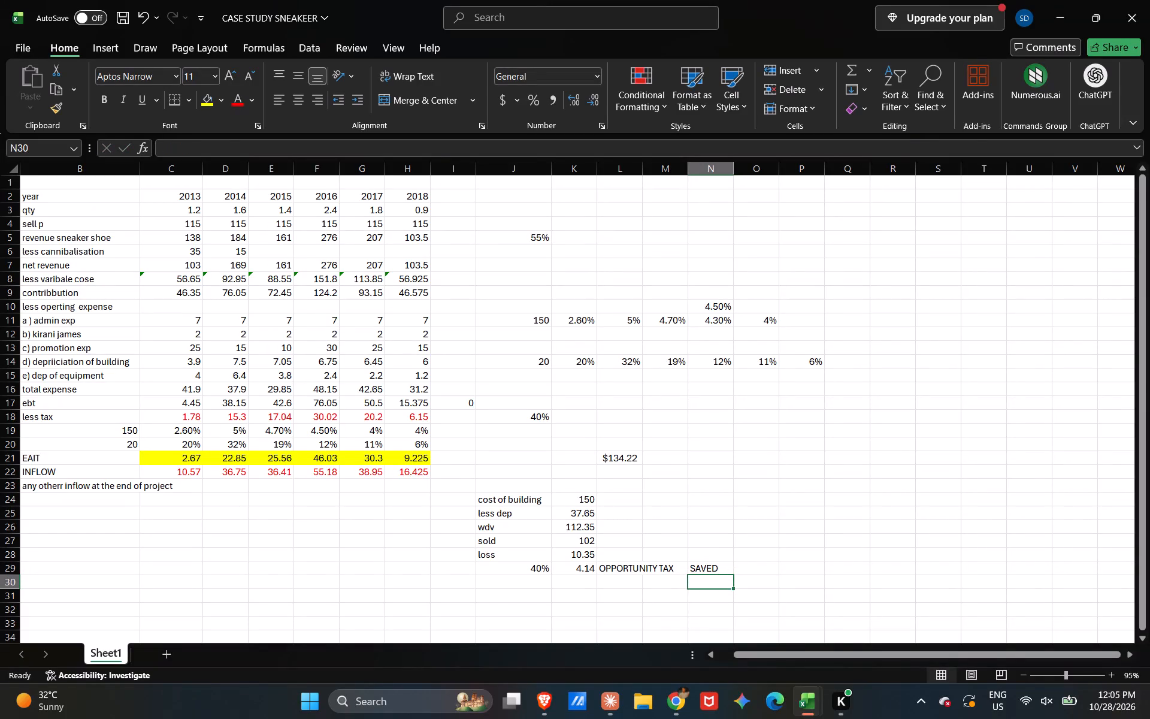
# Check which cells the written-down value formula in K26 uses.
pyautogui.click(594, 581)
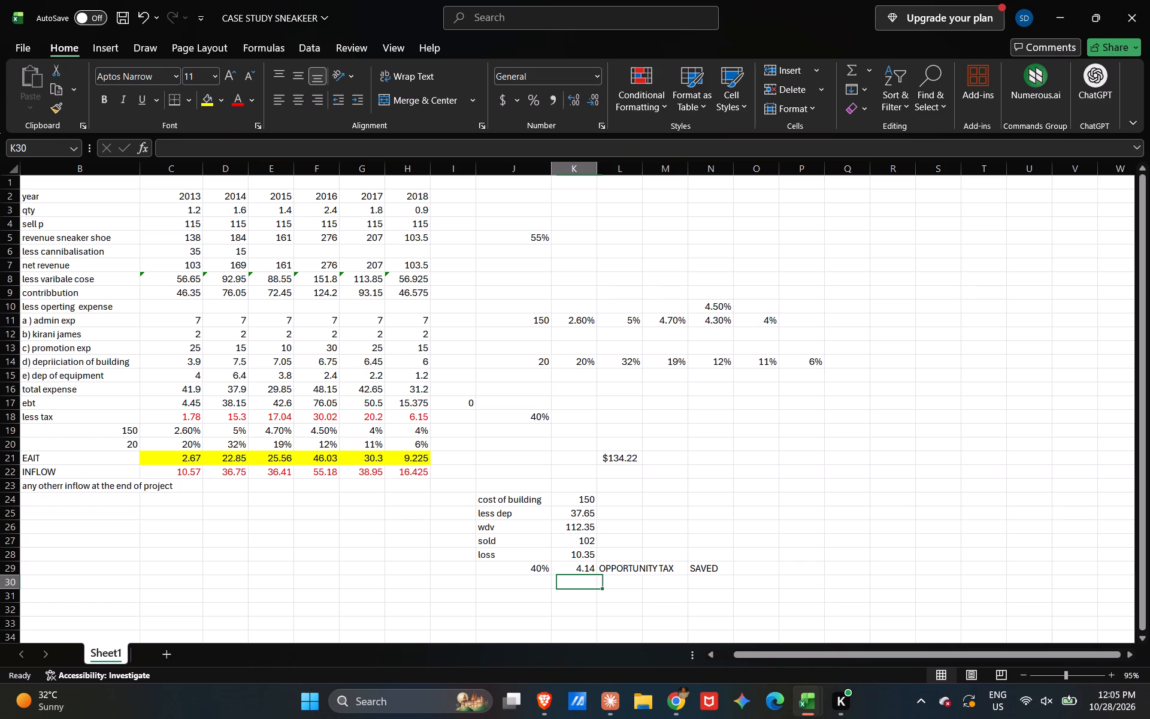
pyautogui.doubleClick(567, 528)
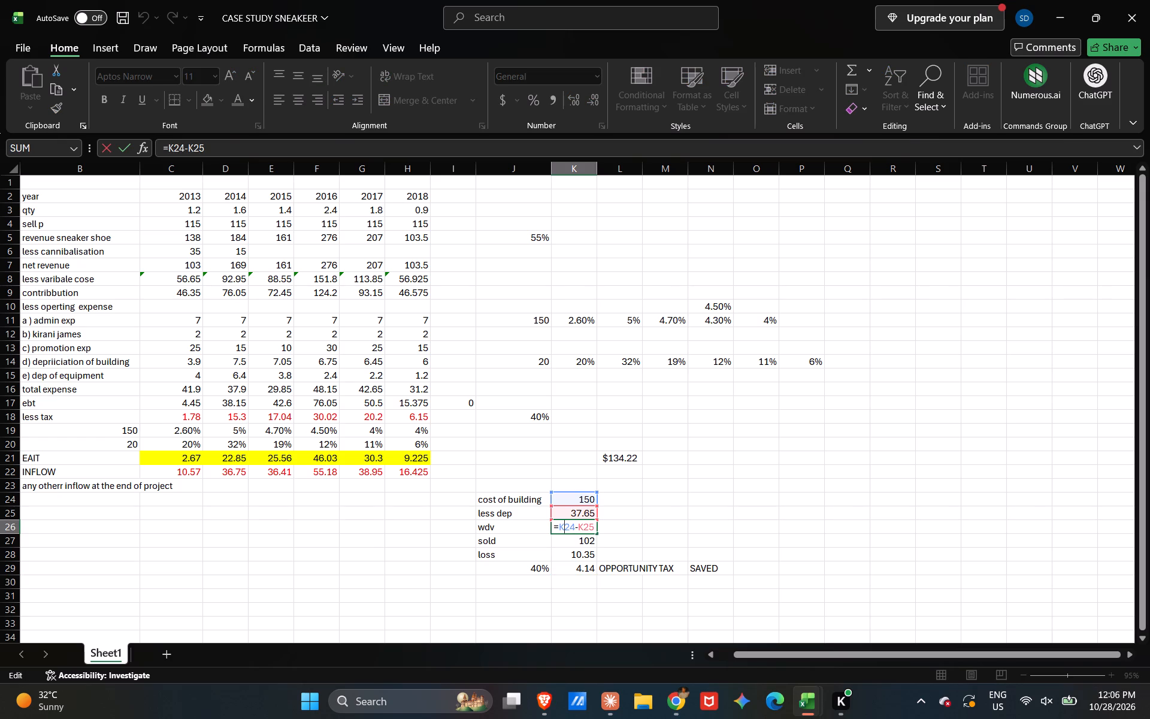
pyautogui.press('Down')
pyautogui.press('Return')
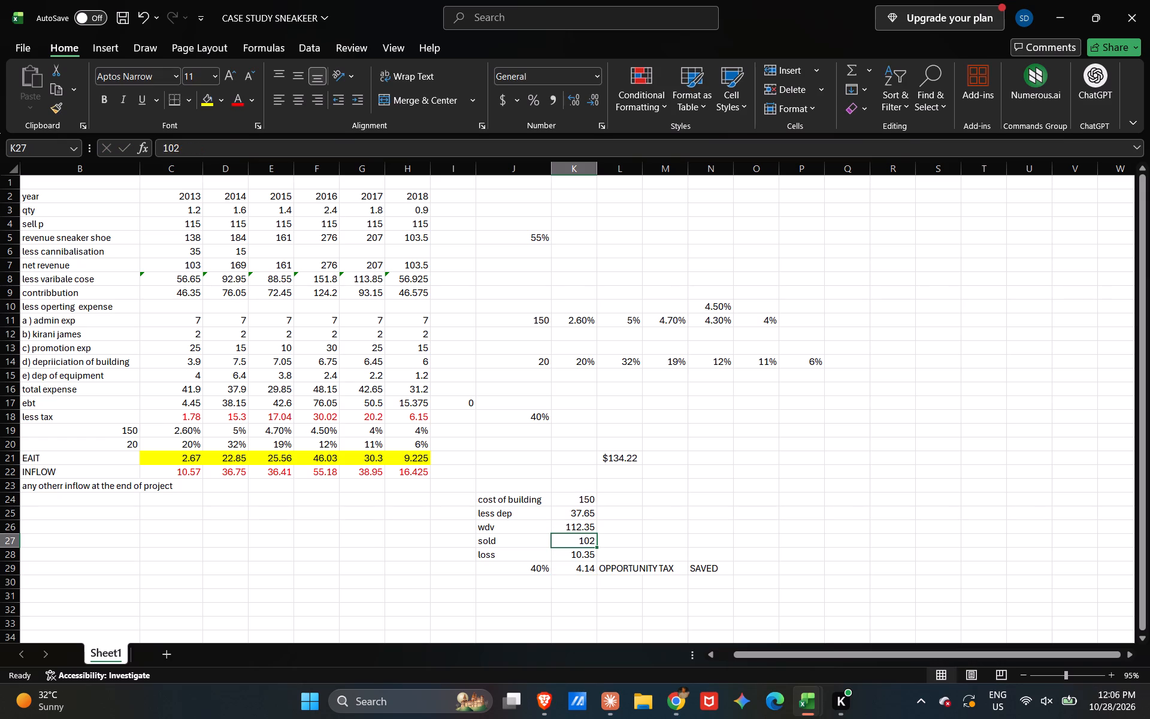
# Enter the note "SALE + TAX SAVED = INCOME" in N26 beside the building sale calculation.
pyautogui.click(712, 529)
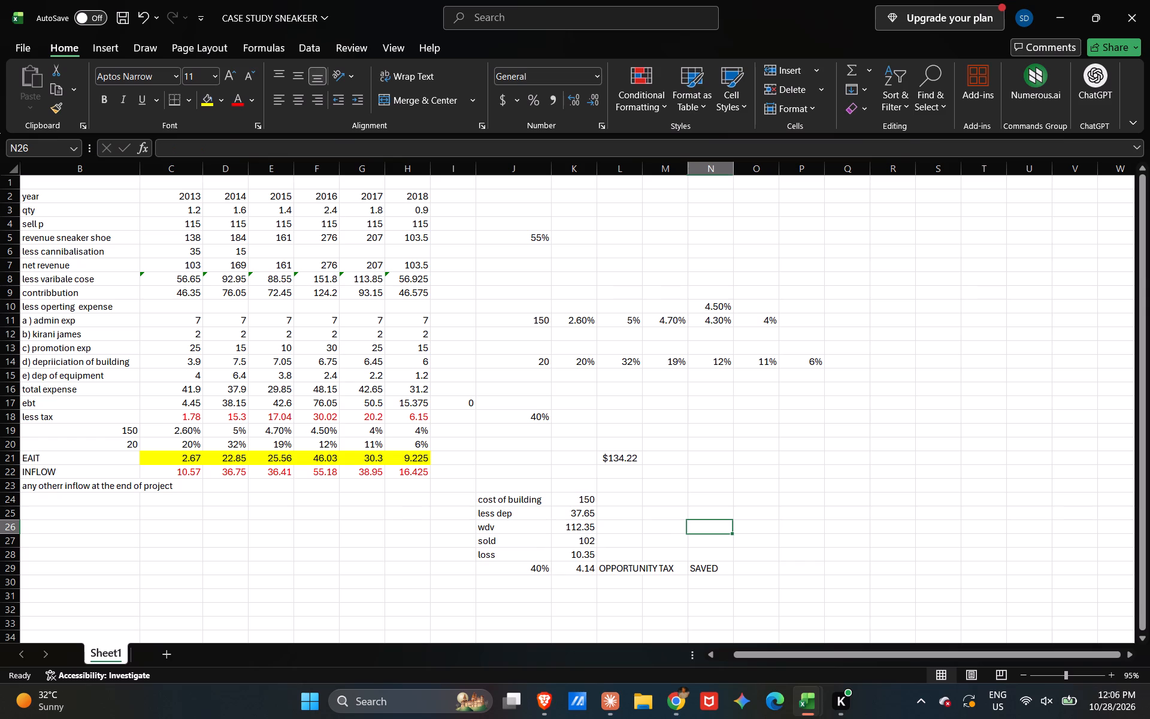
pyautogui.write('SAL')
pyautogui.press('space')
pyautogui.press('BackSpace')
pyautogui.write('E')
pyautogui.press('space')
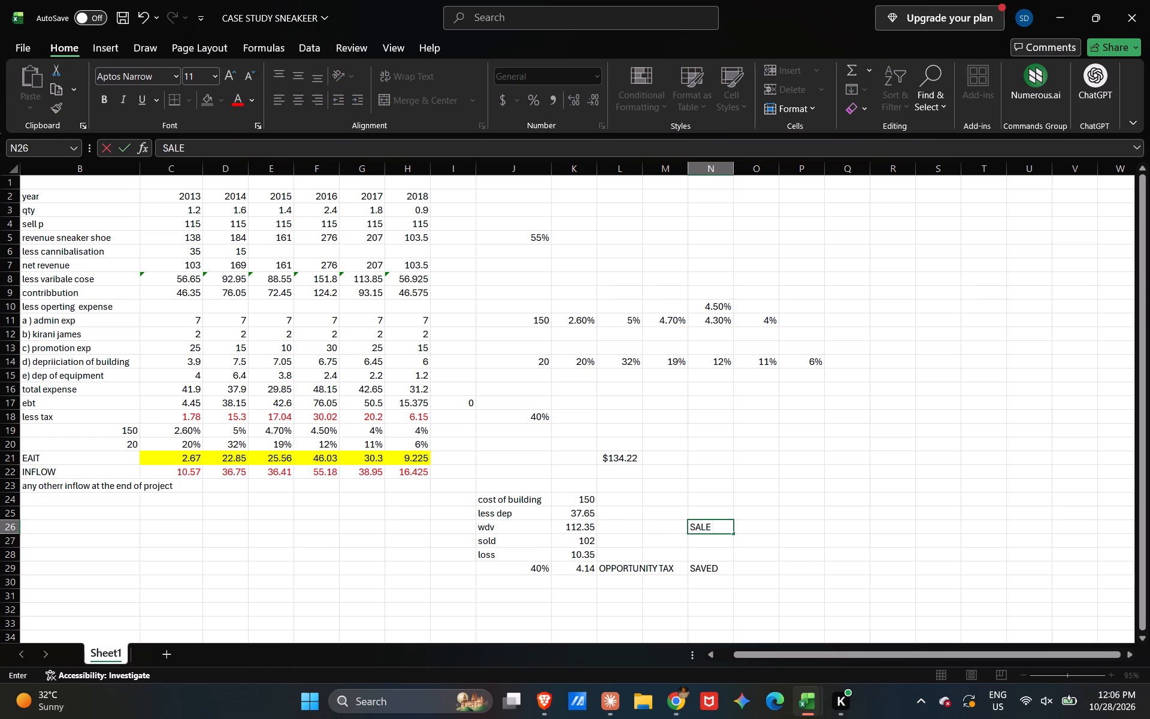
pyautogui.hotkey('shift', '+')
pyautogui.press('space')
pyautogui.write('SA')
pyautogui.press('BackSpace')
pyautogui.press('BackSpace')
pyautogui.write('TAX SAVED = INCOME')
pyautogui.press('Return')
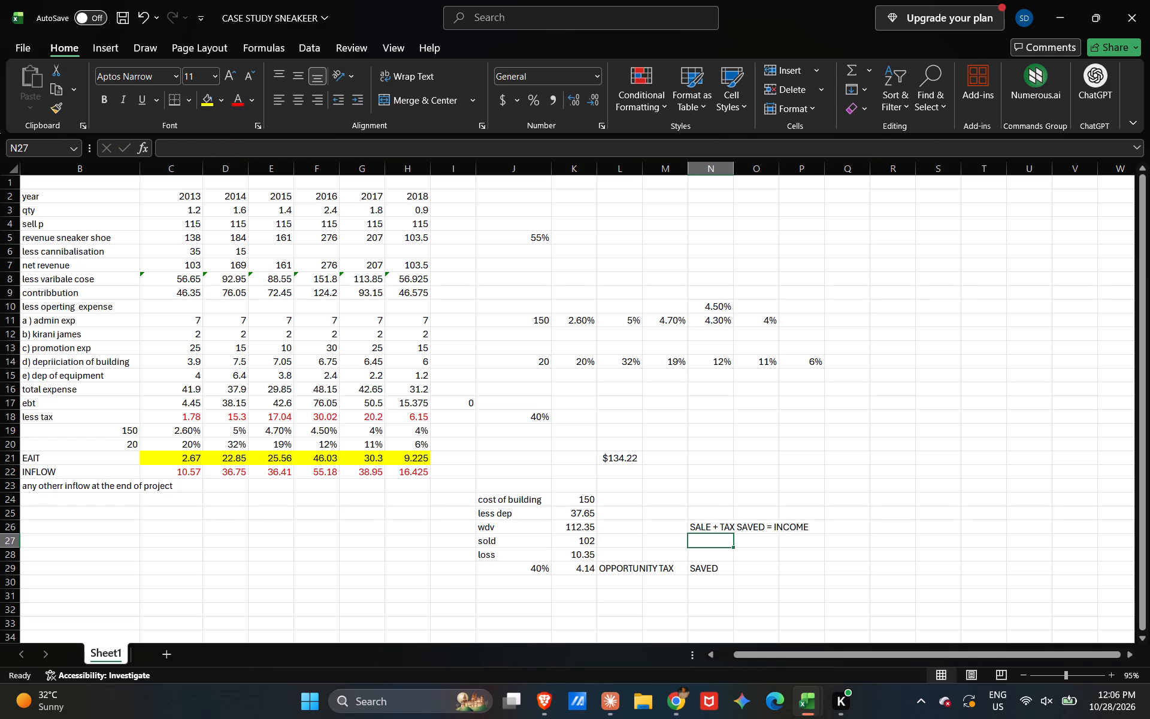
pyautogui.click(868, 551)
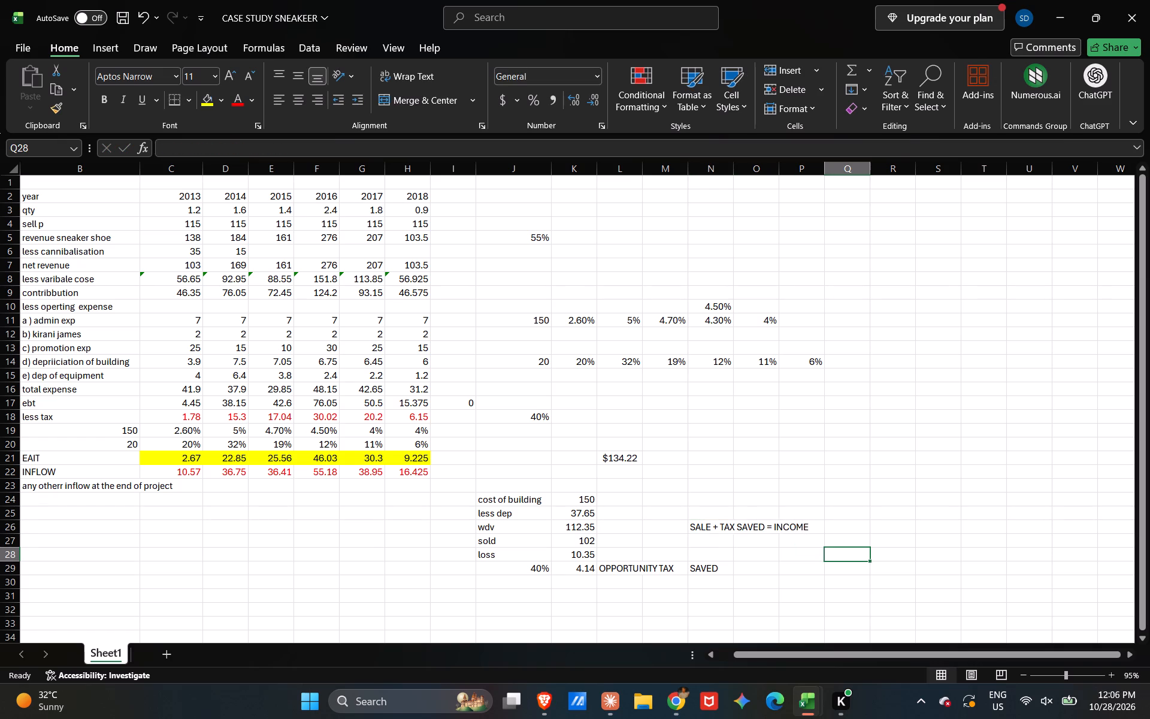
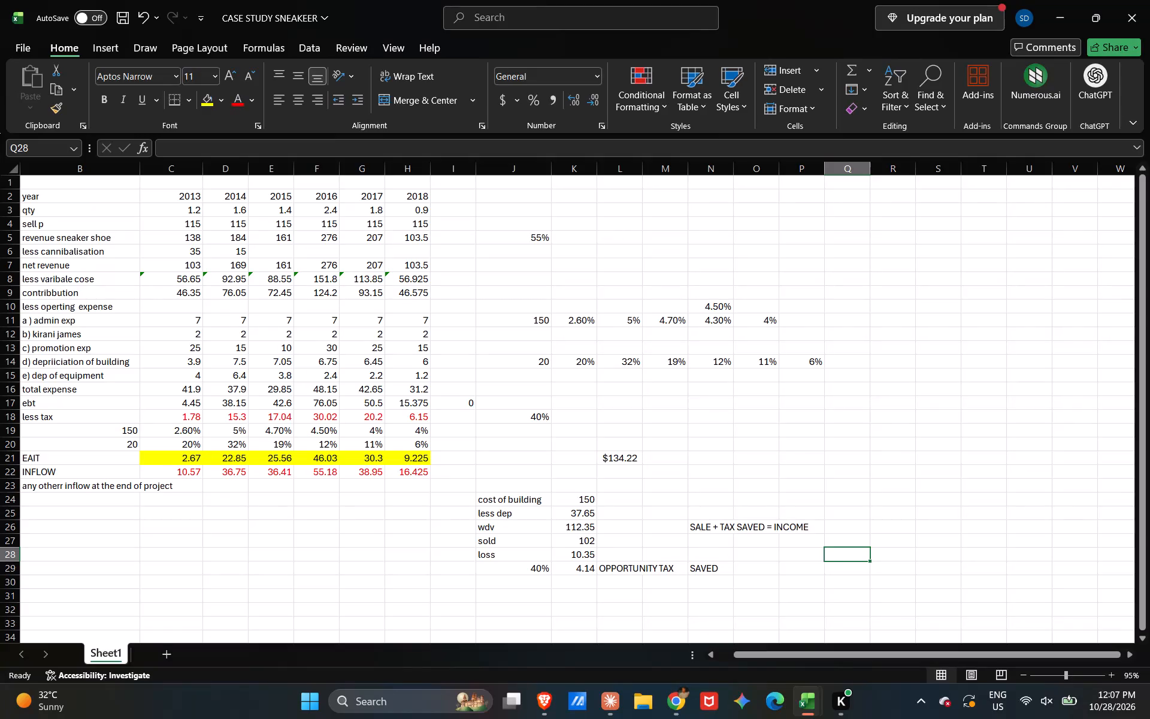
# Check the building's sold value in K27 and which cells the loss formula in K28 uses.
pyautogui.doubleClick(582, 543)
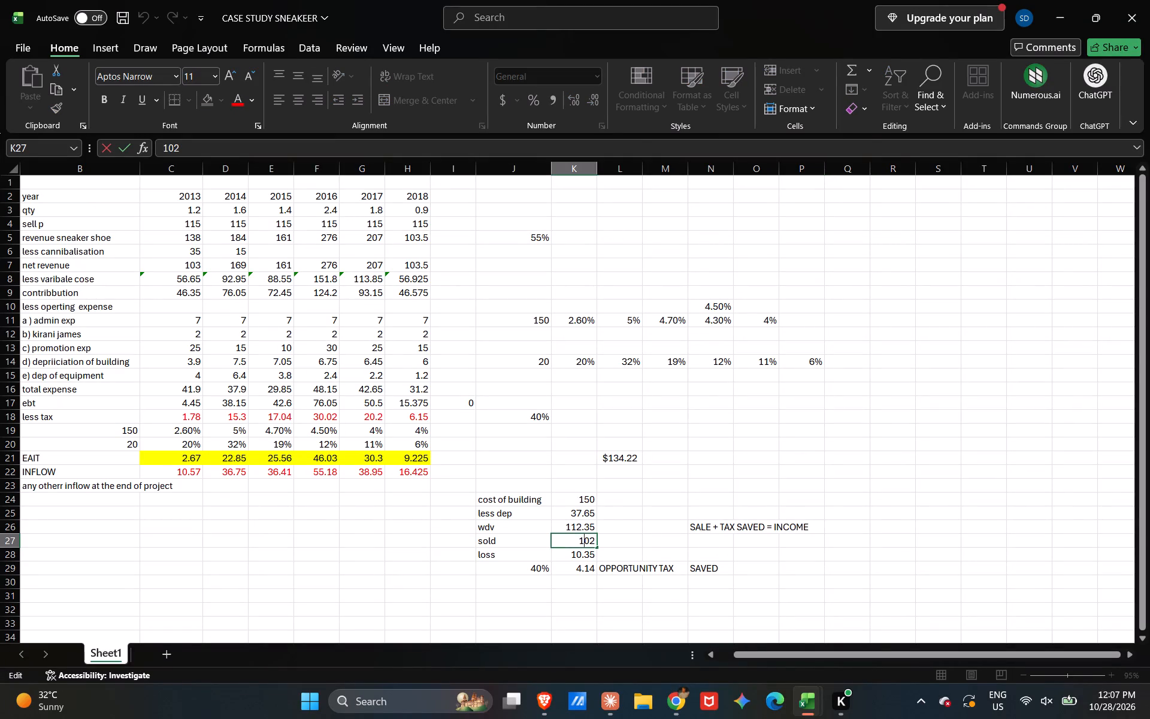
pyautogui.doubleClick(568, 556)
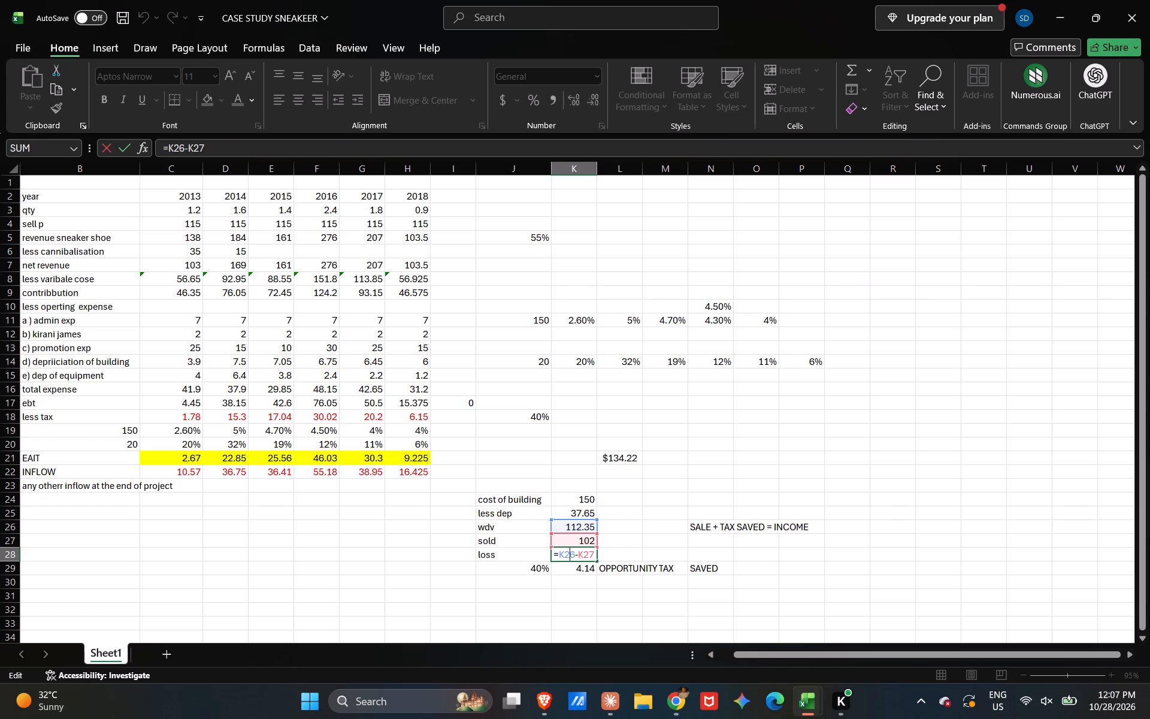
pyautogui.press('Return')
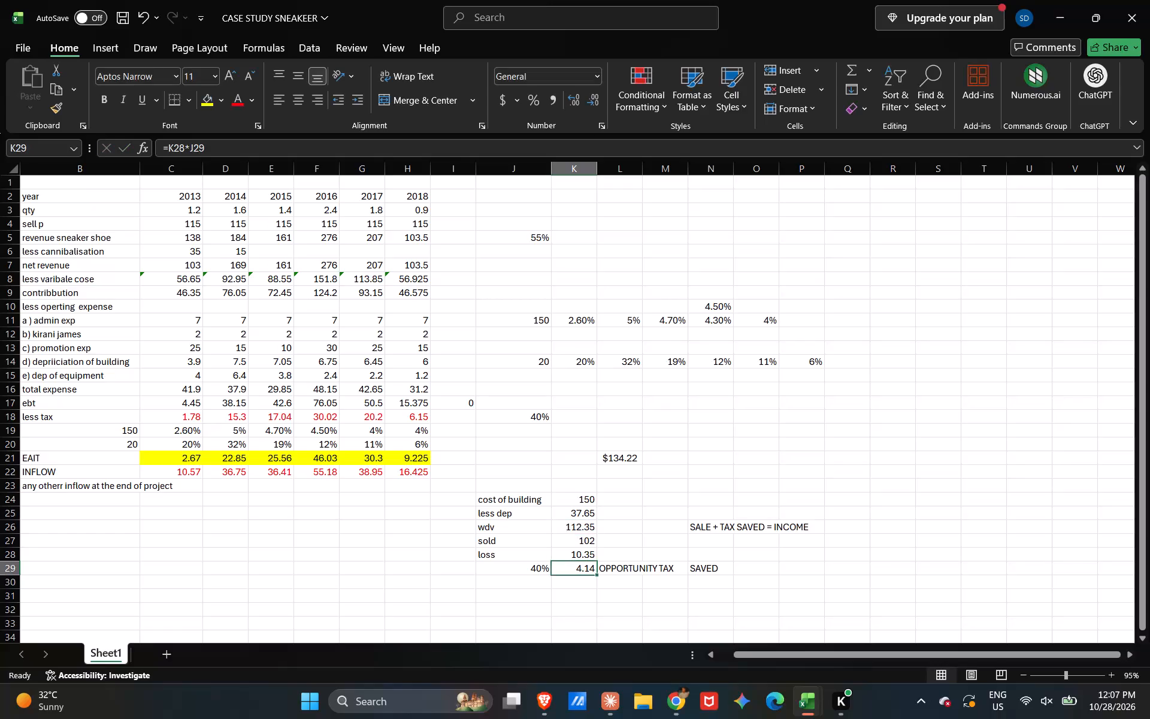
# Link H31 to the building's sold value in K27 and H32 to the tax saved in K29.
pyautogui.scroll(-1, 538, 606)
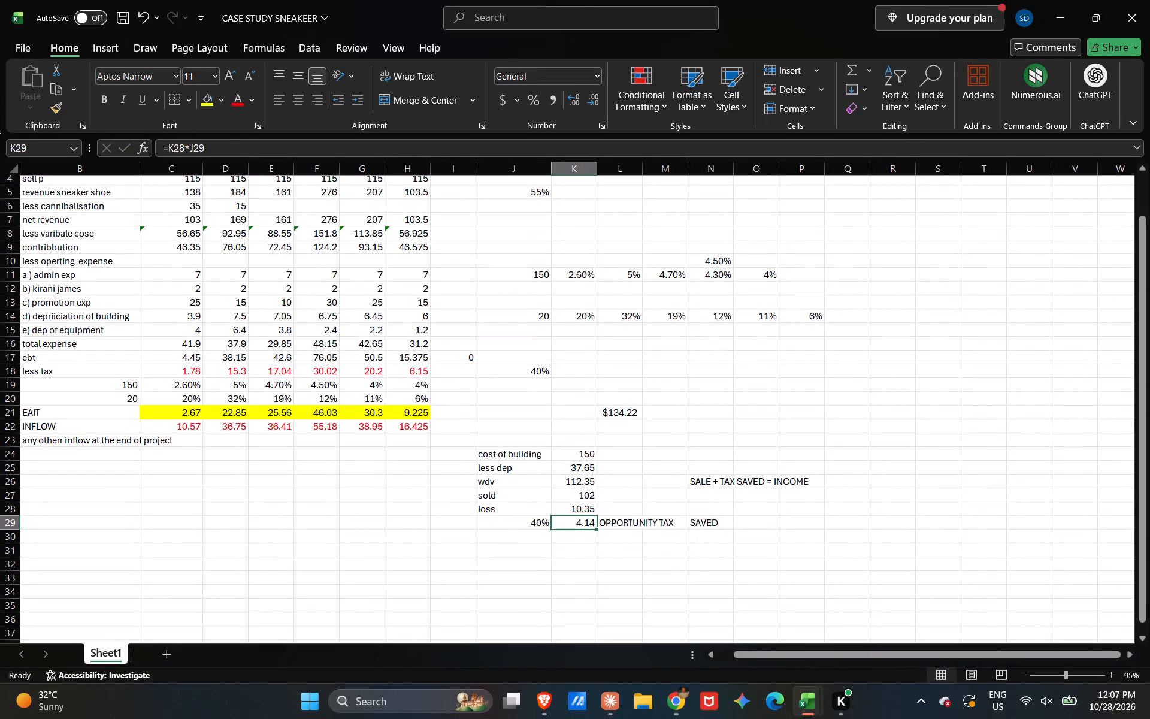
pyautogui.click(402, 545)
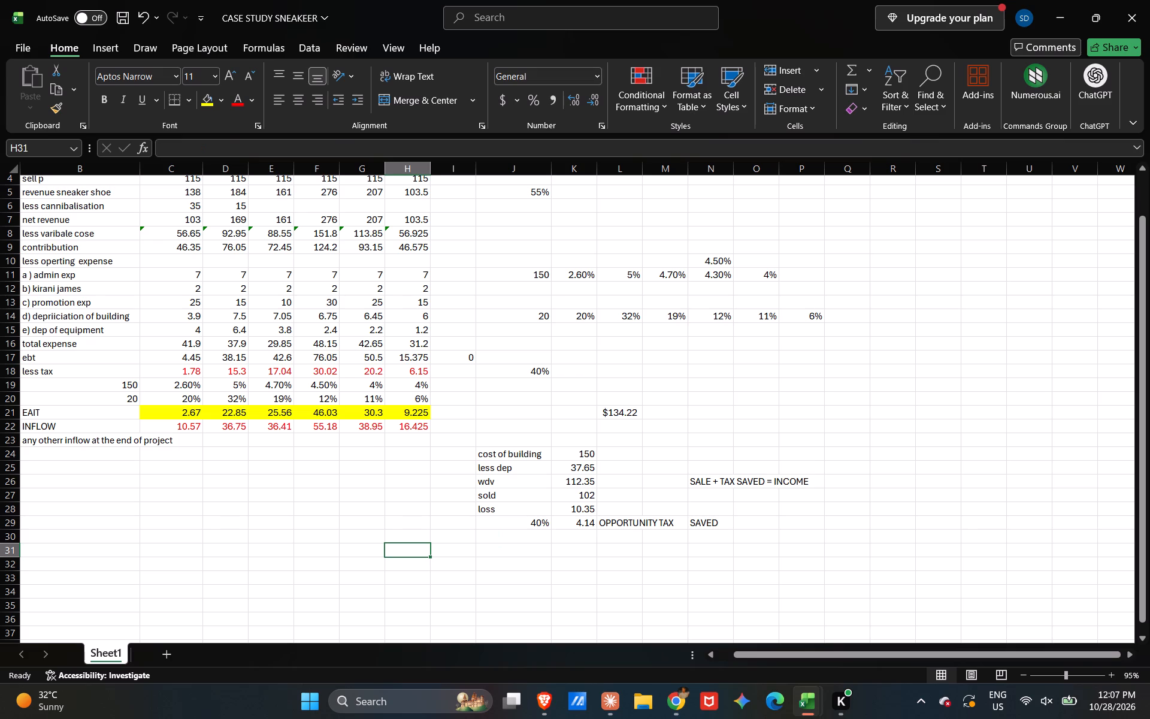
pyautogui.press('=')
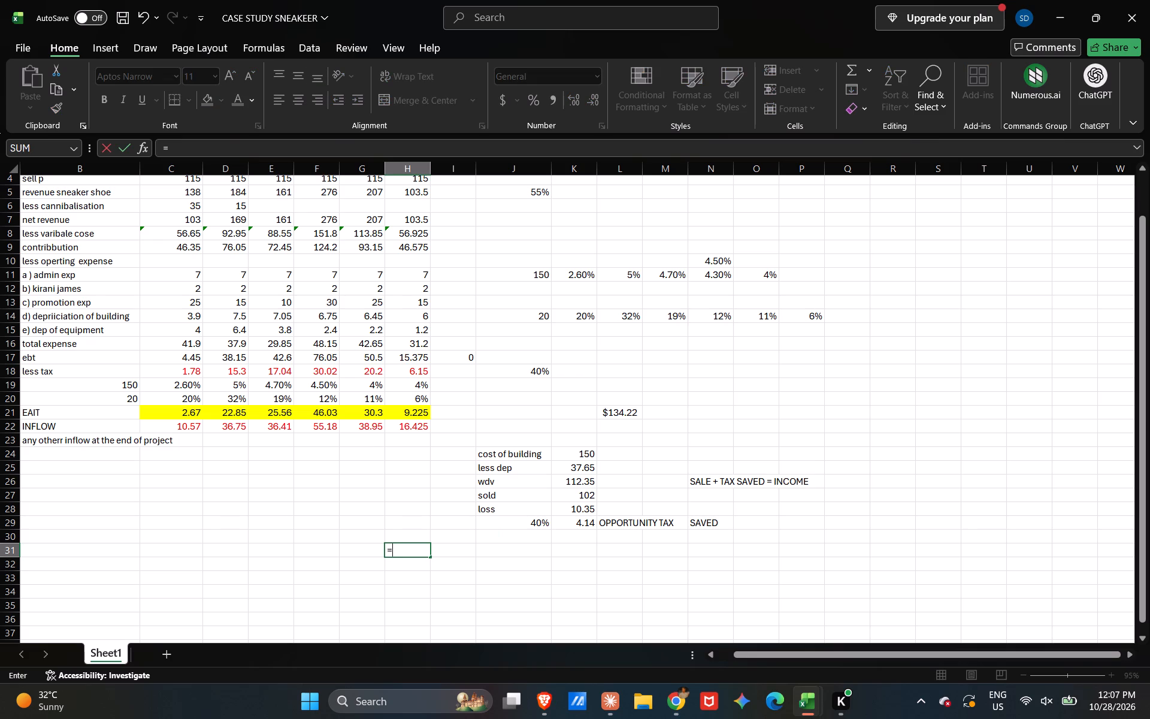
pyautogui.keyDown('shift'); pyautogui.click(588, 494); pyautogui.keyUp('shift')
pyautogui.press('Return')
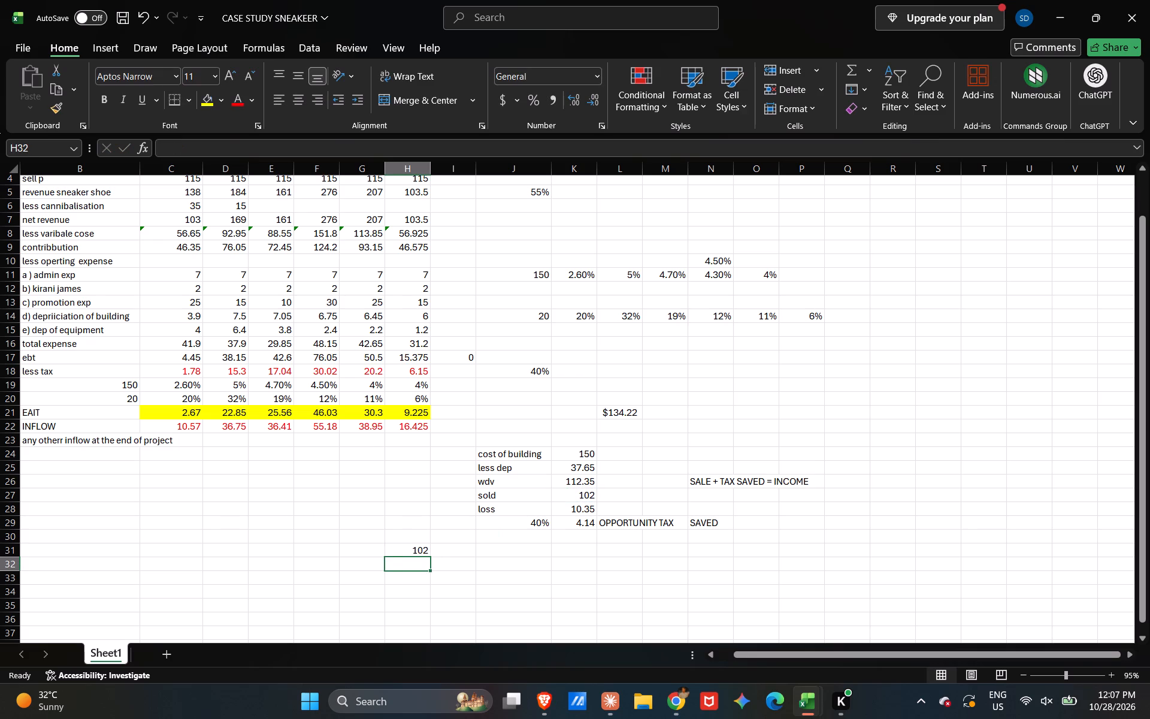
pyautogui.press('=')
pyautogui.keyDown('shift'); pyautogui.click(582, 521); pyautogui.keyUp('shift')
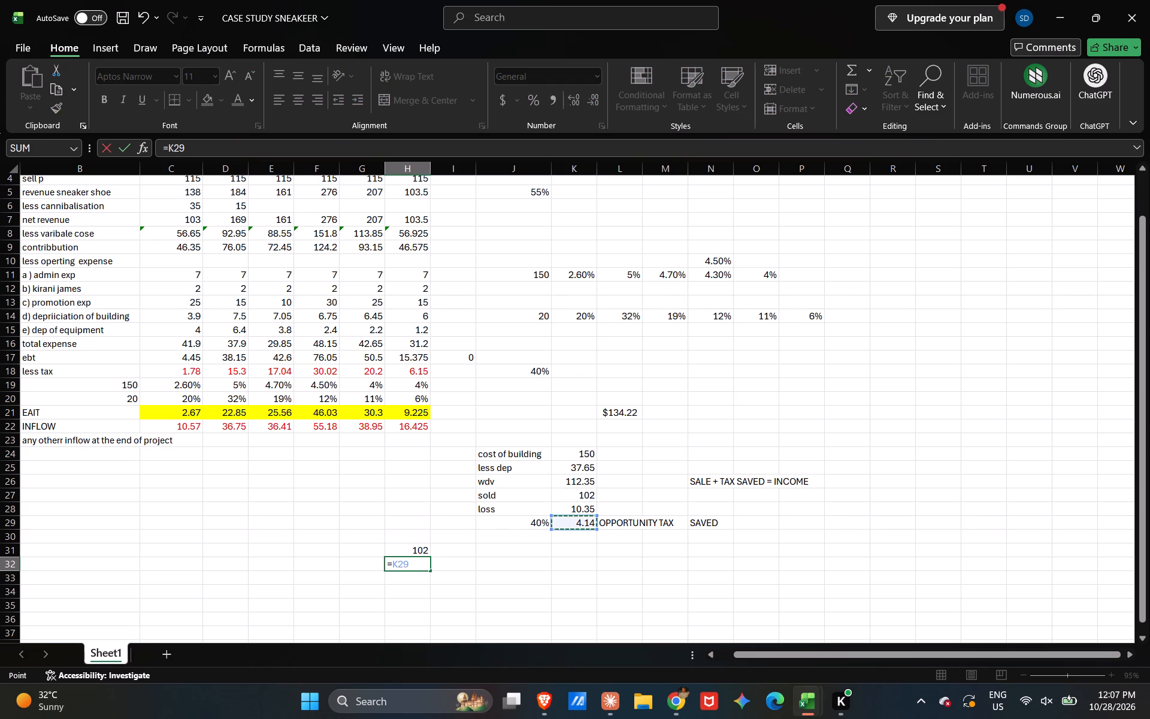
pyautogui.hotkey('shift', 'Return')
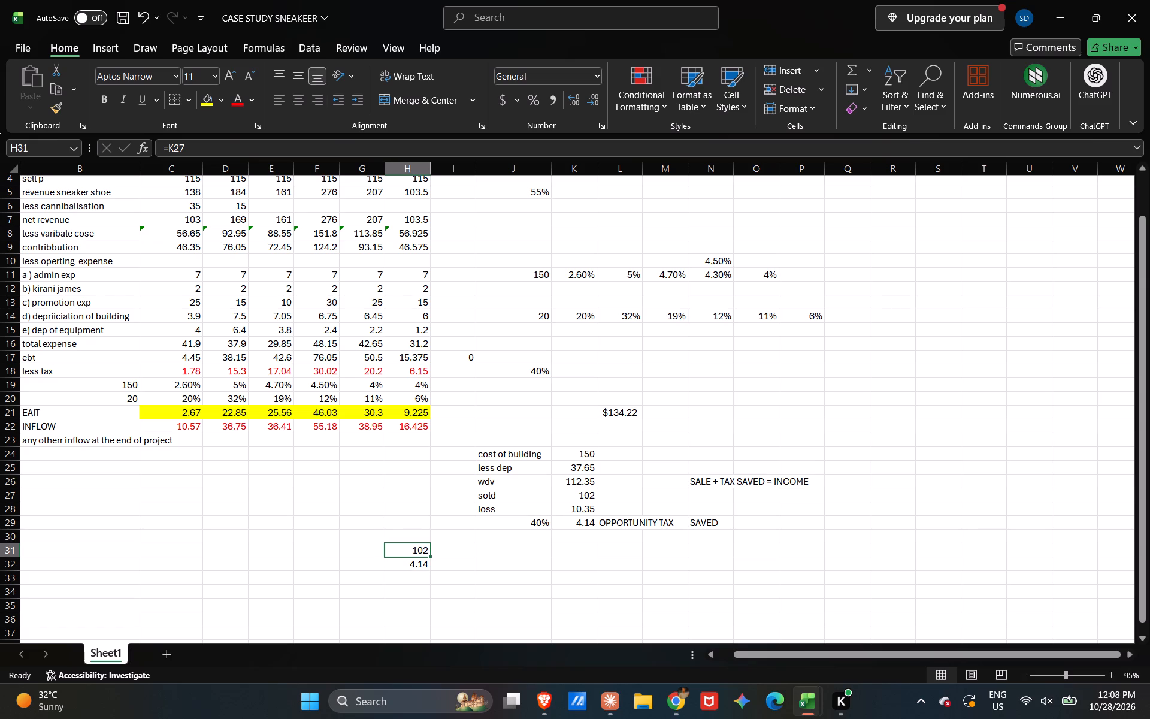
# Label row 31 by entering "SALE OF BUILDING" in B31.
pyautogui.click(52, 554)
pyautogui.write('SALE ID')
pyautogui.press('space')
pyautogui.press('BackSpace')
pyautogui.press('BackSpace')
pyautogui.press('BackSpace')
pyautogui.write('OF BUILDING')
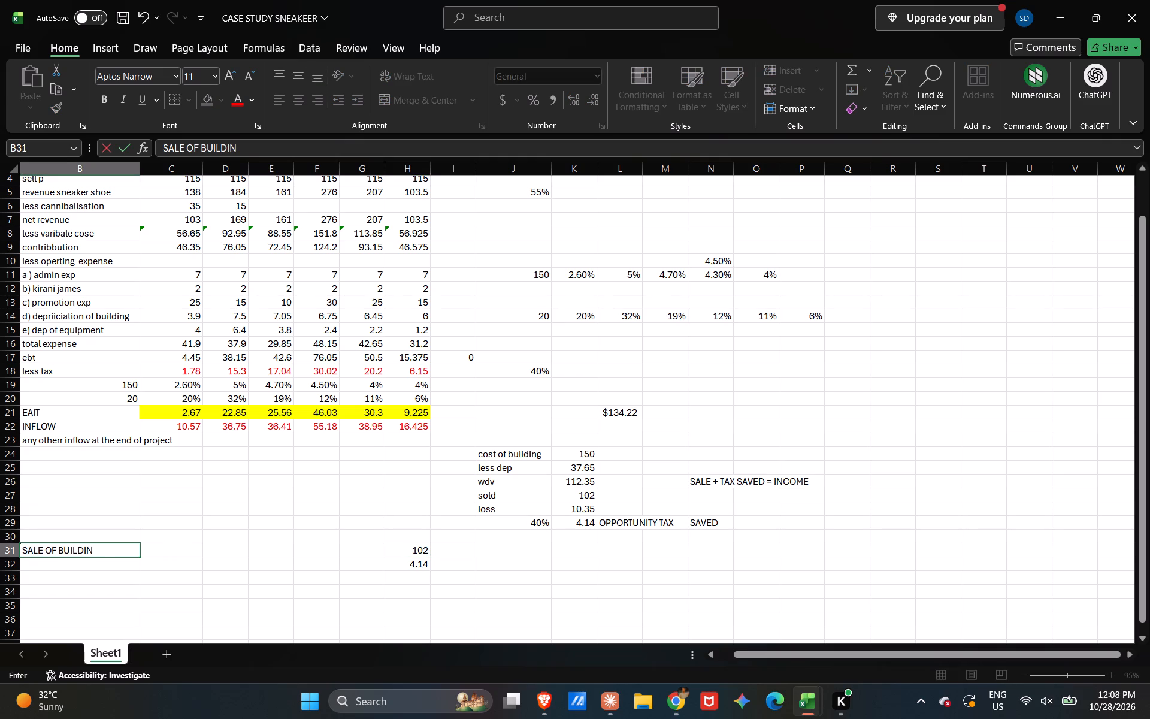
pyautogui.press('space')
pyautogui.press('Return')
# Label row 32 by entering "TAX SAVED DUE TO SALE" in B32.
pyautogui.press('t')
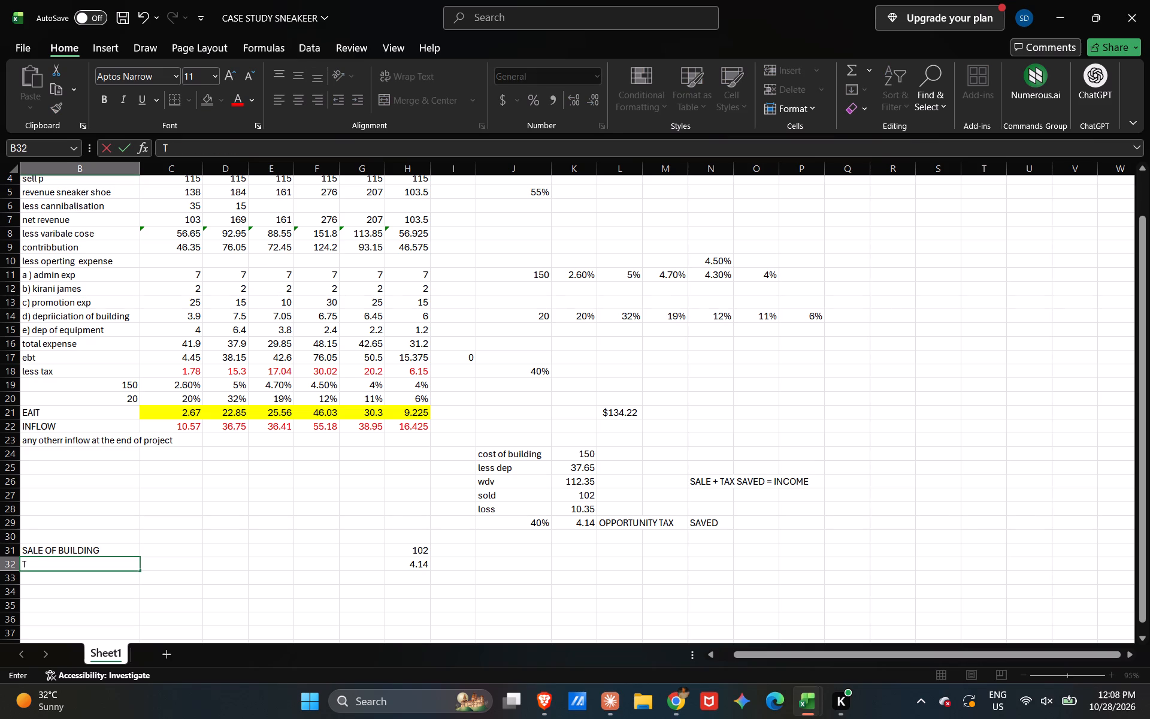
pyautogui.write('AS')
pyautogui.press('BackSpace')
pyautogui.write('X SAVED')
pyautogui.press('space')
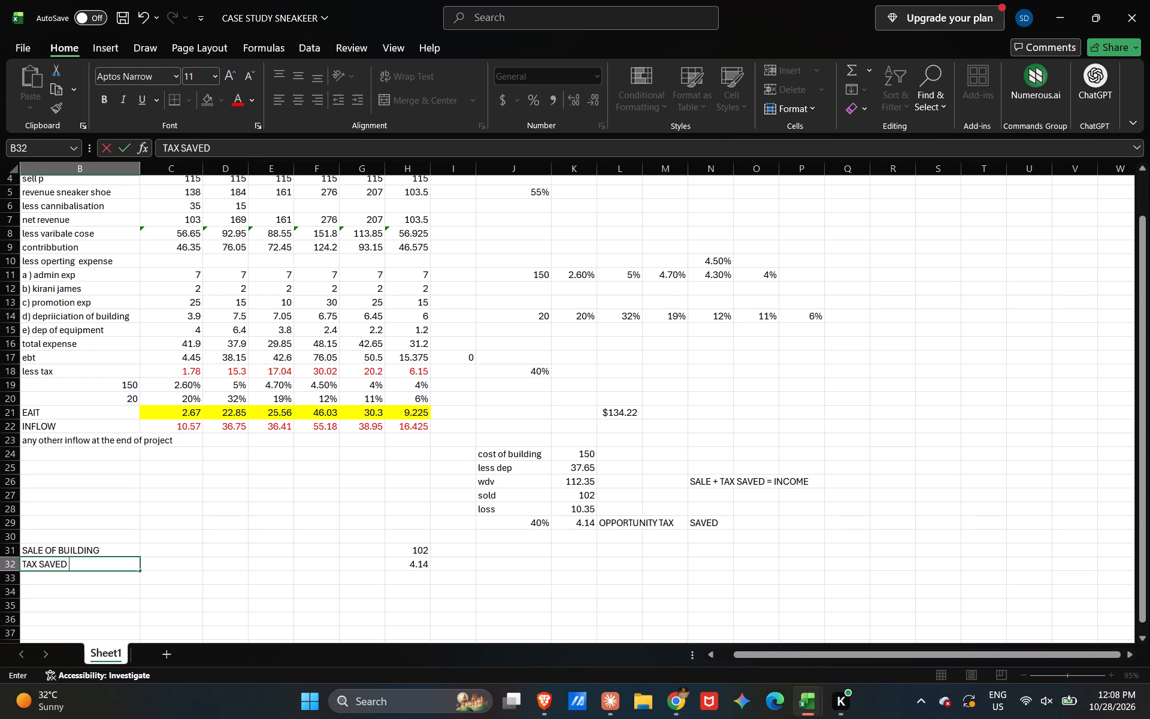
pyautogui.write('DUE TO SALE')
pyautogui.press('Right')
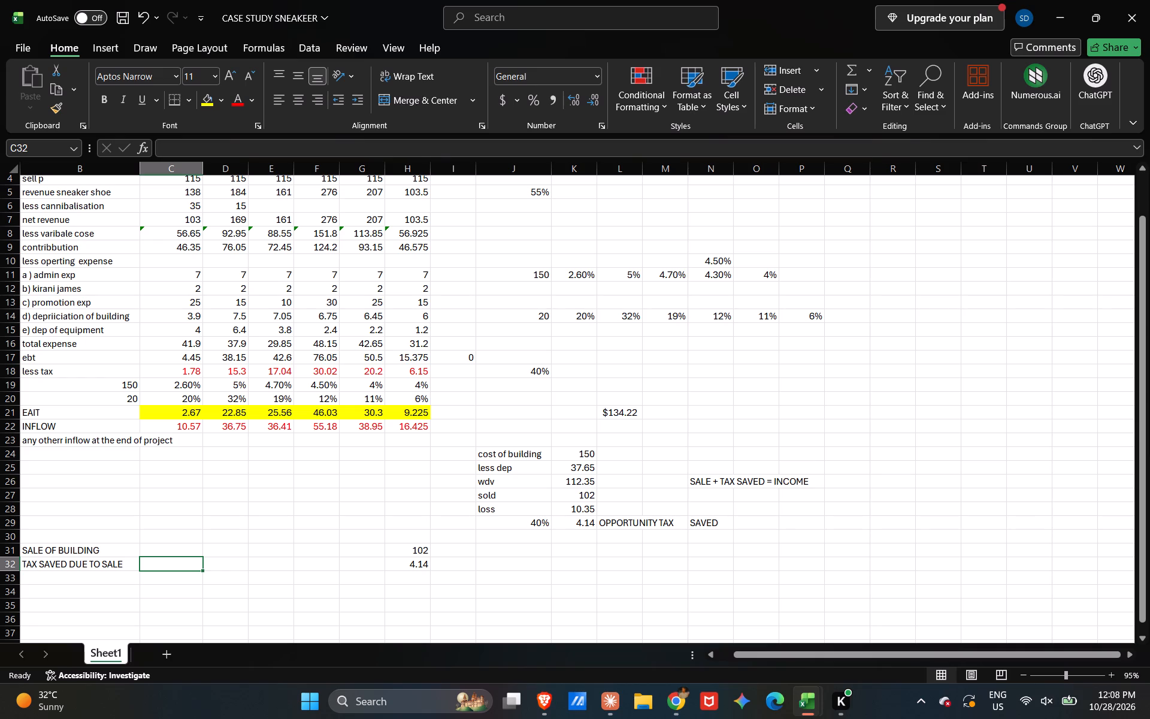
# Enter the equipment cost of 20 in L24, beside the cost of building.
pyautogui.click(628, 450)
pyautogui.write('20')
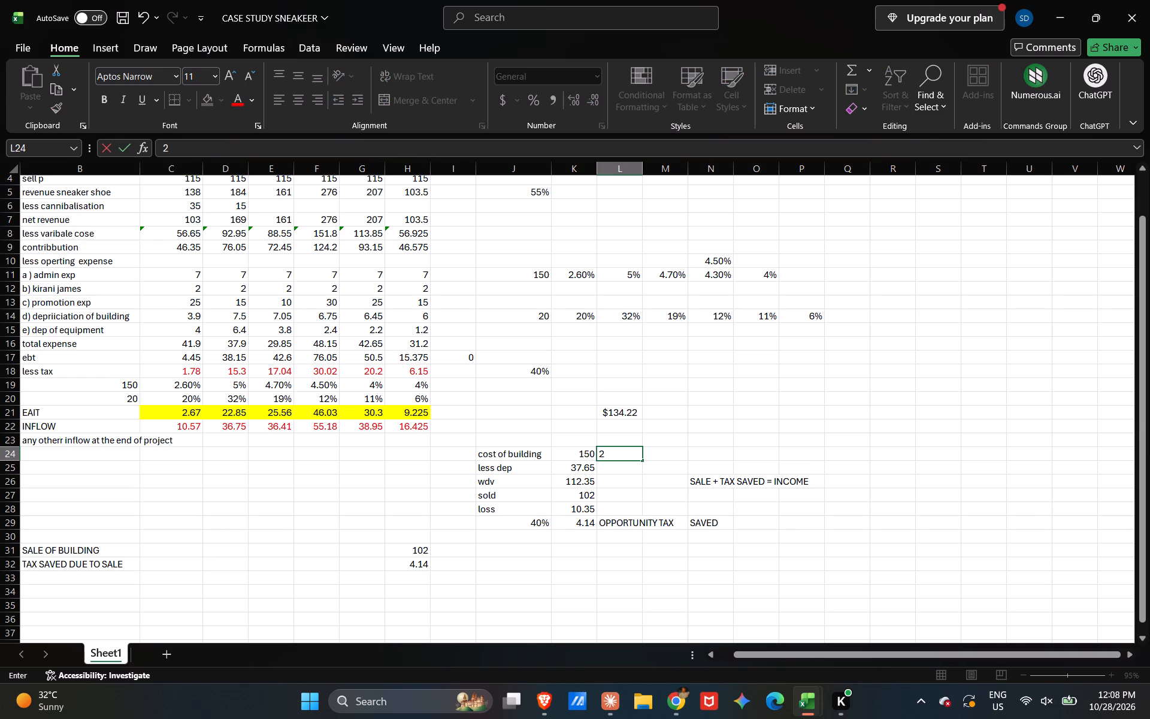
pyautogui.press('Right')
# Total the equipment depreciation in L25 with a SUM formula over C15:H15.
pyautogui.press('Down')
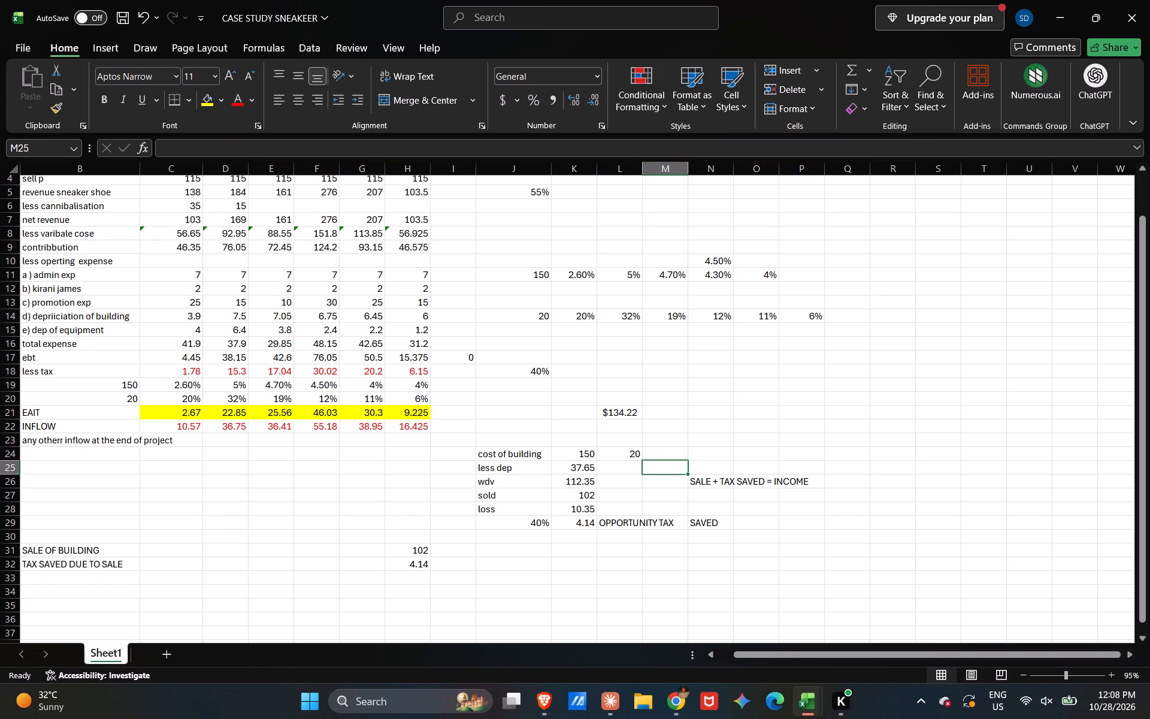
pyautogui.press('Left')
pyautogui.press('=')
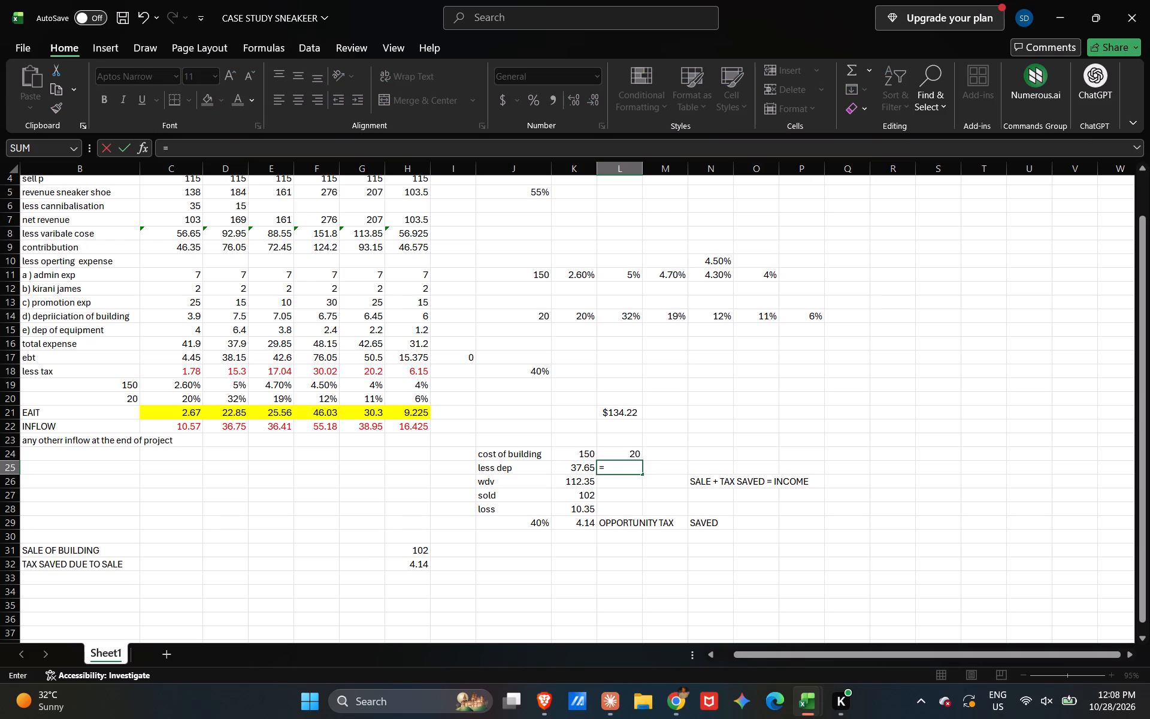
pyautogui.write('SUM')
pyautogui.press('Tab')
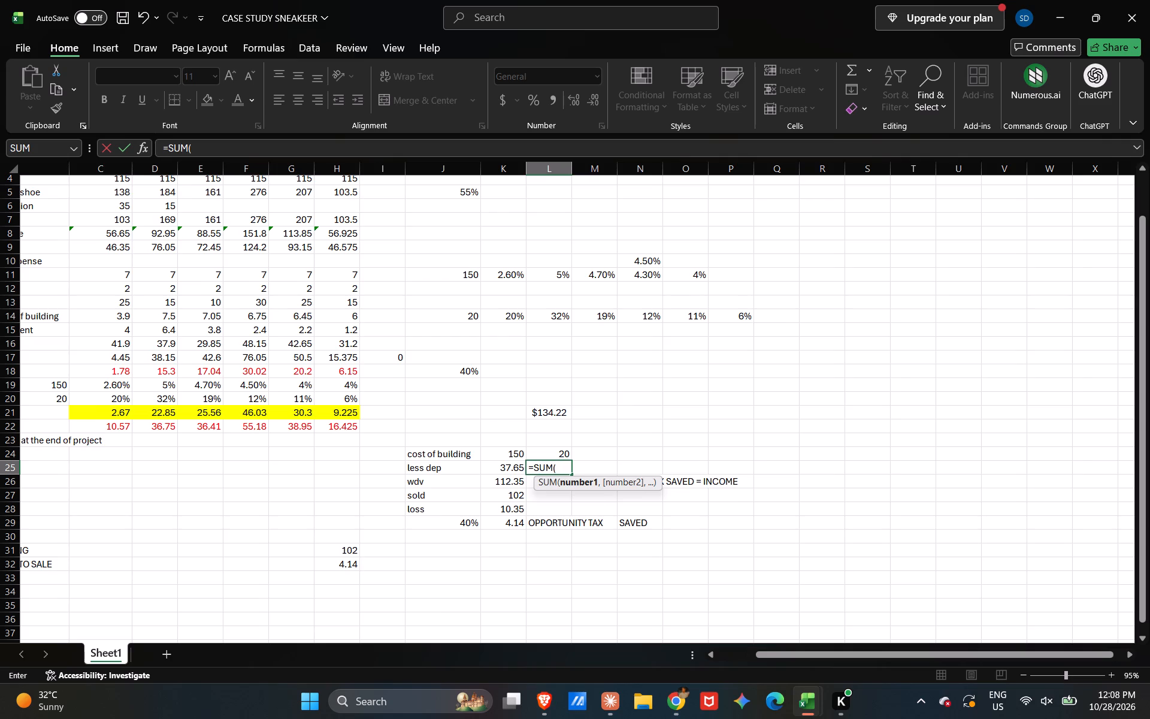
pyautogui.hscroll(1, 339, 407)
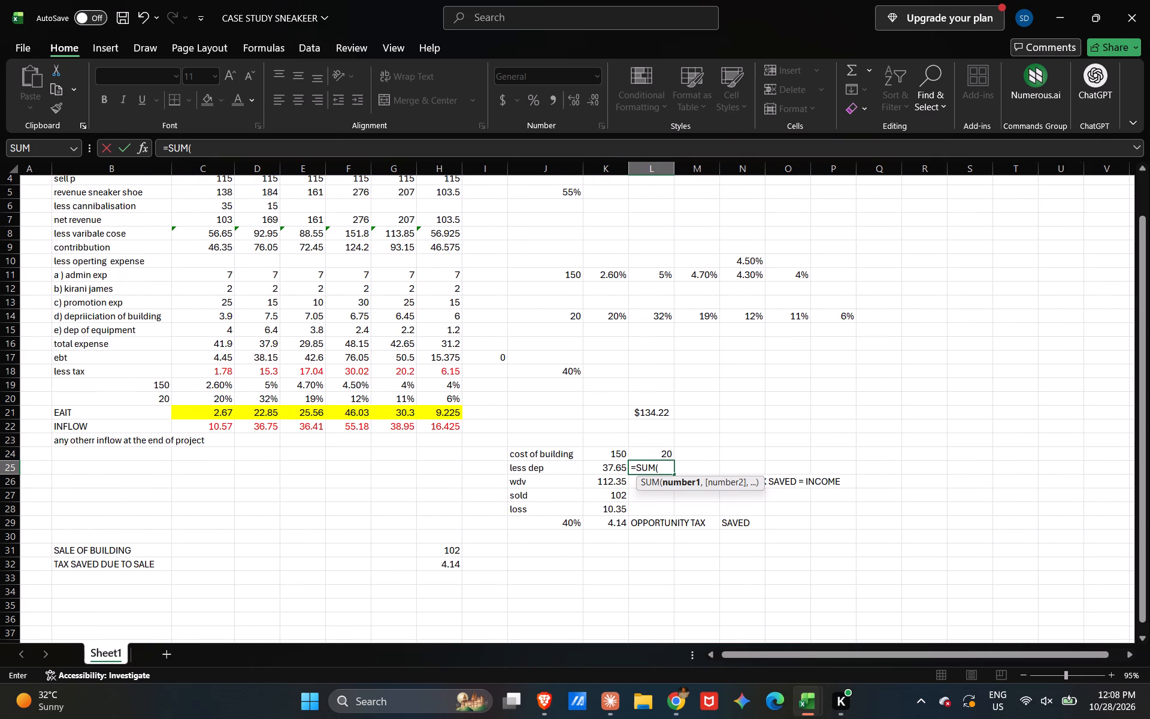
pyautogui.click(222, 301)
pyautogui.hotkey('shift', 'Right')
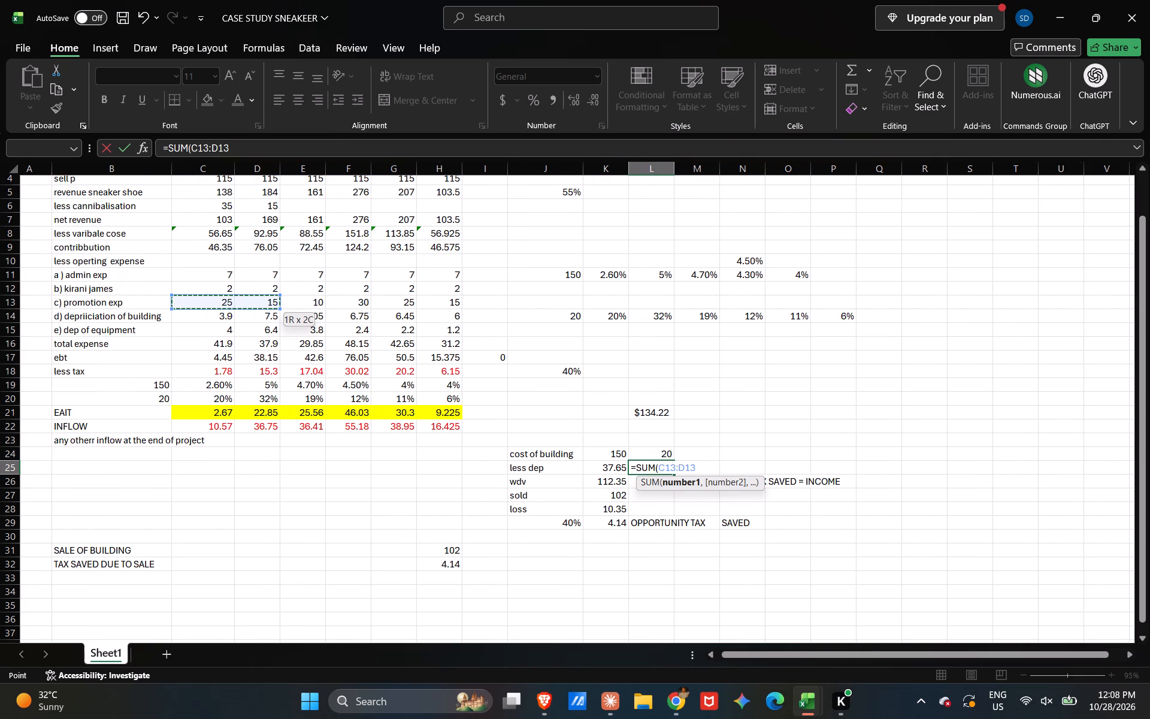
pyautogui.press('BackSpace')
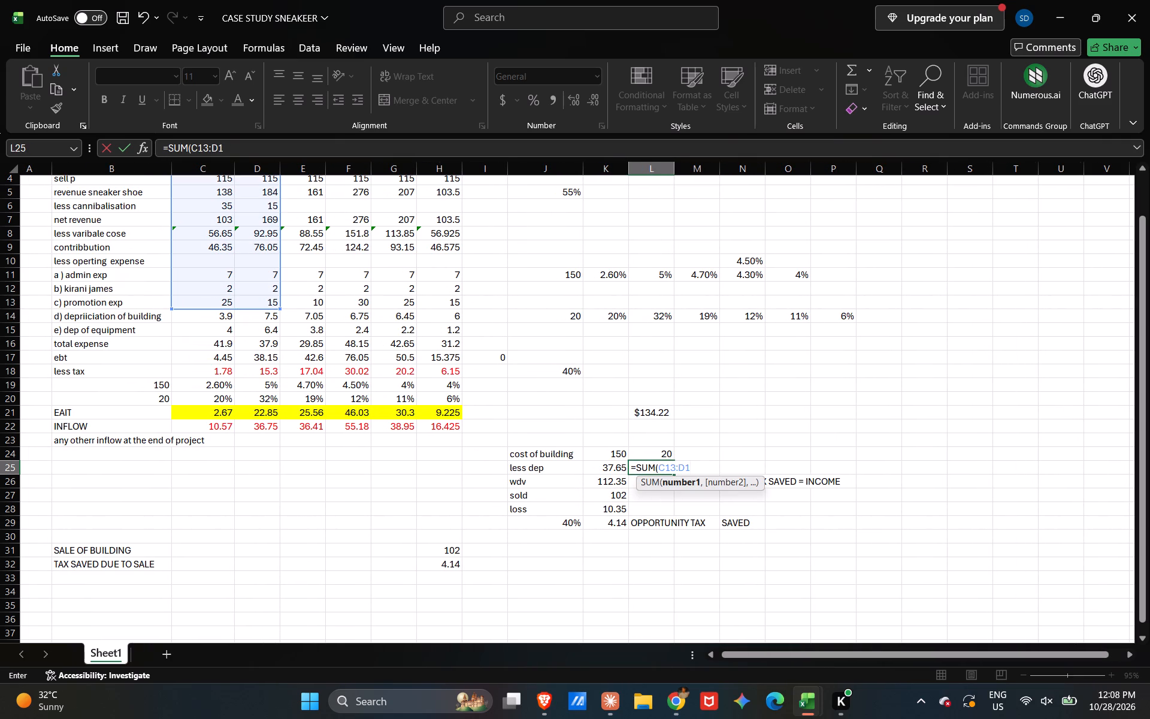
pyautogui.hotkey('ctrl', 'z')
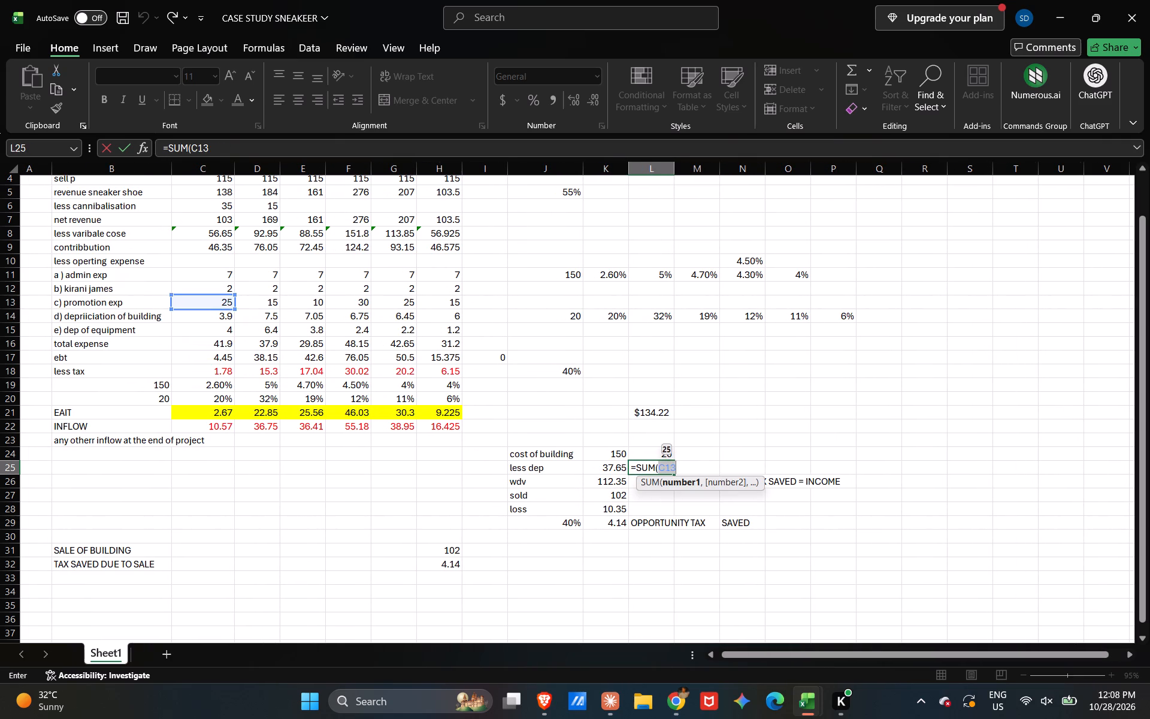
pyautogui.click(222, 309)
pyautogui.click(214, 325)
pyautogui.hotkey('shift', 'Right')
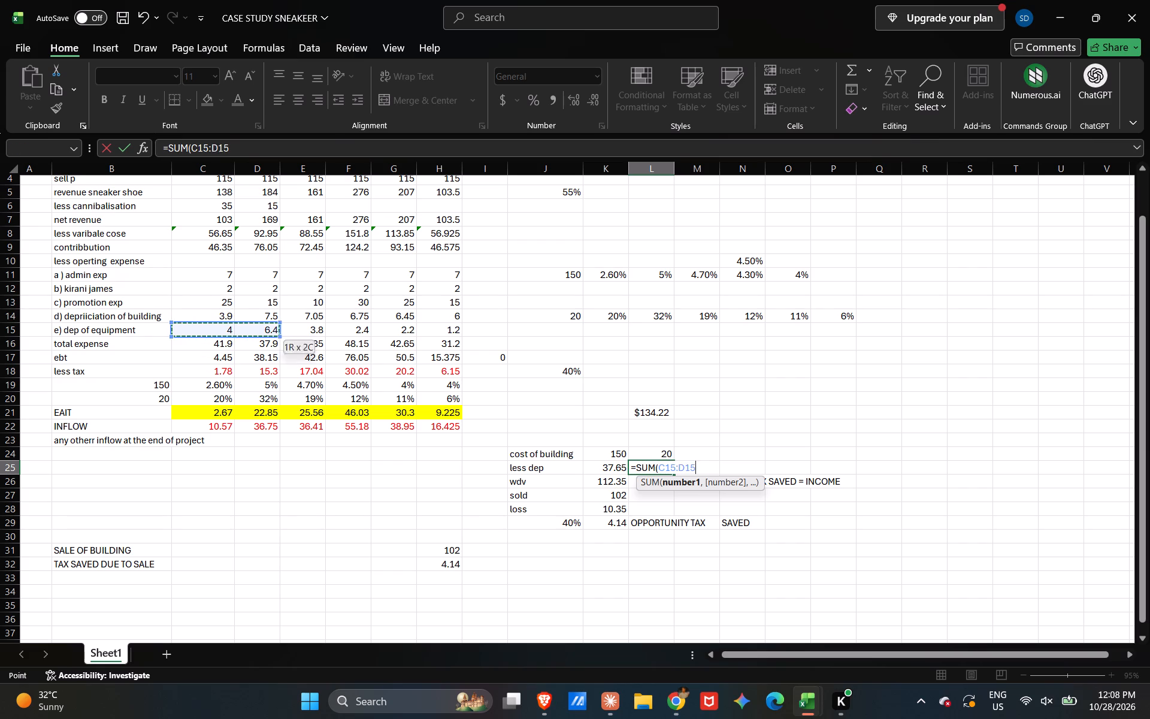
pyautogui.hotkey('shift', 'Right')
pyautogui.hotkey('shift', 'Right')
pyautogui.hotkey('shift', 'Right')
pyautogui.hotkey('shift', 'Right')
pyautogui.press('Return')
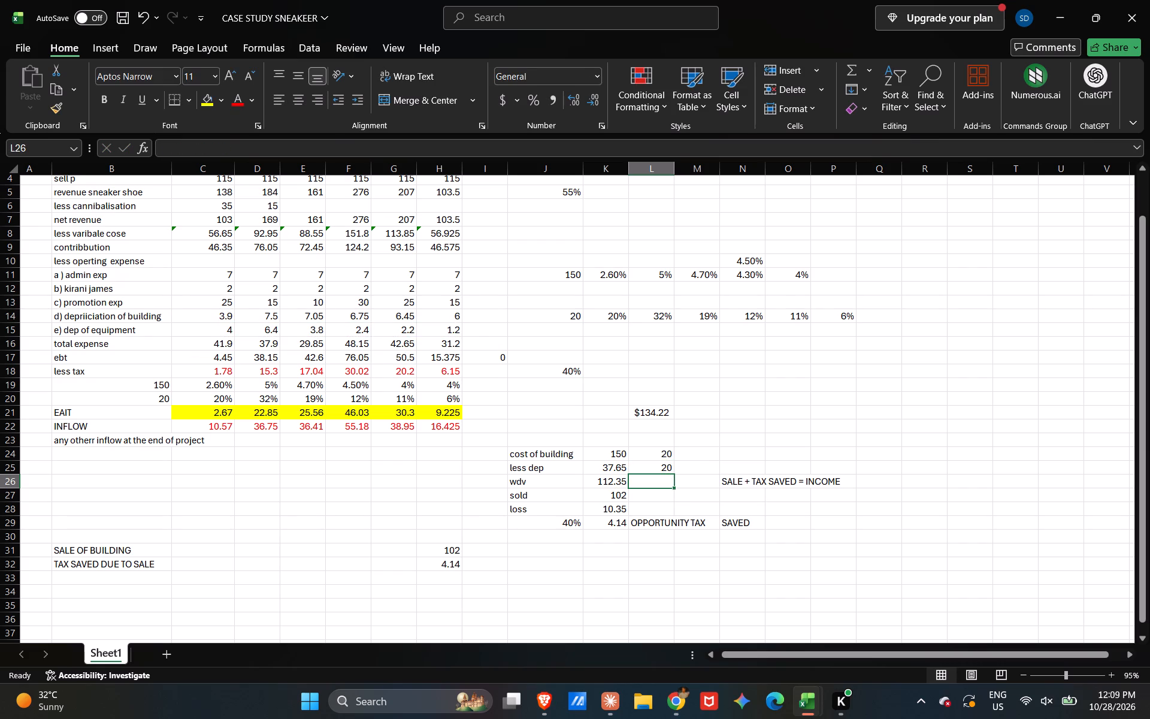
# Enter the note "ALL EQUIP DEP HERE FROM 20 MILLION" in M25 beside the equipment depreciation total.
pyautogui.click(694, 472)
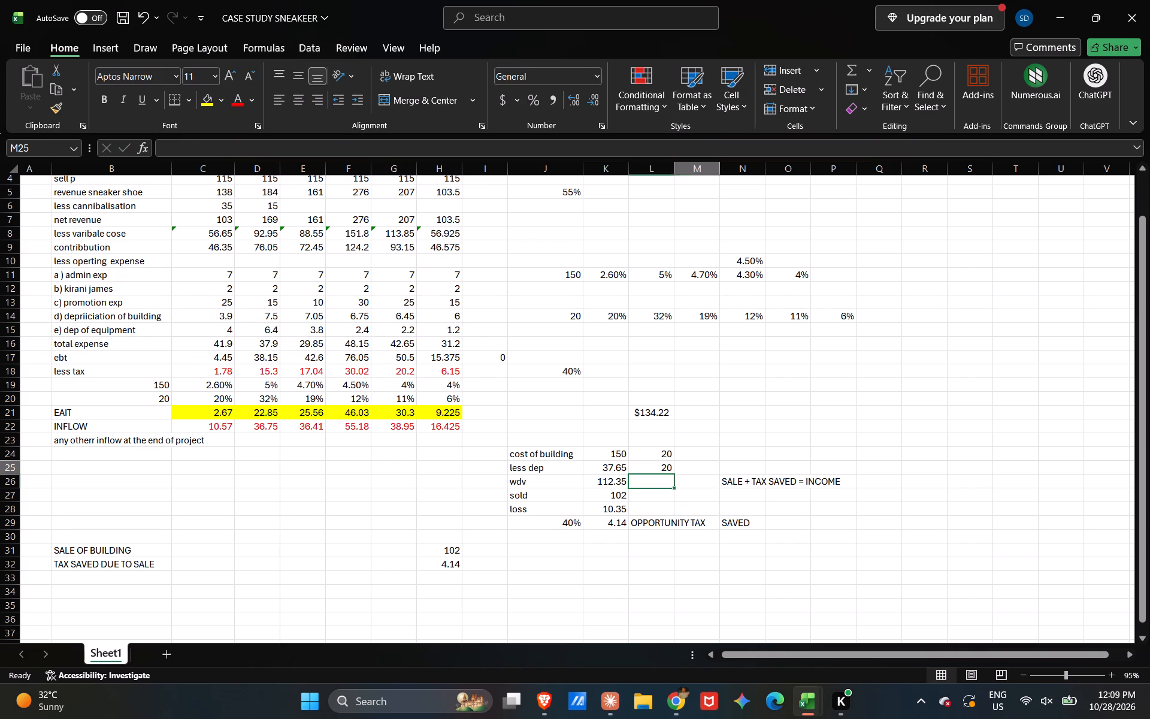
pyautogui.write('ALL EWUIP')
pyautogui.press('space')
pyautogui.press('BackSpace')
pyautogui.press('BackSpace')
pyautogui.press('BackSpace')
pyautogui.press('BackSpace')
pyautogui.press('BackSpace')
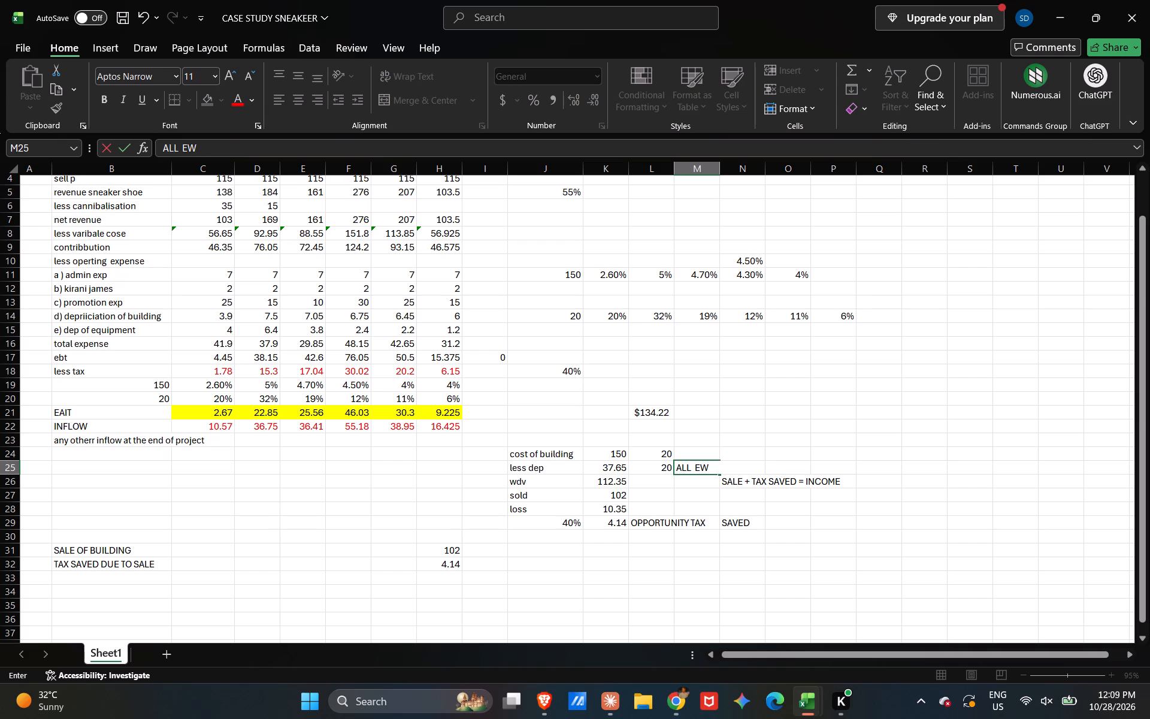
pyautogui.write('QUIPD')
pyautogui.press('BackSpace')
pyautogui.press('space')
pyautogui.write('DEP HERE FOK')
pyautogui.press('BackSpace')
pyautogui.press('BackSpace')
pyautogui.write('RO')
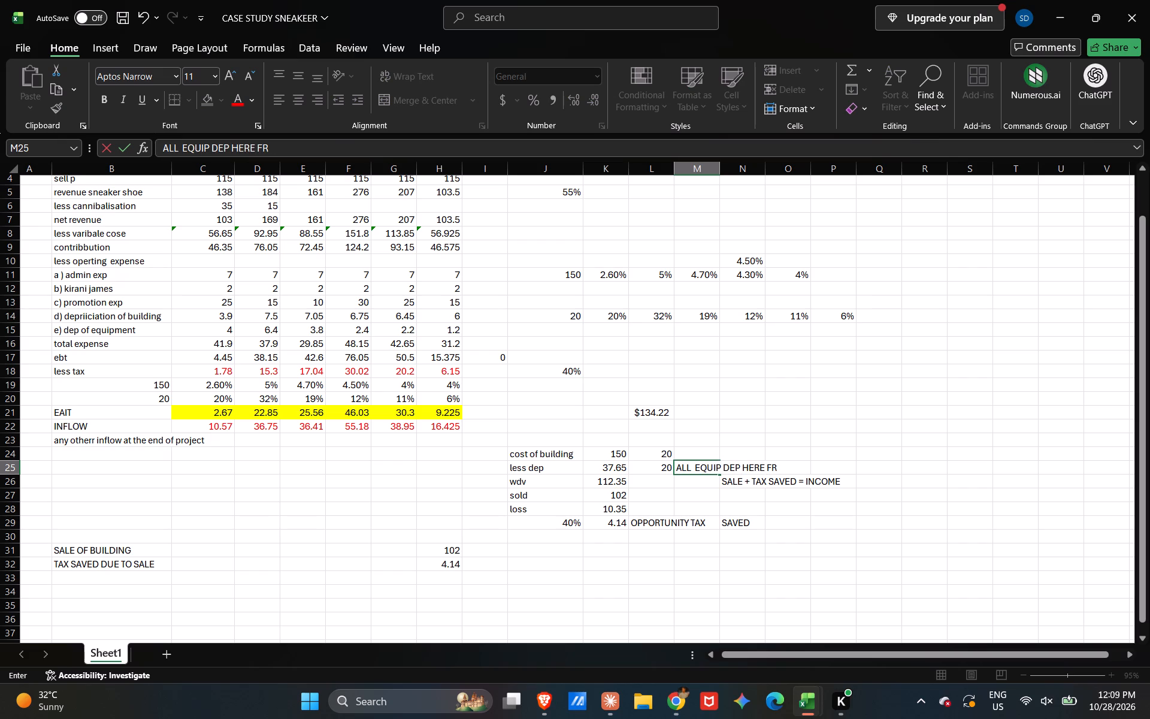
pyautogui.press('space')
pyautogui.press('BackSpace')
pyautogui.write('M 20 MILLION')
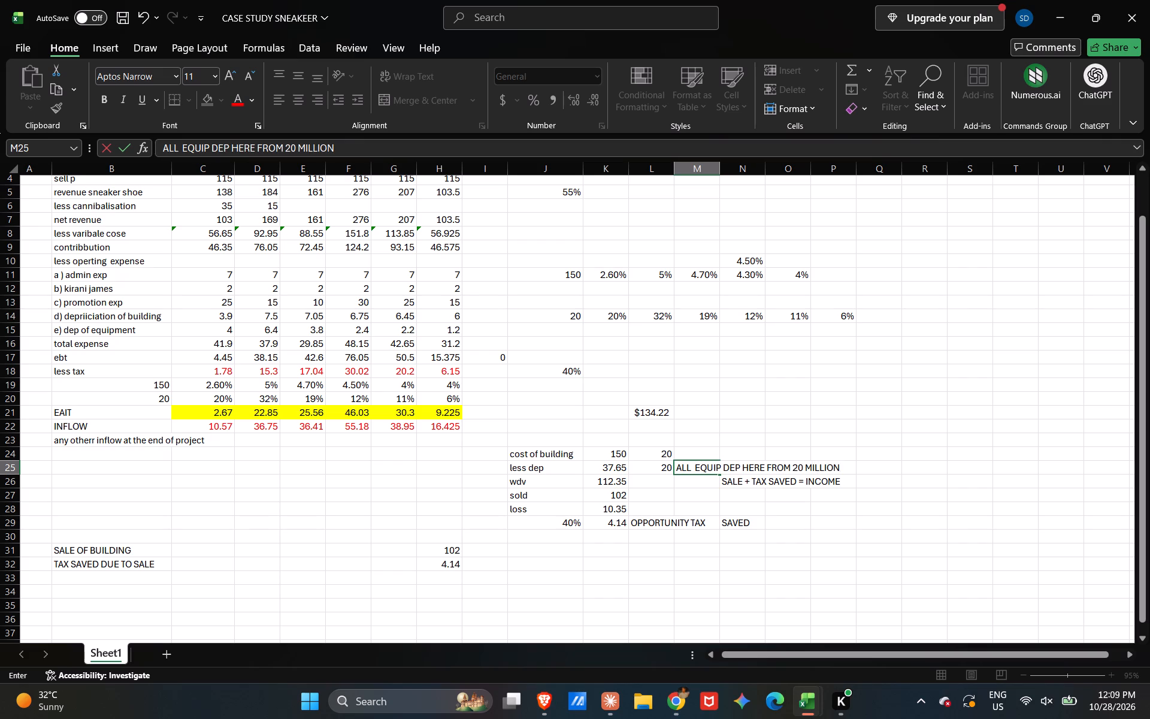
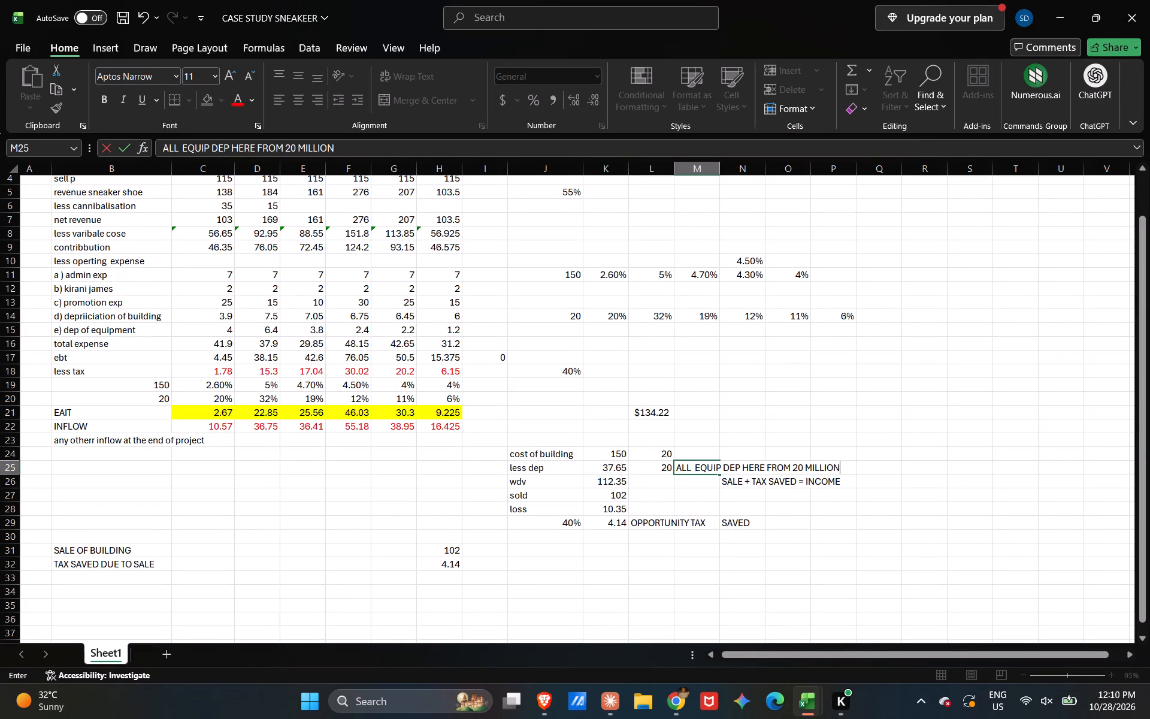
# Calculate the equipment's written-down value in L26 as L24 minus L25.
pyautogui.click(653, 481)
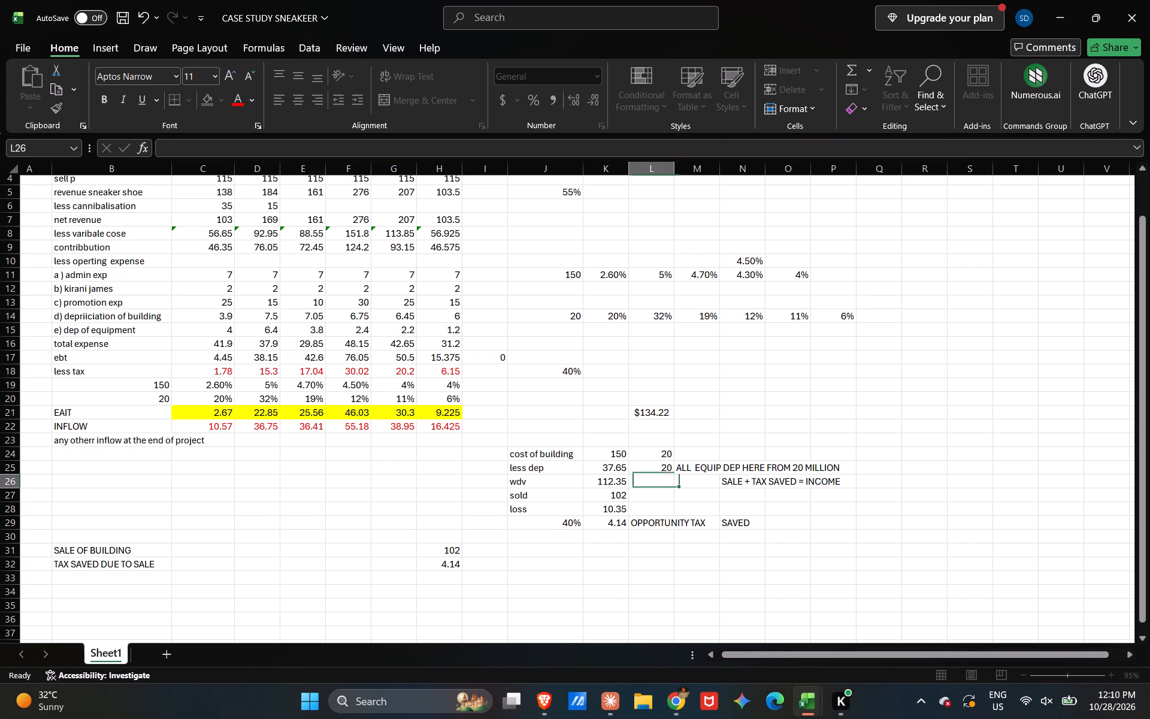
pyautogui.press('=')
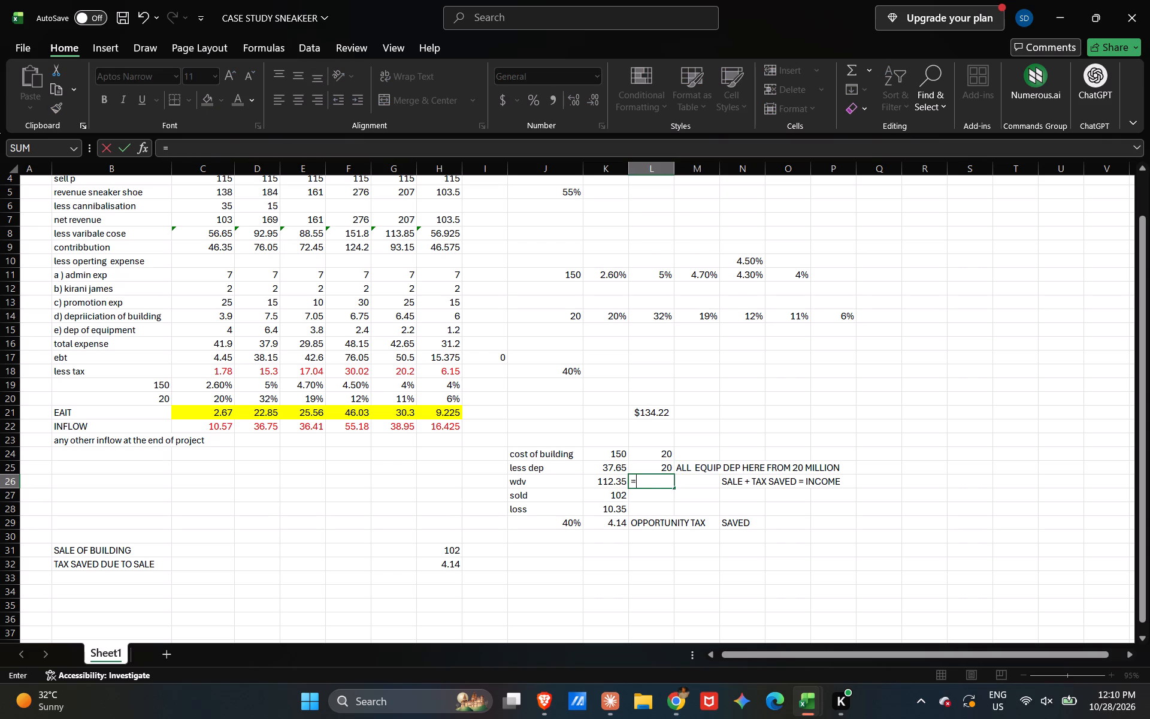
pyautogui.click(660, 453)
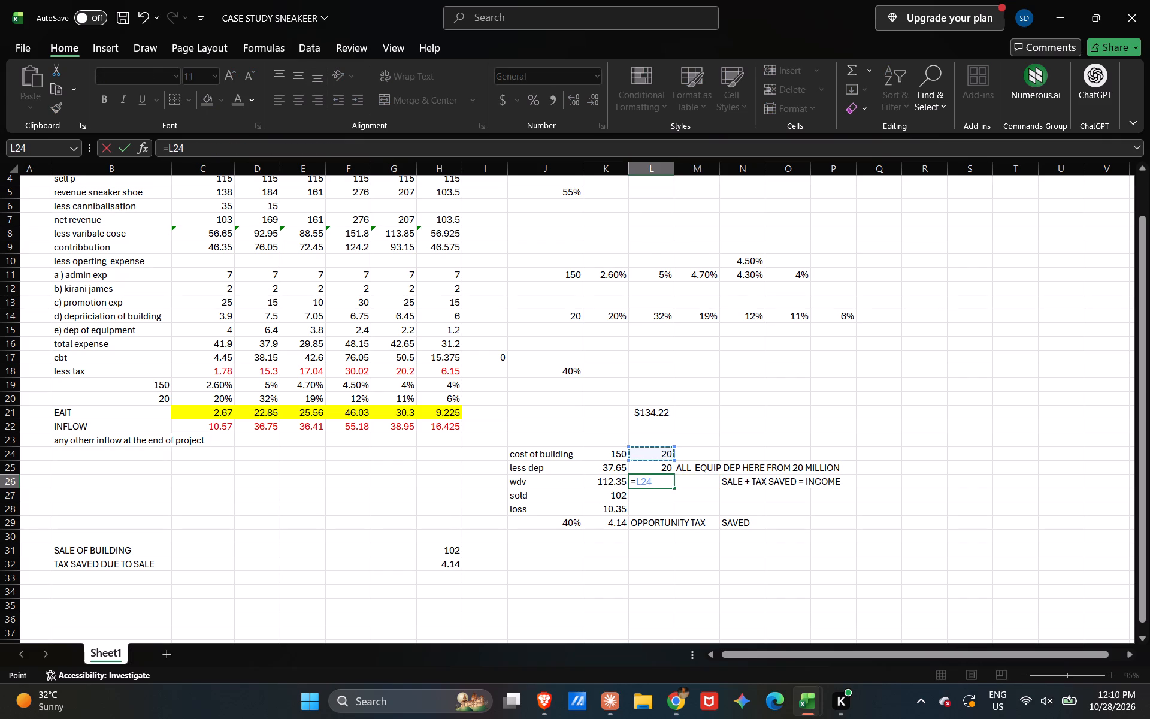
pyautogui.press('-')
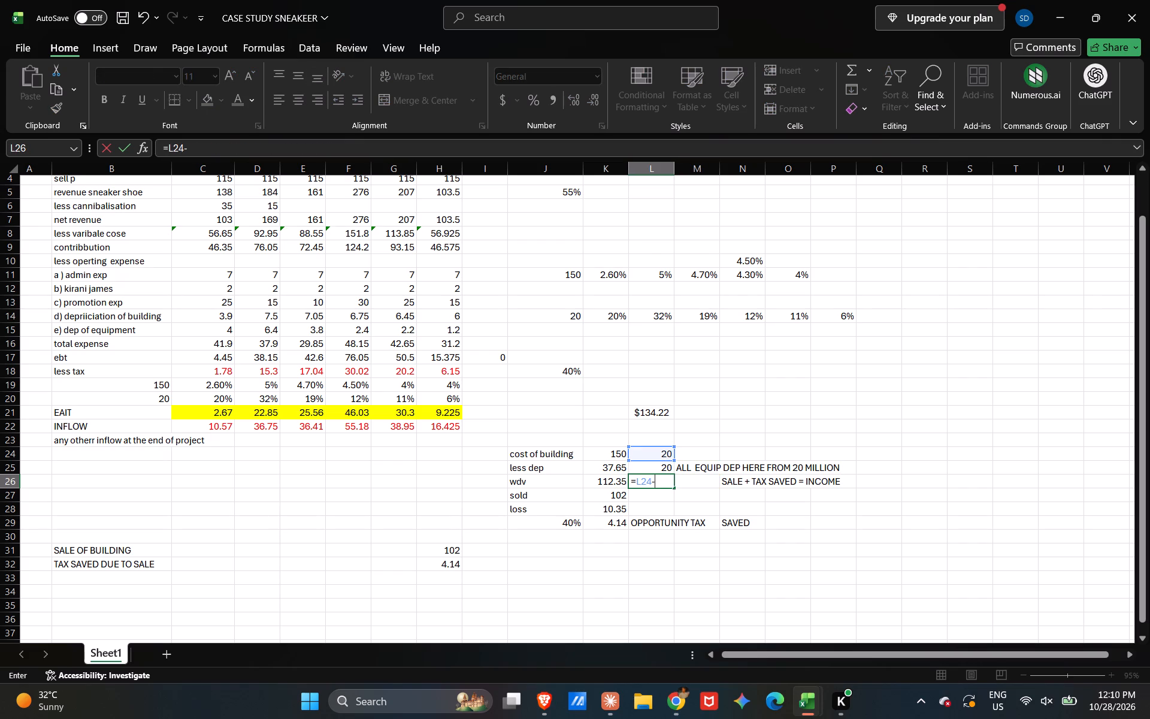
pyautogui.doubleClick(660, 467)
pyautogui.press('Return')
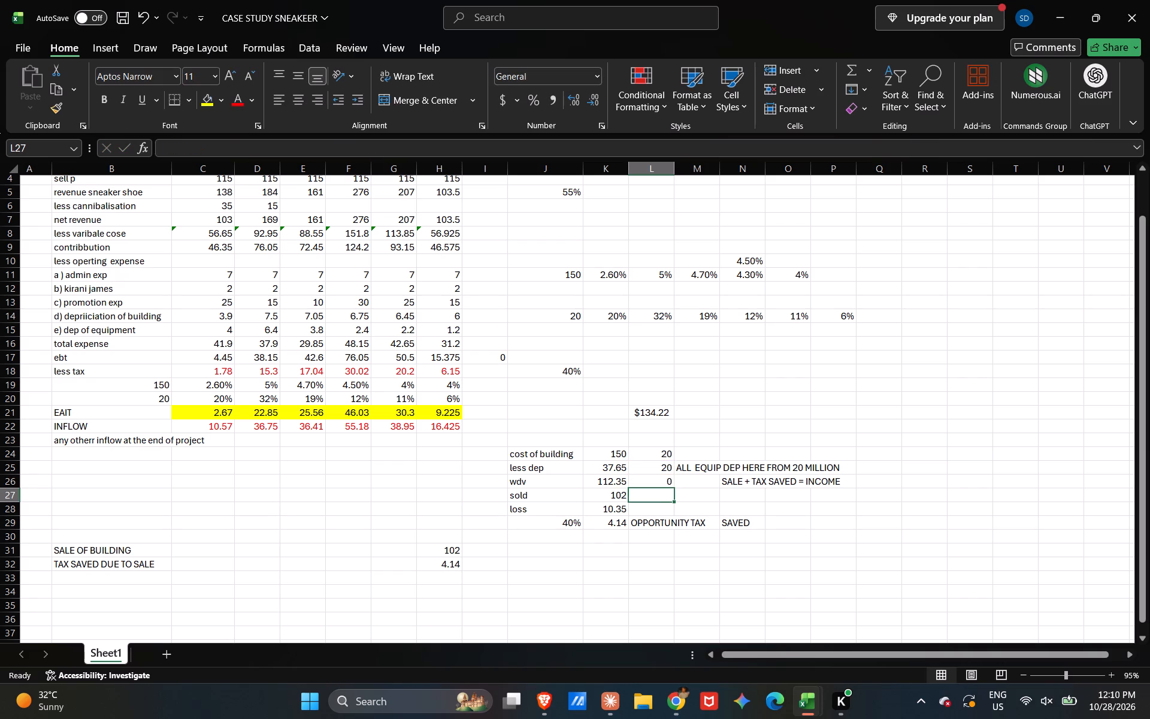
# Enter the equipment sale value of 3 in L27, in the sold row.
pyautogui.press('3')
pyautogui.press('Return')
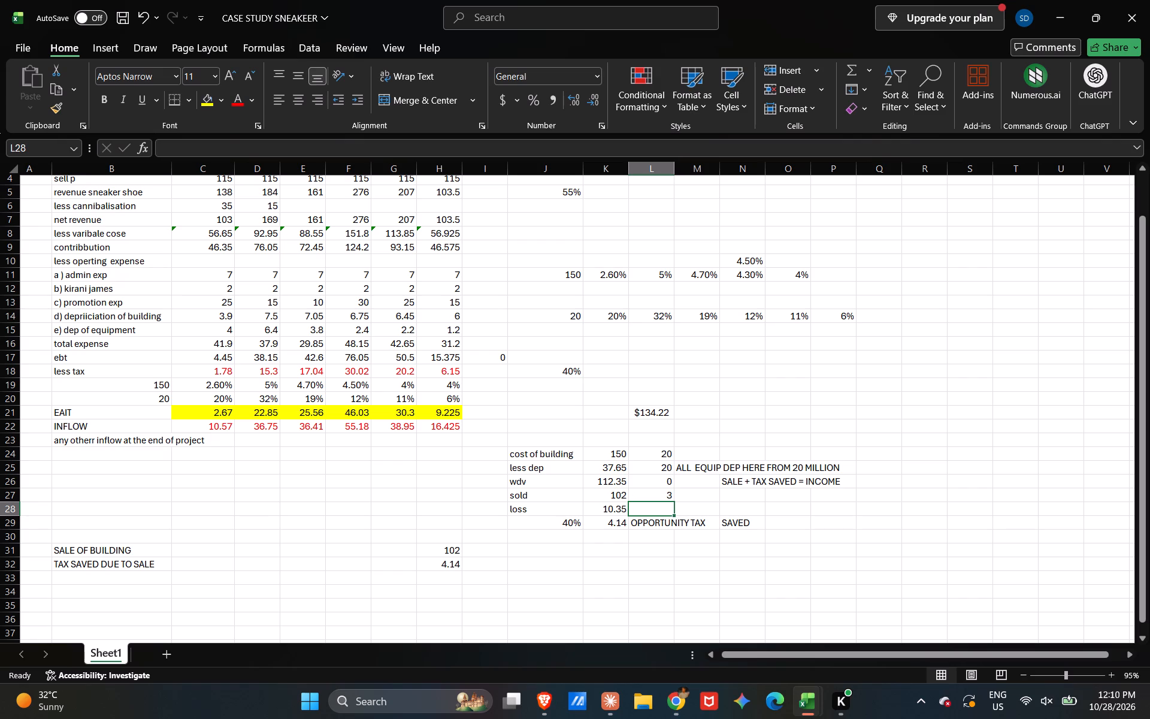
# Calculate the tax on the equipment sale in L28 by multiplying L27 by the 40% rate in J29.
pyautogui.press('=')
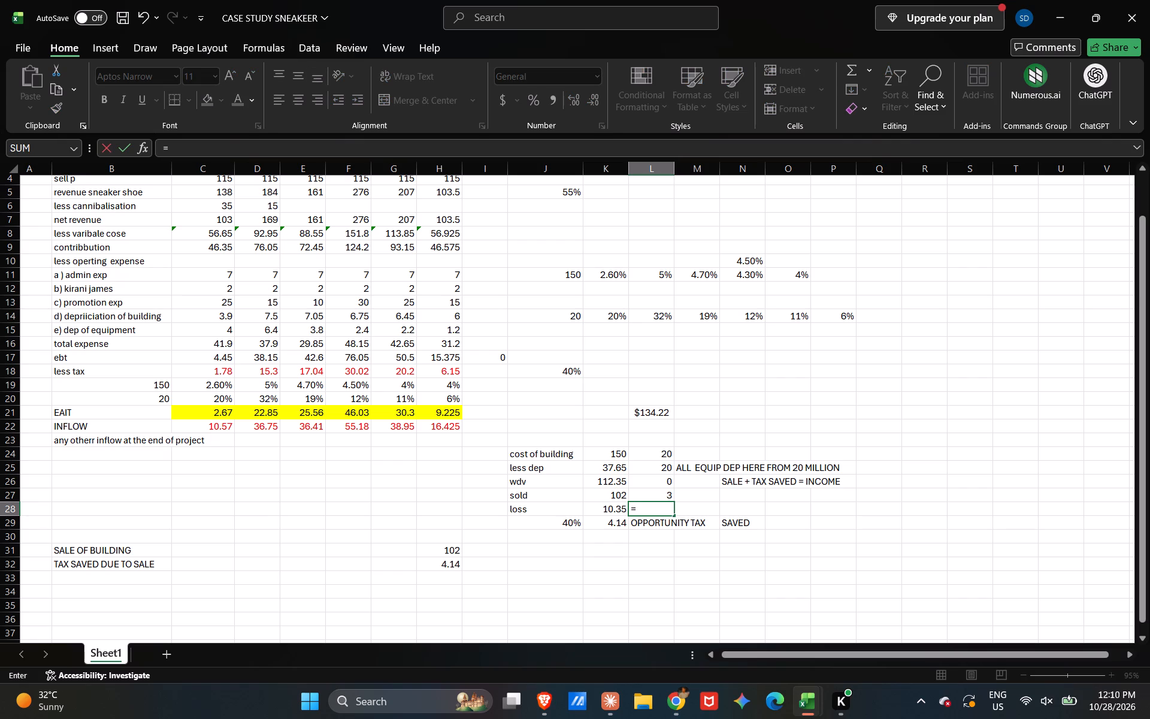
pyautogui.keyDown('shift'); pyautogui.click(664, 494); pyautogui.keyUp('shift')
pyautogui.hotkey('shift', '*')
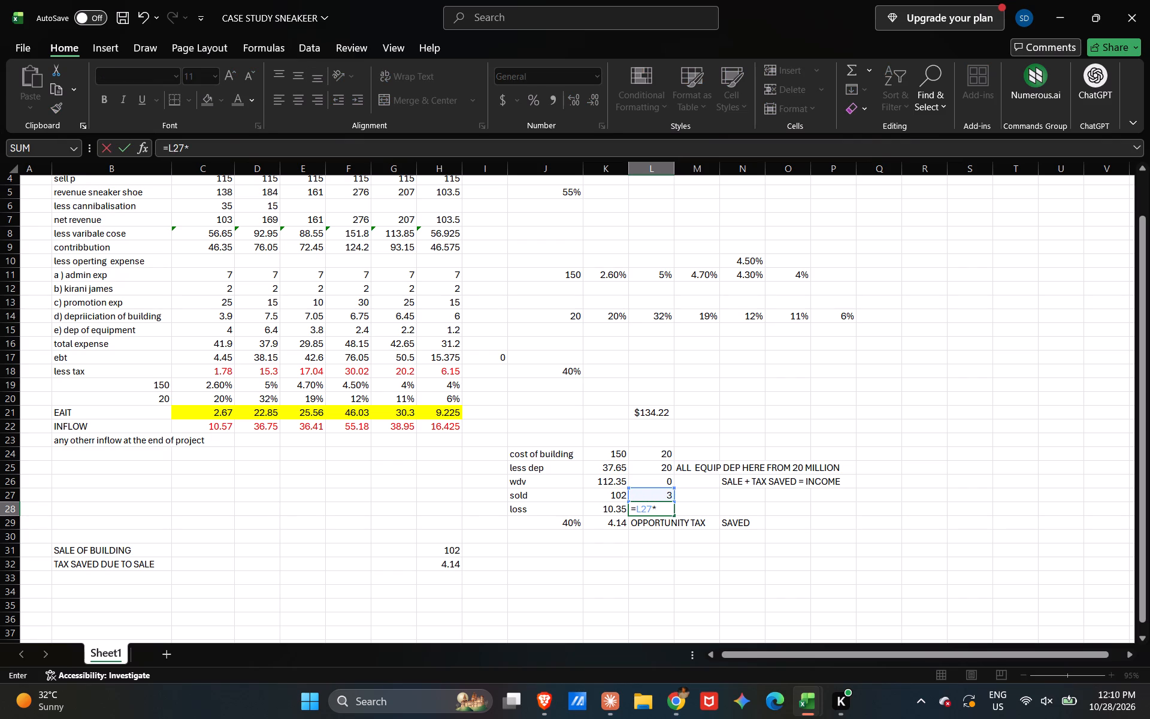
pyautogui.keyDown('shift'); pyautogui.click(568, 523); pyautogui.keyUp('shift')
pyautogui.press('Return')
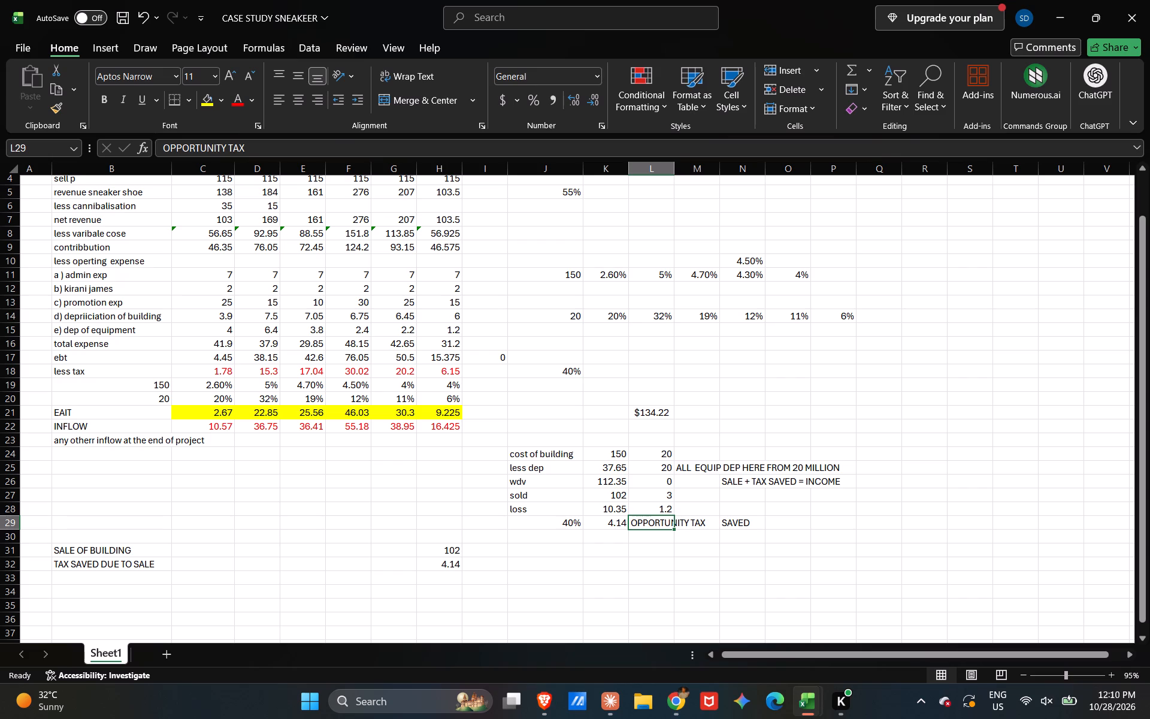
# Calculate the after-tax equipment sale income in M28 as L27 minus L28.
pyautogui.click(700, 508)
pyautogui.press('=')
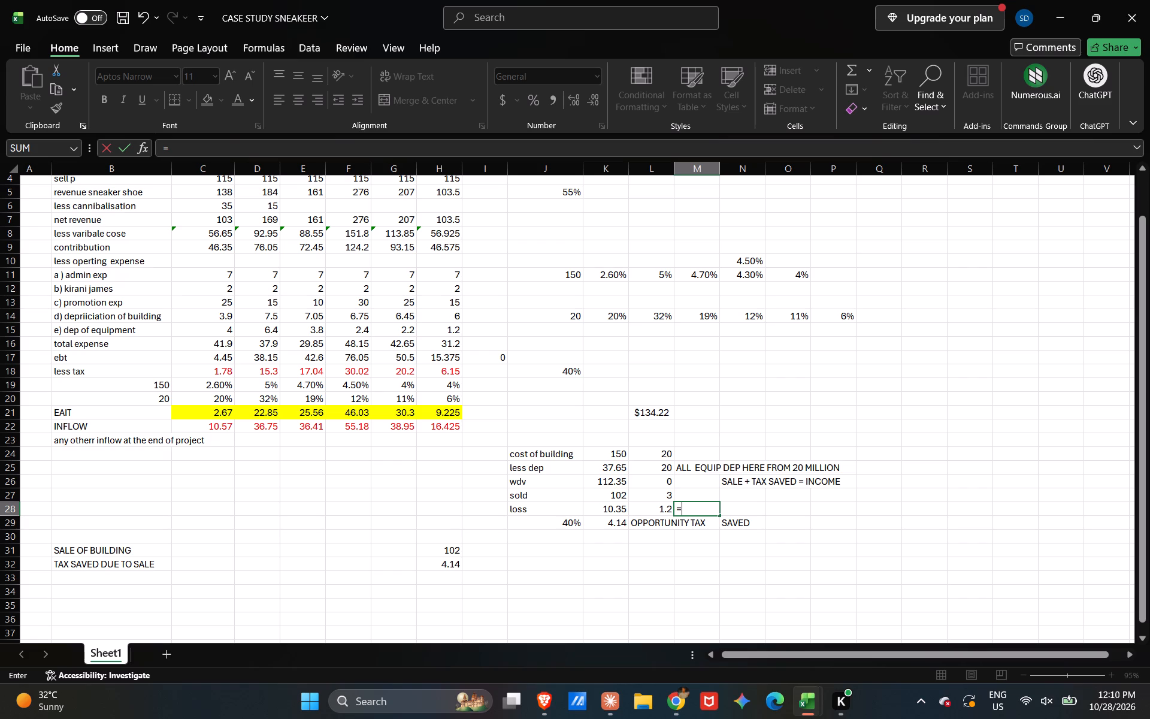
pyautogui.click(653, 497)
pyautogui.rightClick(653, 497)
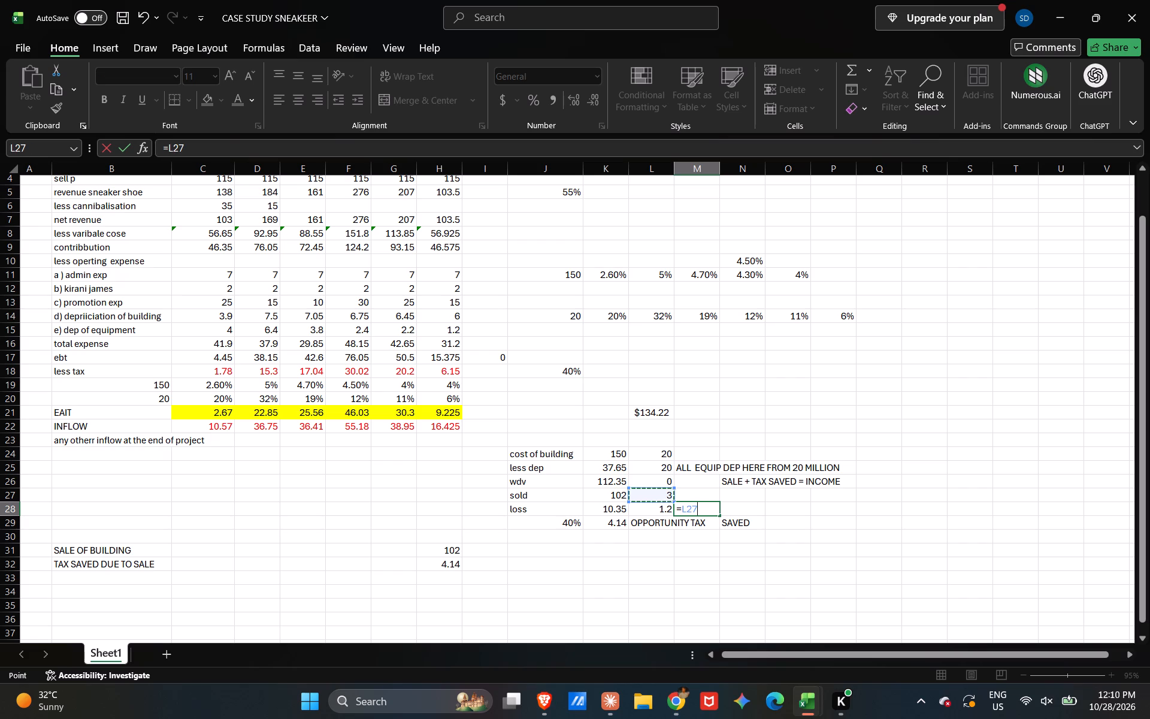
pyautogui.press('-')
pyautogui.click(658, 506)
pyautogui.press('Return')
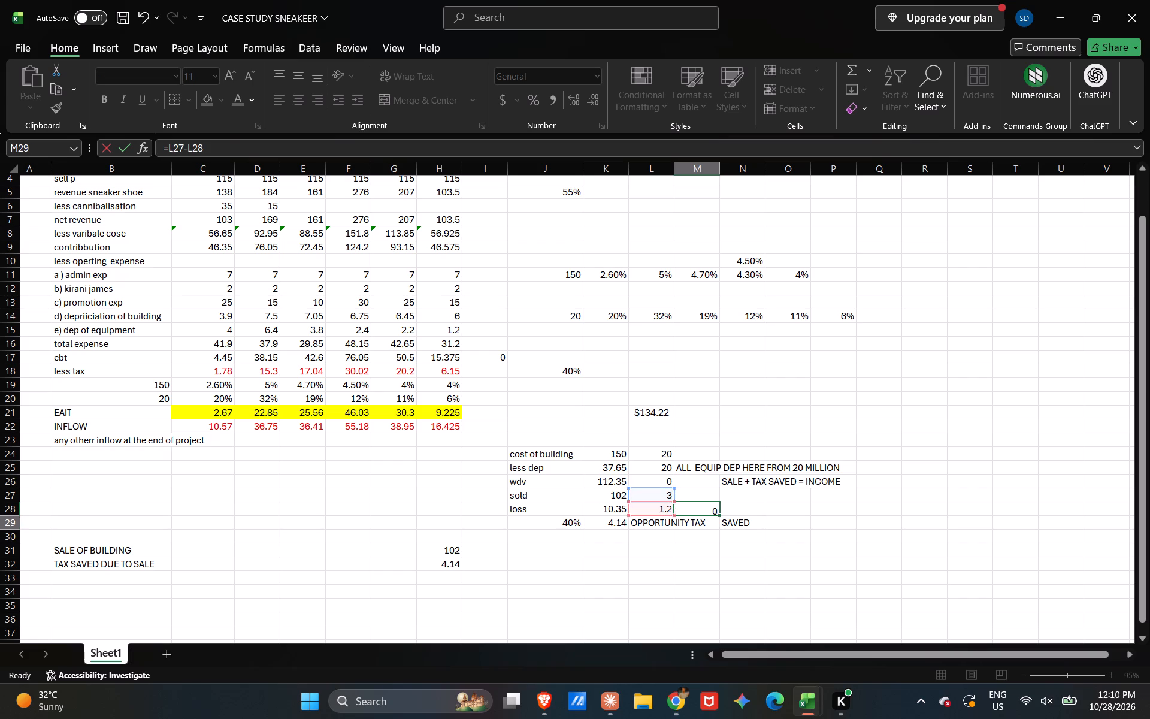
# Enter the label "INCOME" in N28 beside the after-tax equipment sale amount.
pyautogui.click(746, 507)
pyautogui.write('INCOME')
pyautogui.press('space')
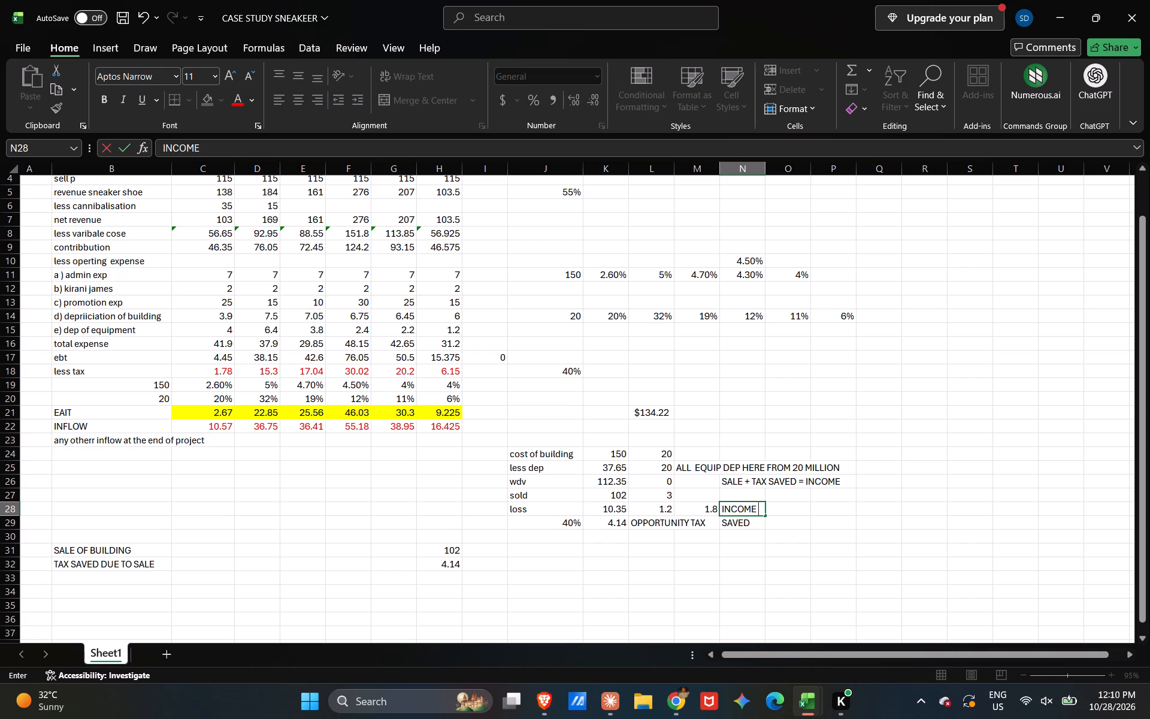
pyautogui.press('Right')
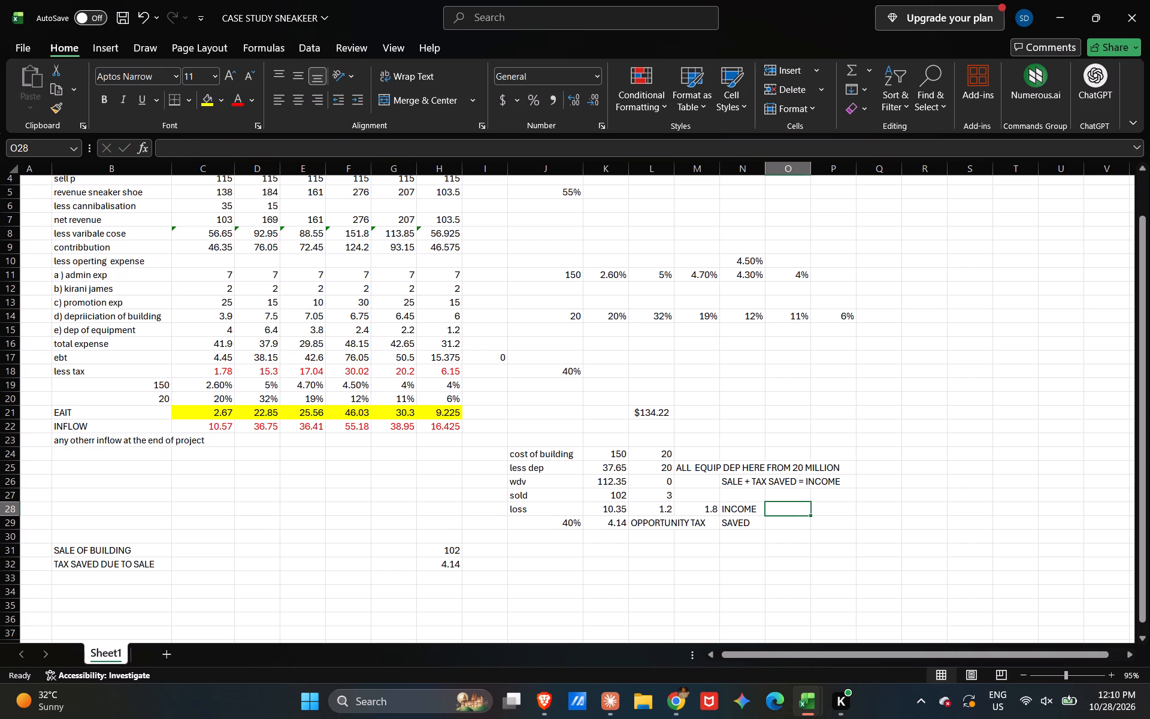
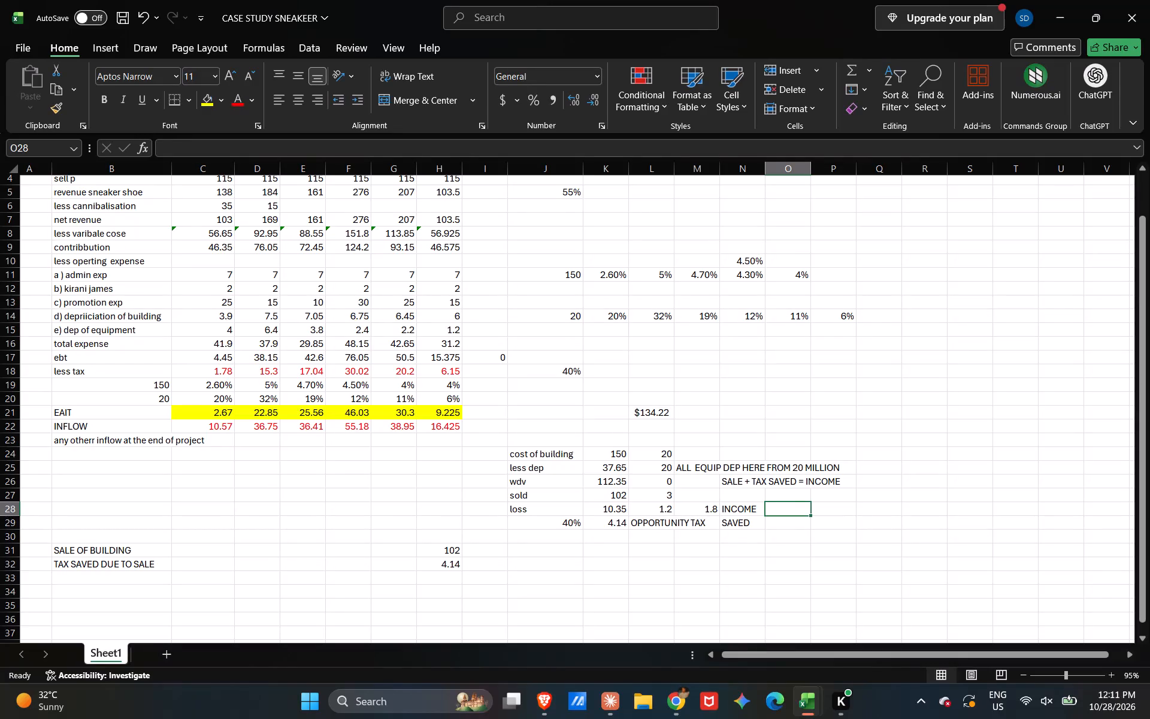
# Enter the label "PROFIT" in M27 beside the equipment sale value.
pyautogui.moveTo(717, 488); pyautogui.dragTo(692, 503)
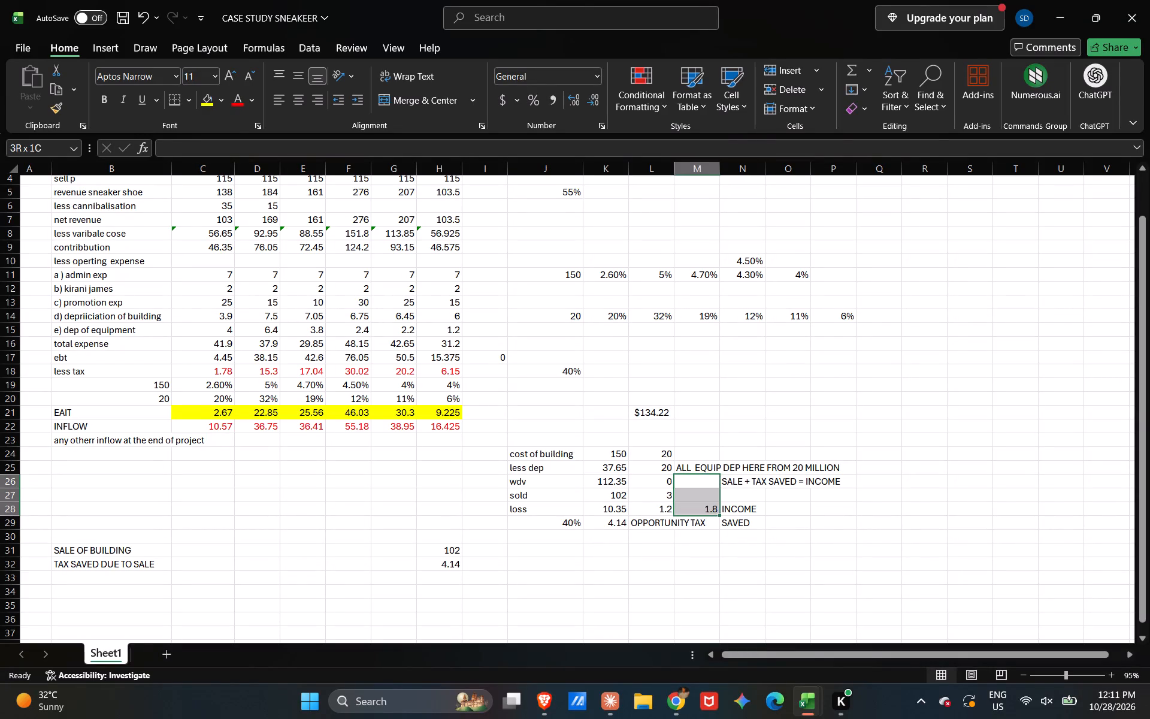
pyautogui.click(692, 503)
pyautogui.click(697, 497)
pyautogui.write('PRFOT')
pyautogui.press('BackSpace')
pyautogui.press('BackSpace')
pyautogui.press('BackSpace')
pyautogui.write('OFIT')
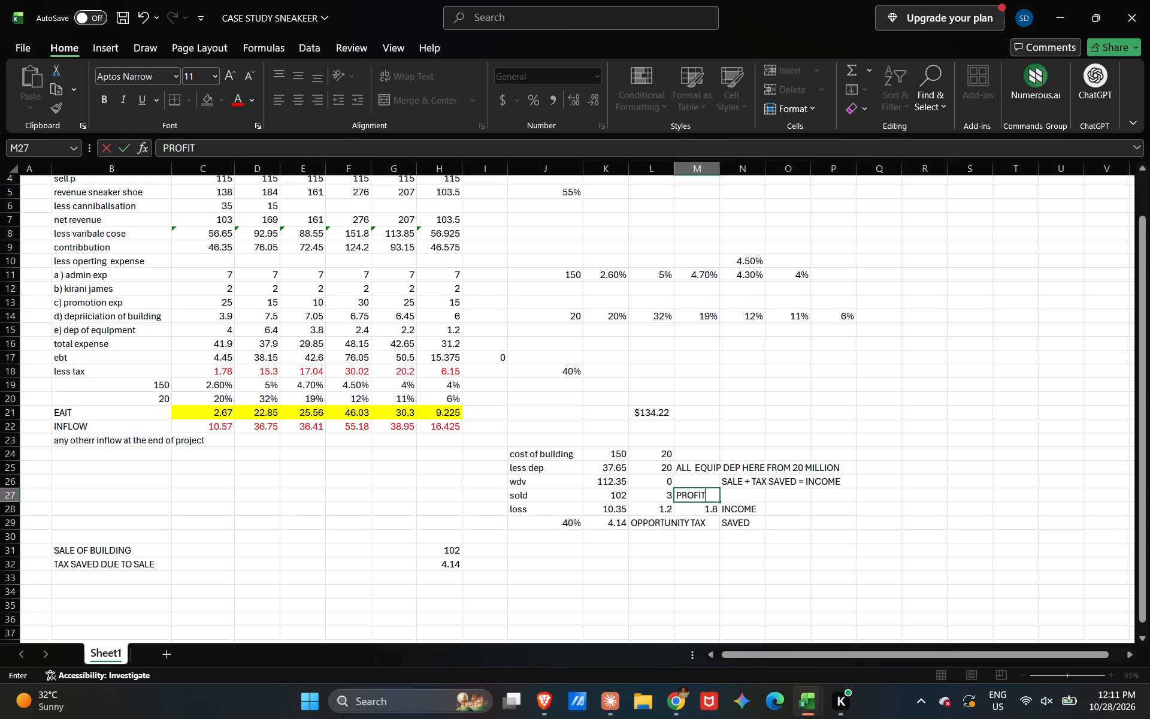
# Review the equipment cost in L24 and the accumulated depreciation formula in L25.
pyautogui.doubleClick(667, 451)
pyautogui.click(658, 469)
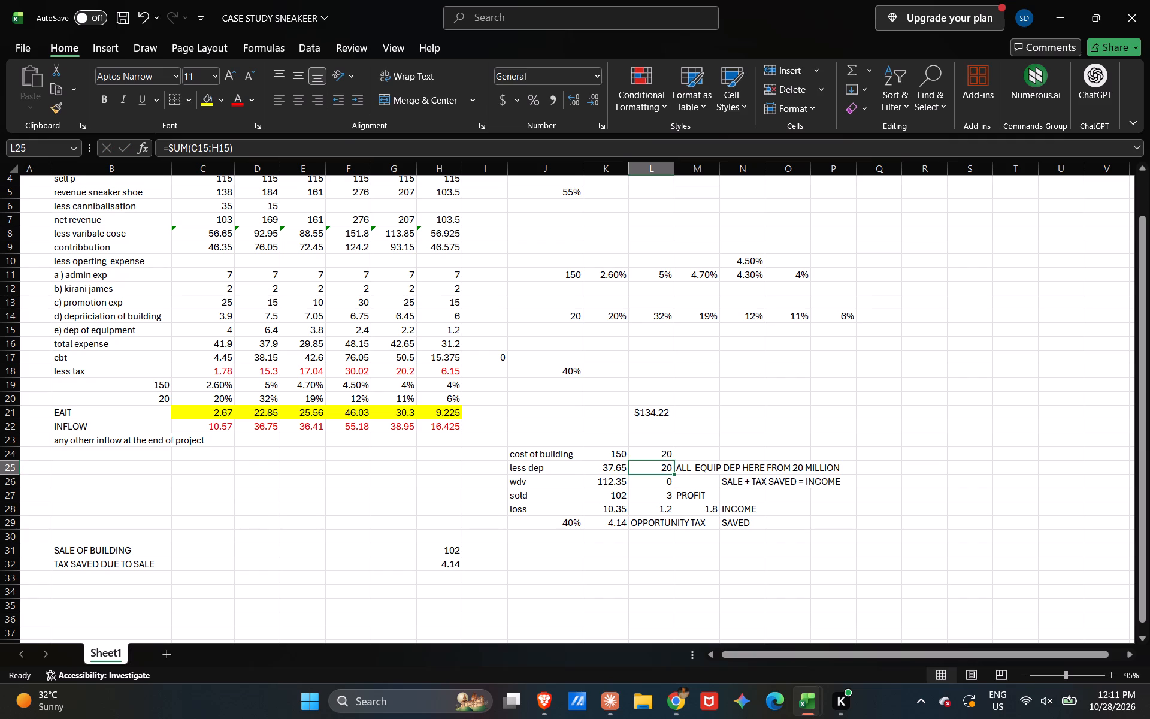
pyautogui.click(658, 454)
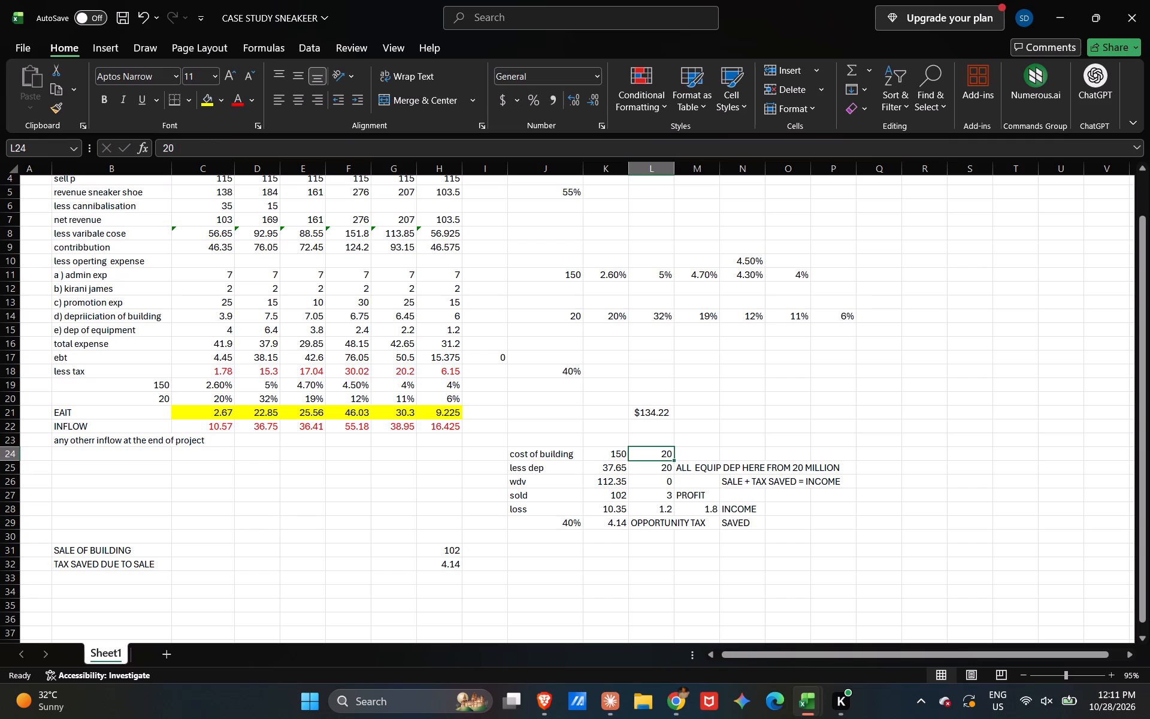
pyautogui.click(659, 473)
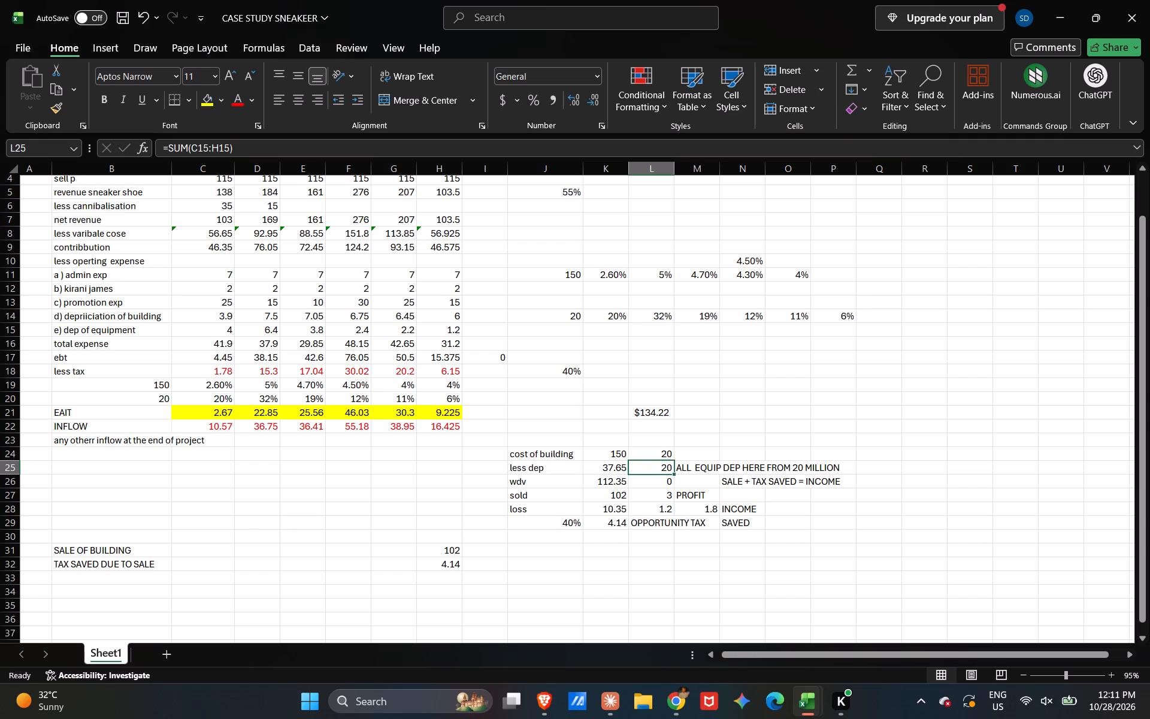
pyautogui.tripleClick(652, 464)
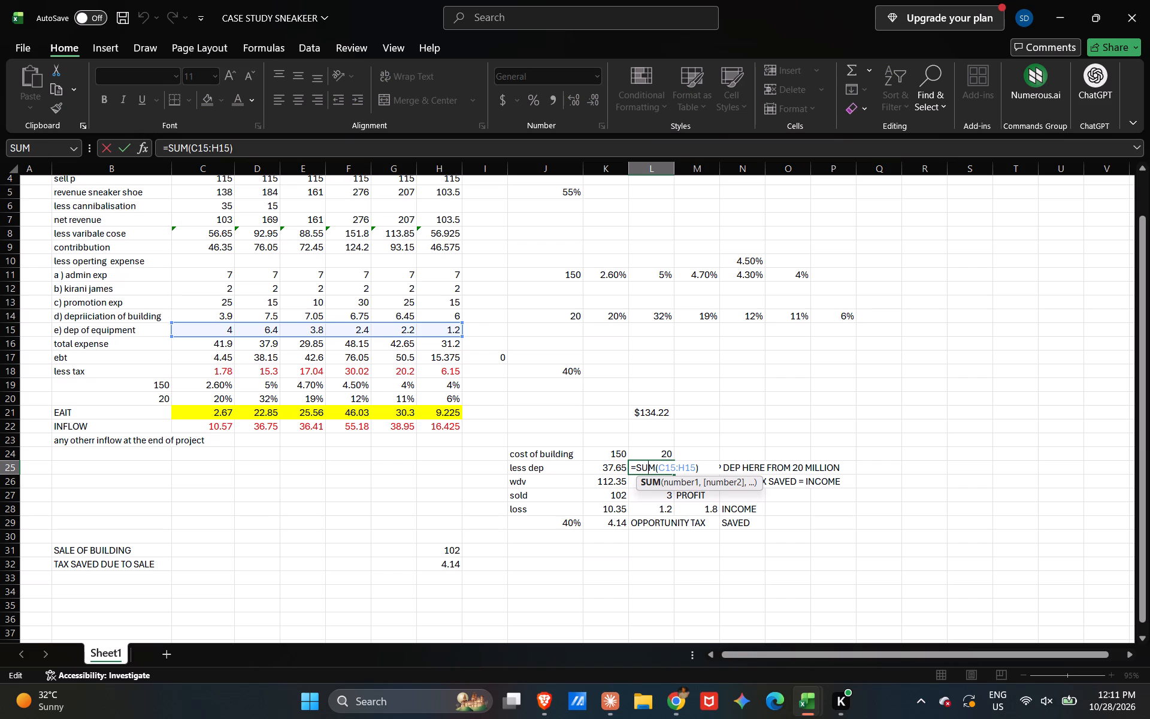
pyautogui.press('Return')
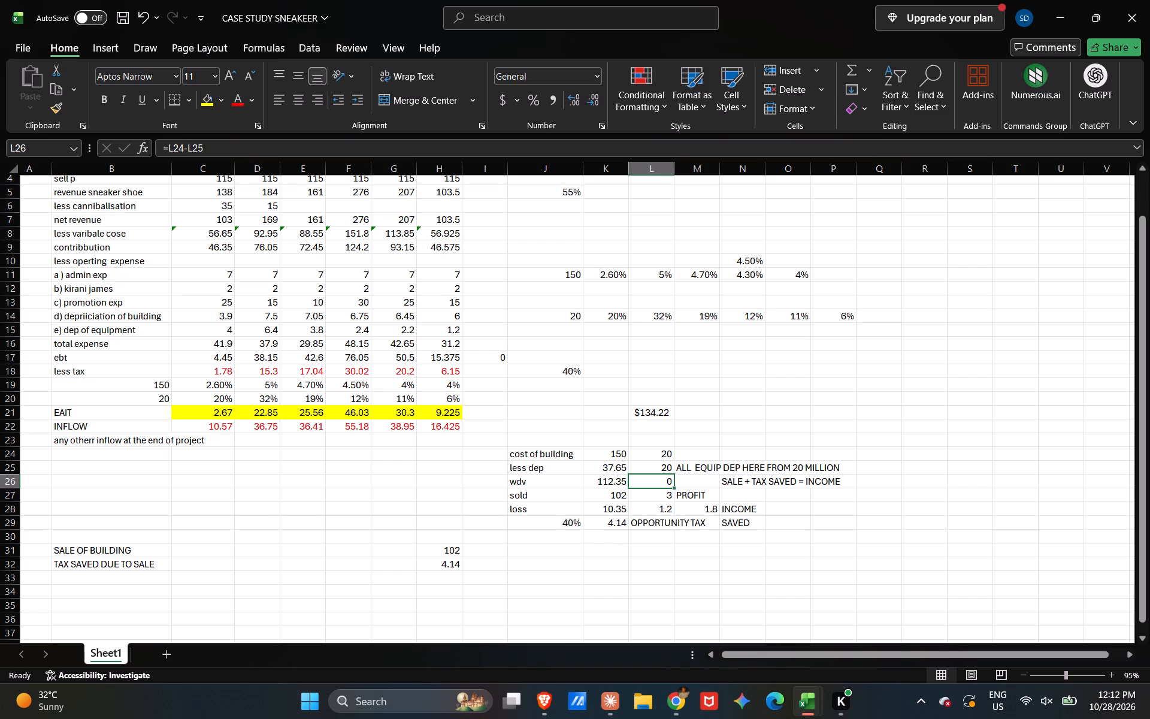
# Enter the label "SALE OF EQUIPMENT" in B33, below the tax saved row.
pyautogui.click(107, 579)
pyautogui.write('ALE OF')
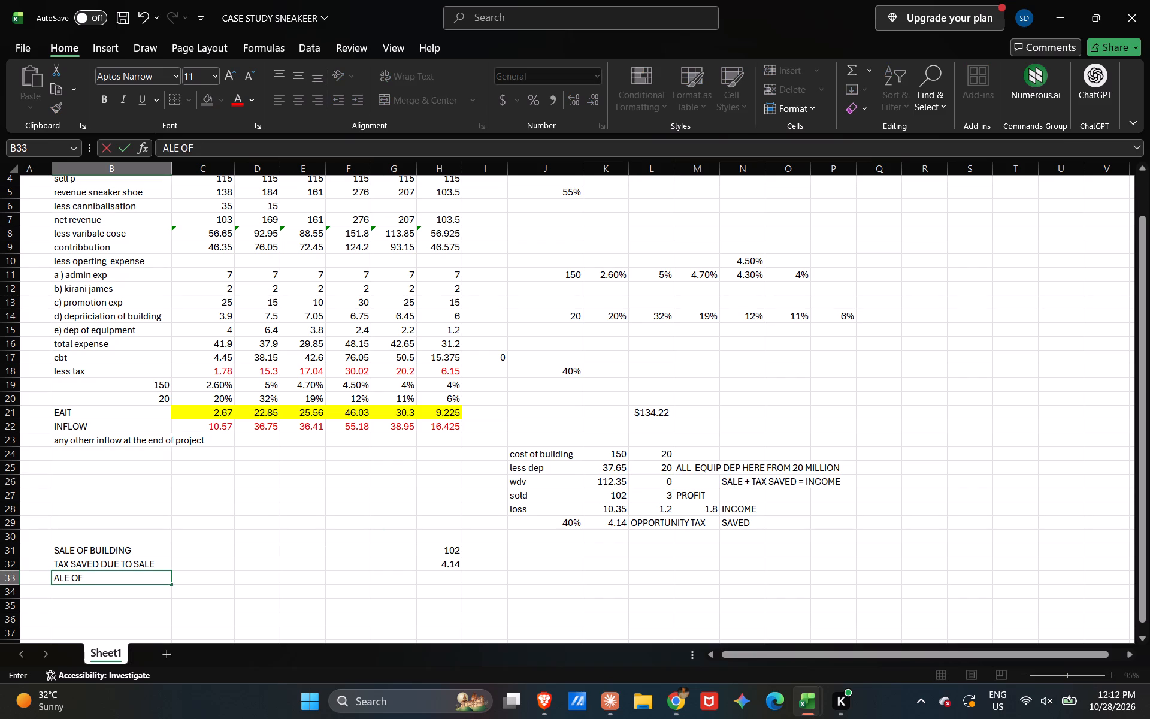
pyautogui.press('BackSpace')
pyautogui.press('BackSpace')
pyautogui.press('BackSpace')
pyautogui.press('BackSpace')
pyautogui.press('BackSpace')
pyautogui.press('s')
pyautogui.press('BackSpace')
pyautogui.press('BackSpace')
pyautogui.write('SALE OF')
pyautogui.press('space')
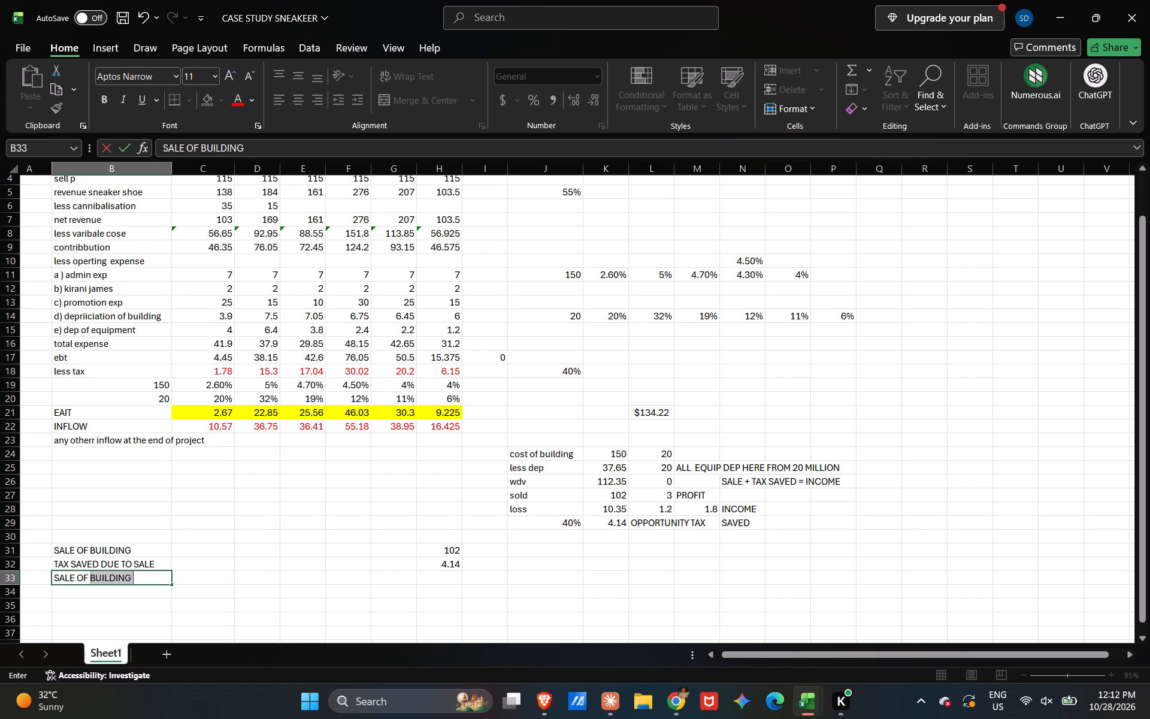
pyautogui.write('EQU')
pyautogui.write('IPMENR')
pyautogui.press('BackSpace')
pyautogui.press('t')
pyautogui.press('Right')
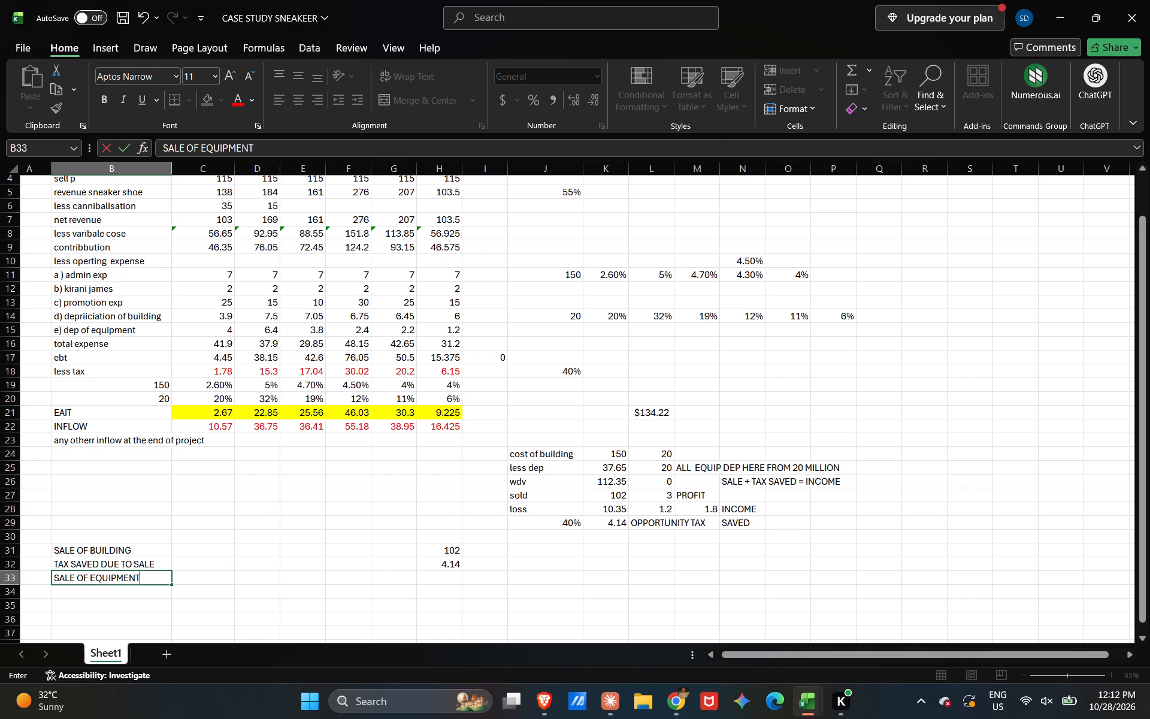
# Link H33 in the equipment sale row to the after-tax equipment income in M28.
pyautogui.press('Right')
pyautogui.press('Right')
pyautogui.press('Right')
pyautogui.press('Right')
pyautogui.press('Right')
pyautogui.press('Right')
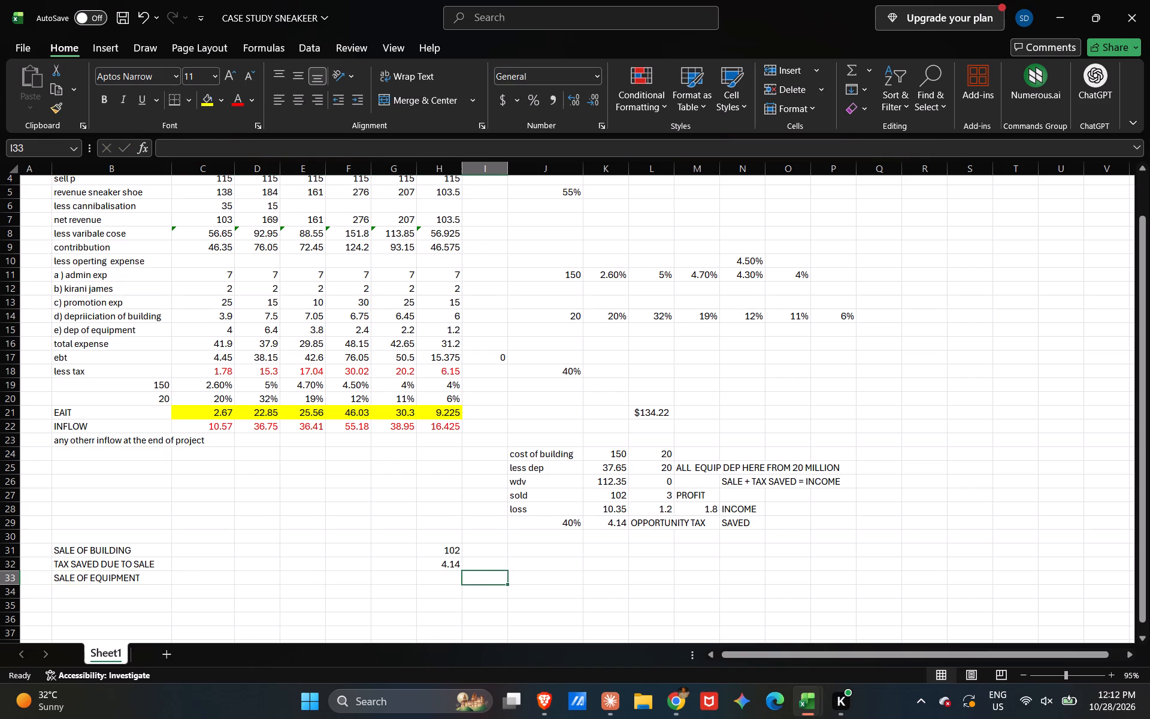
pyautogui.press('Left')
pyautogui.press('=')
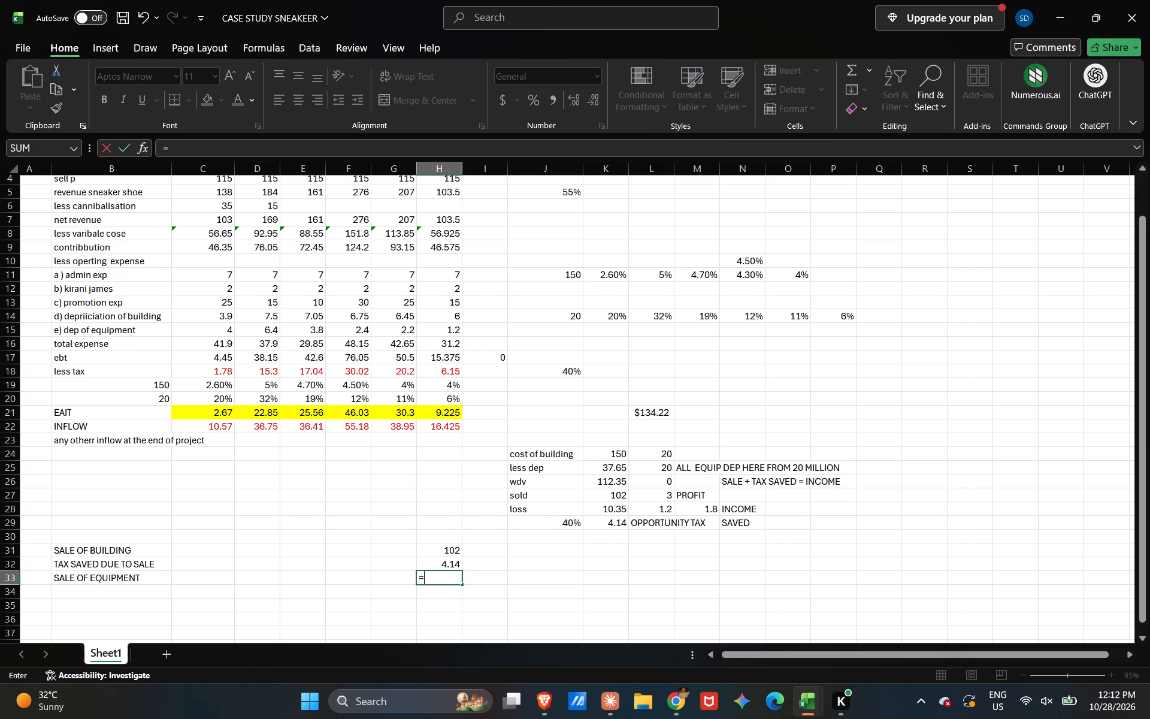
pyautogui.click(704, 507)
pyautogui.press('Return')
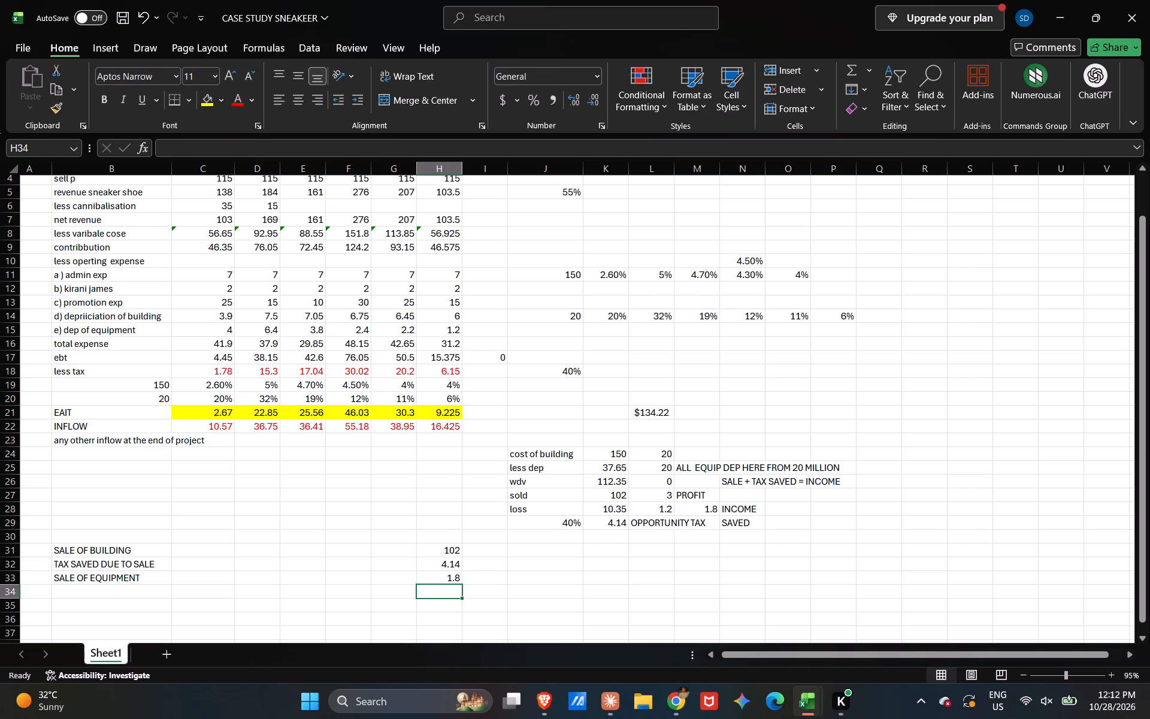
# Review the equipment written-down value, sale value, tax and after-tax income formulas in L26, L27, L28 and M28.
pyautogui.scroll(-1, 669, 612)
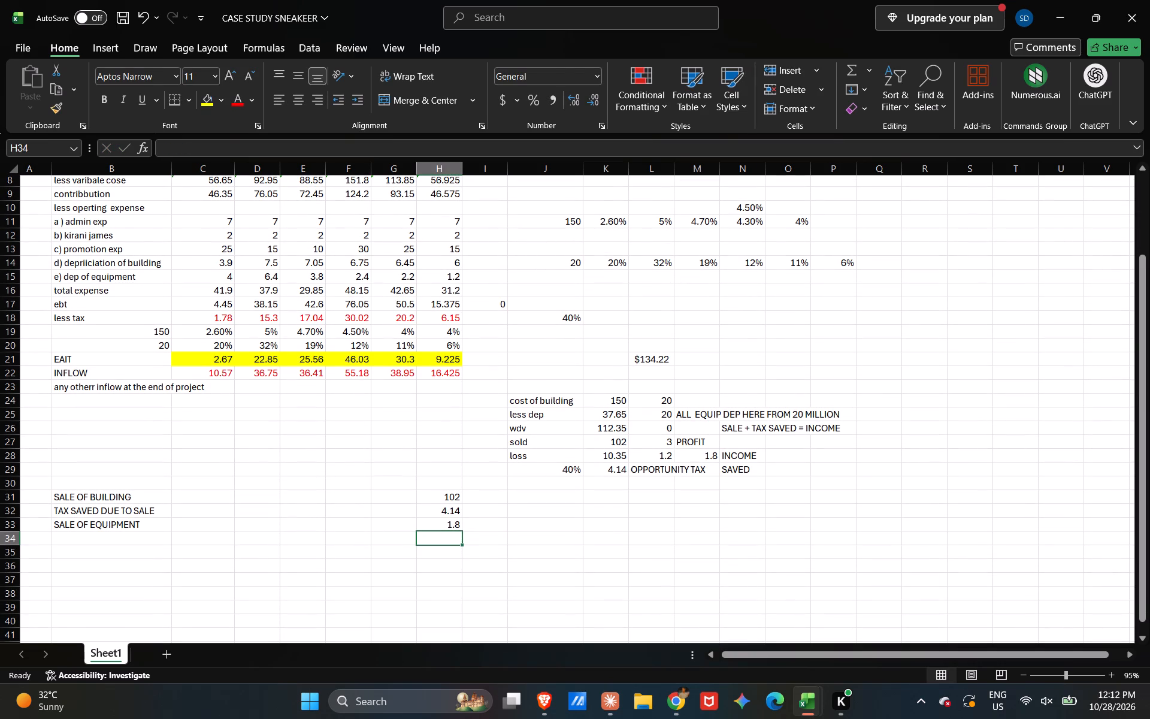
pyautogui.click(117, 539)
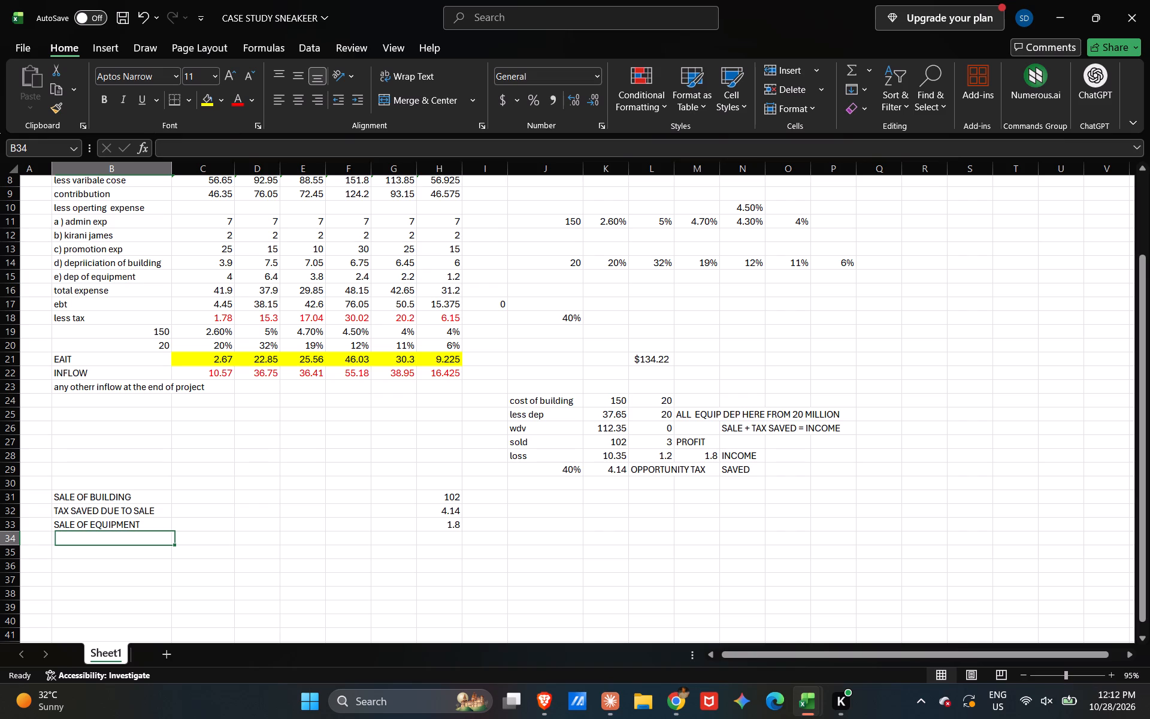
pyautogui.doubleClick(656, 430)
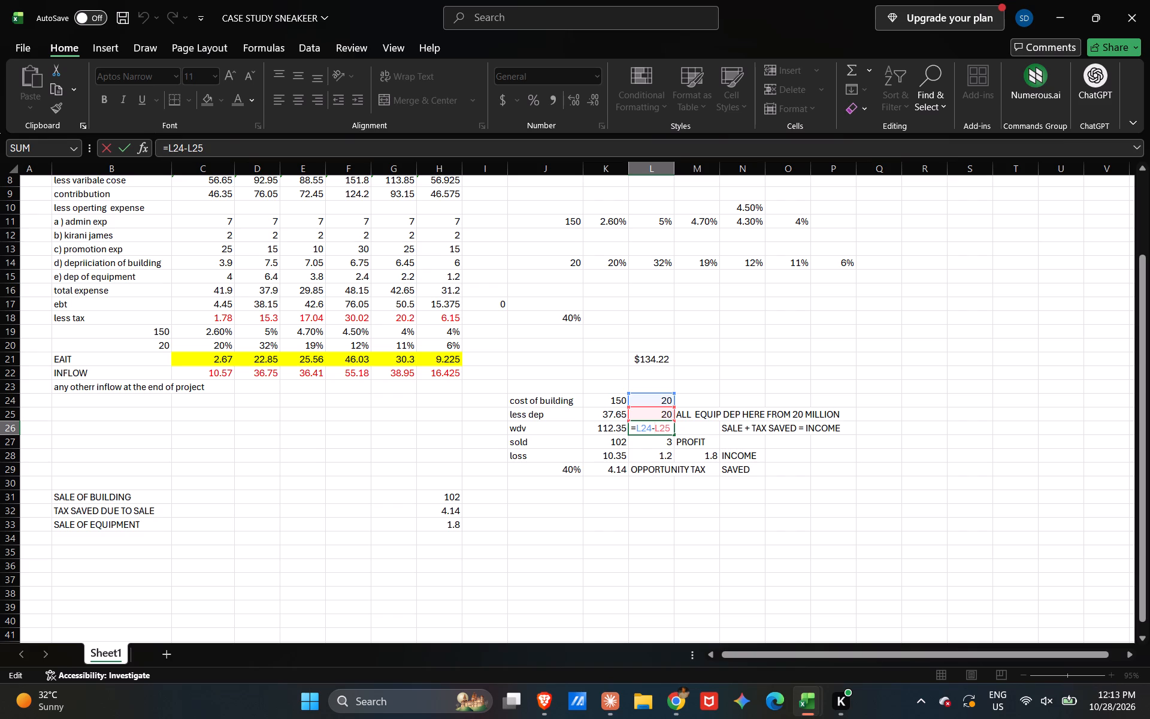
pyautogui.press('Return')
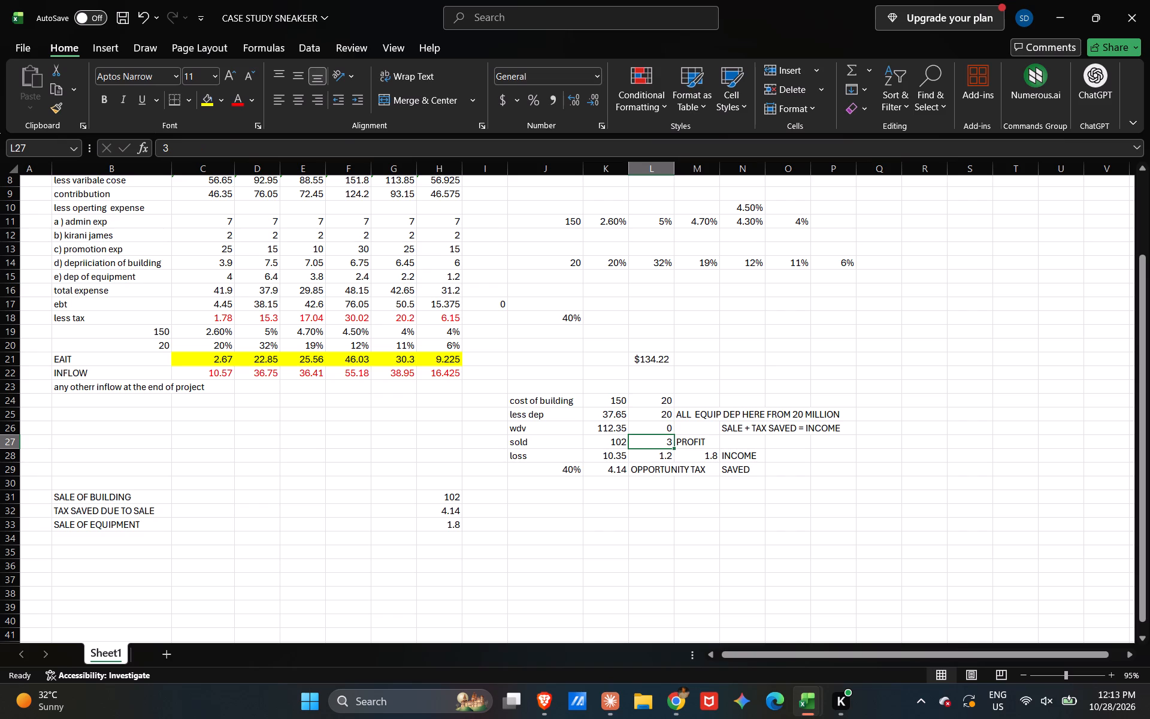
pyautogui.doubleClick(666, 441)
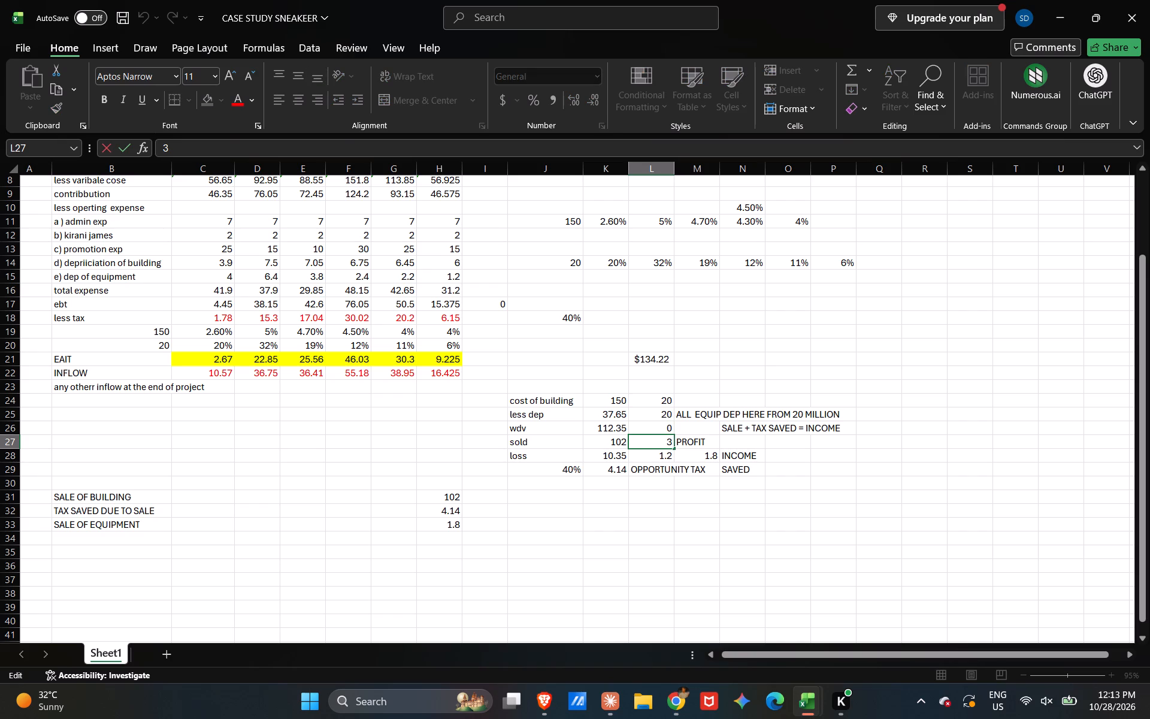
pyautogui.doubleClick(659, 458)
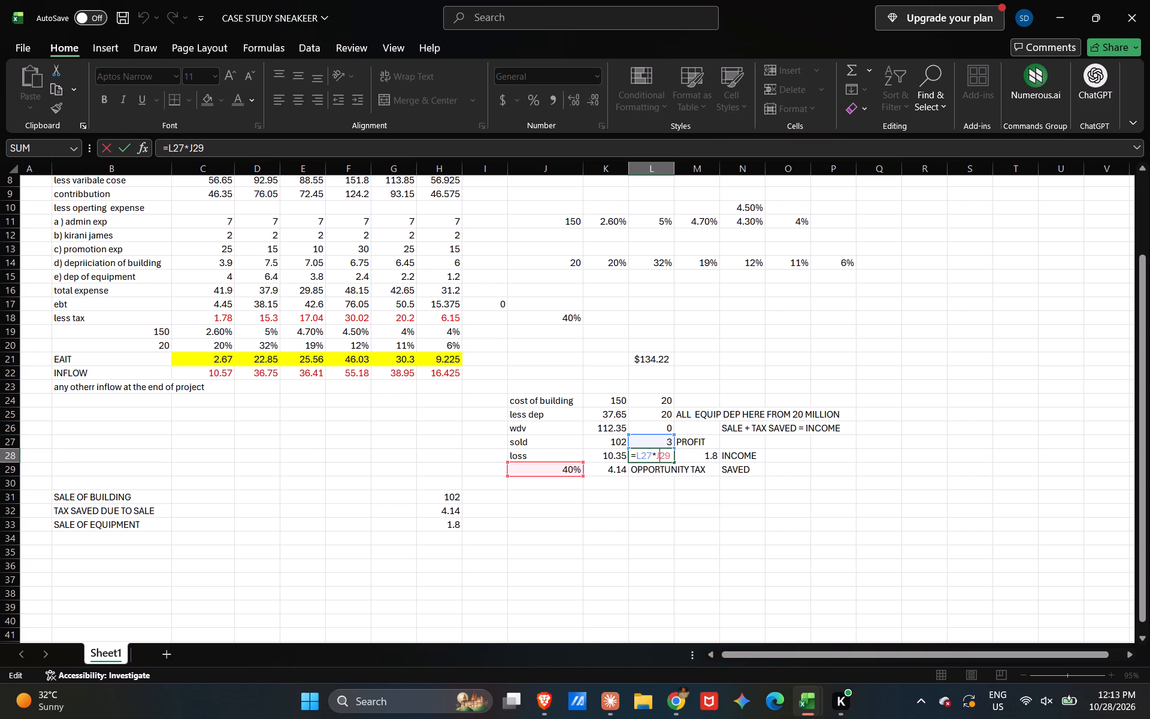
pyautogui.press('Return')
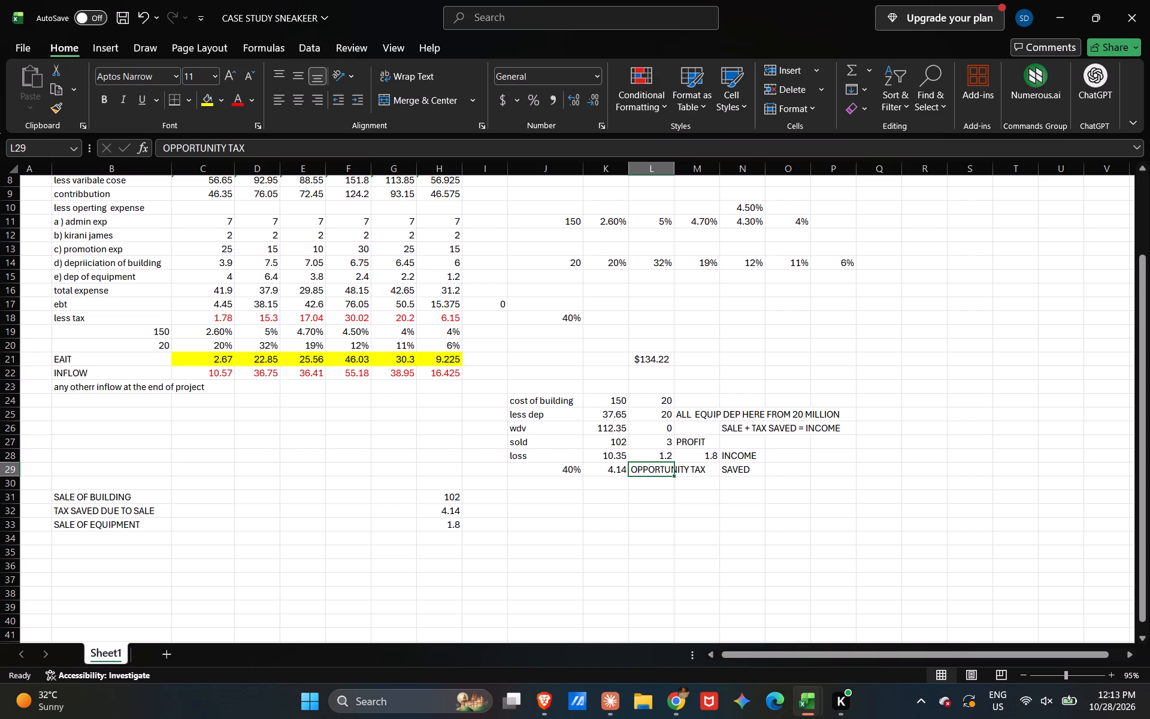
pyautogui.doubleClick(703, 458)
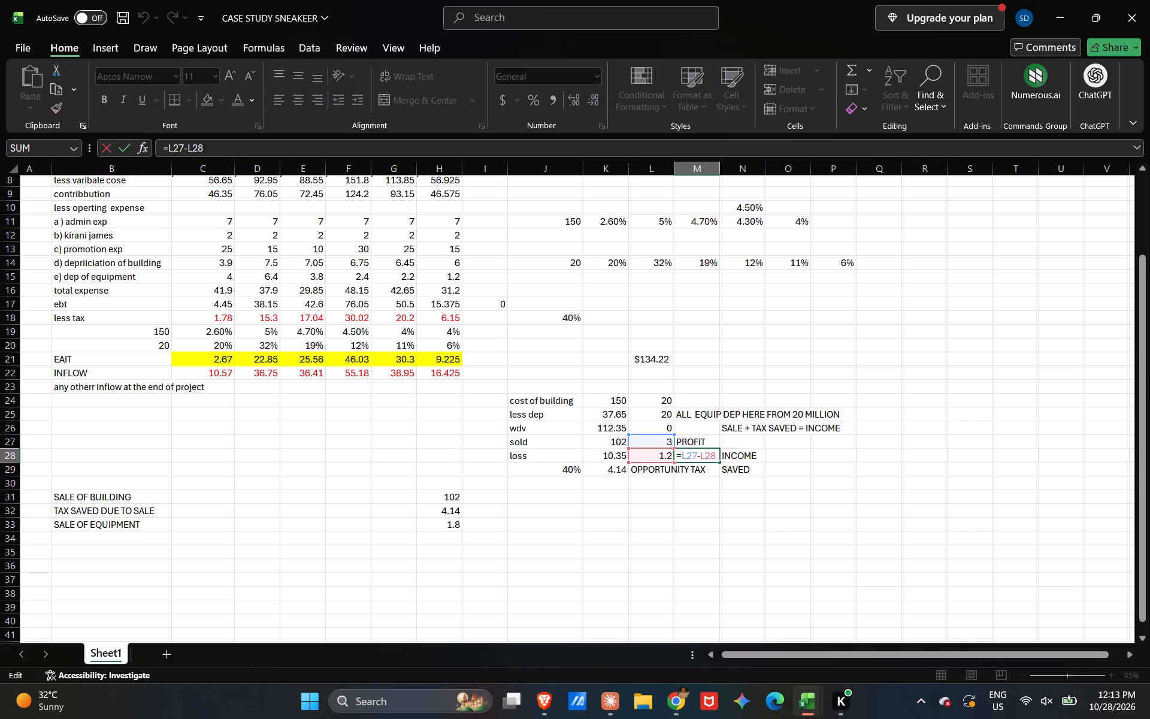
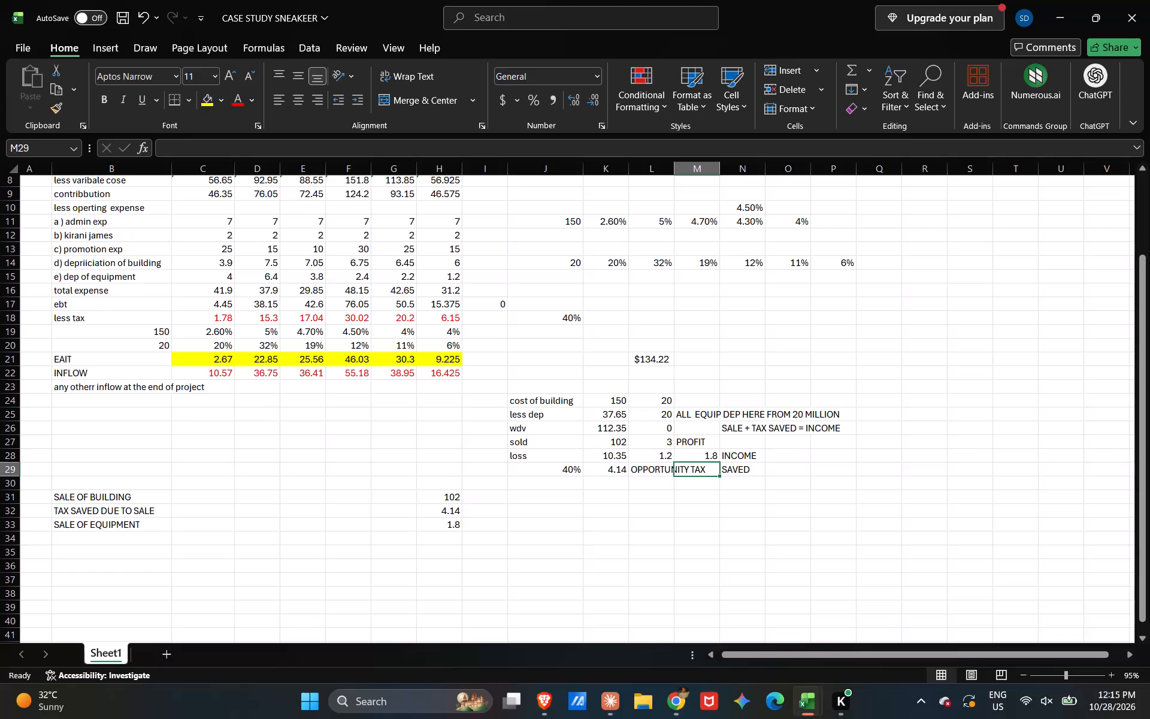
# Open the formula in K29 that calculates the tax saved on the building sale loss to inspect its cell references.
pyautogui.click(606, 473)
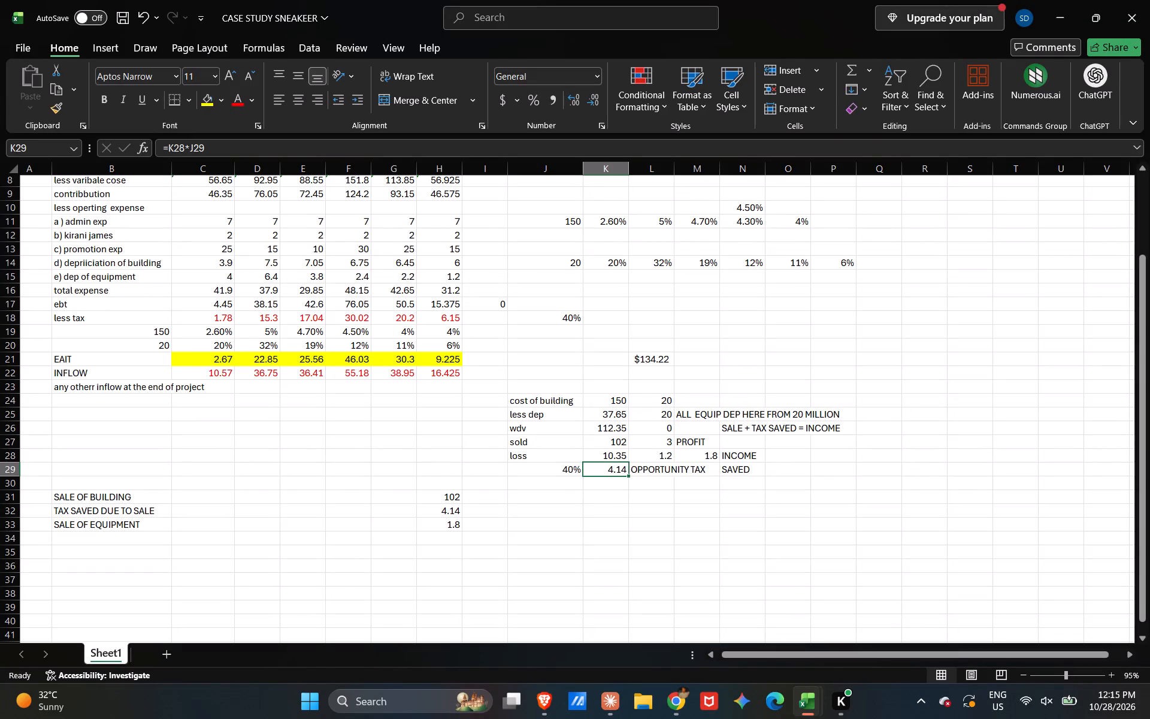
pyautogui.doubleClick(606, 473)
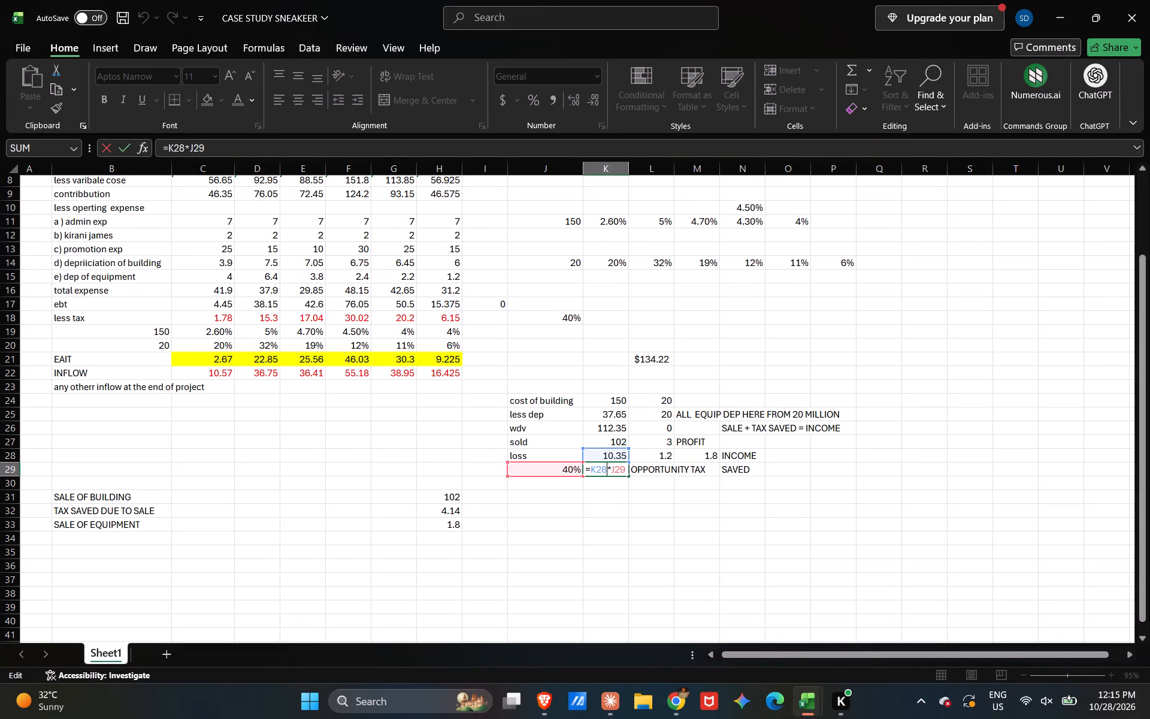
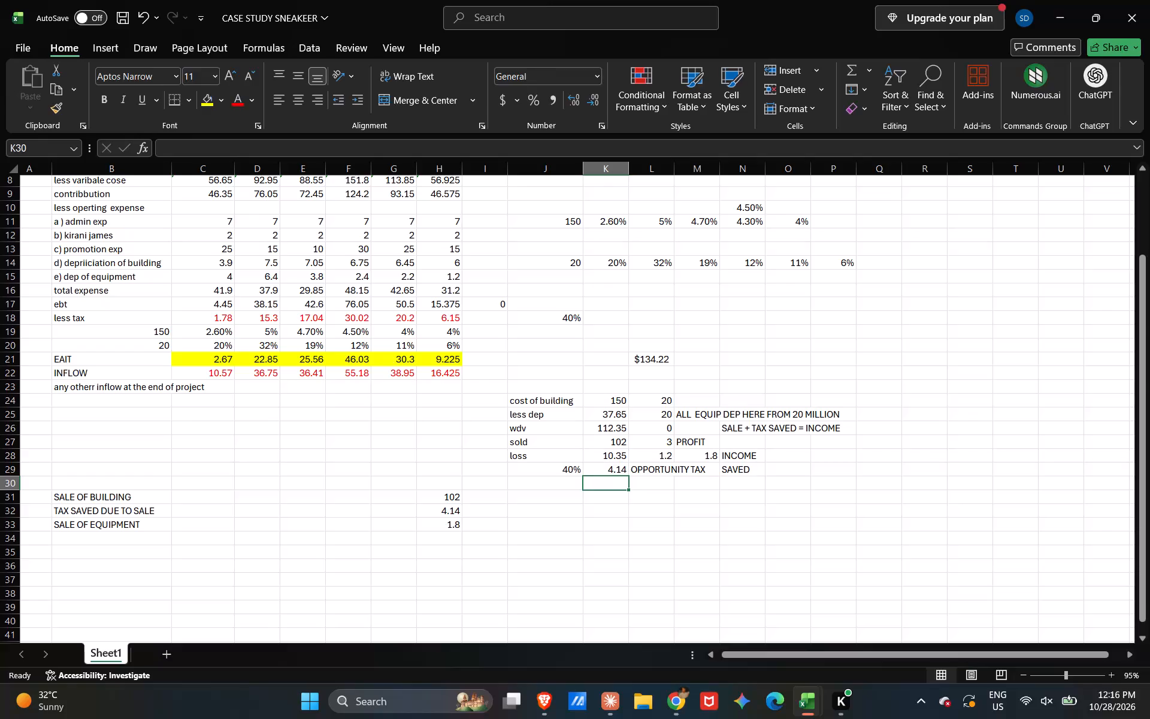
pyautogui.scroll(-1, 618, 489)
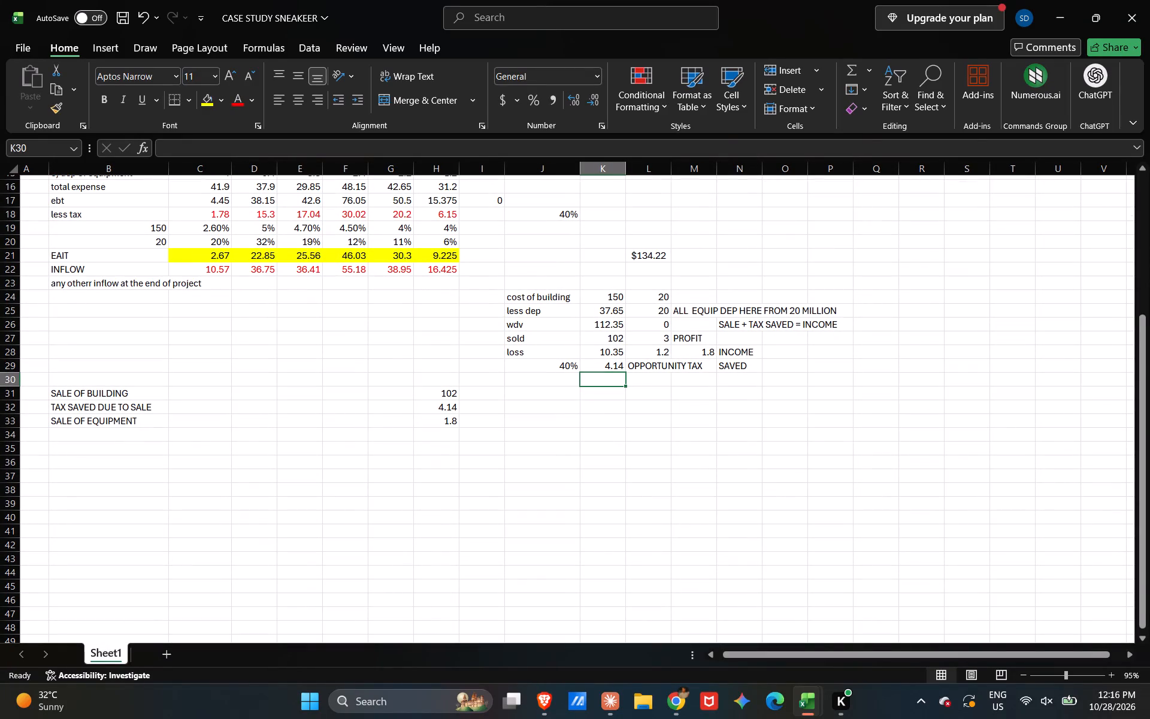
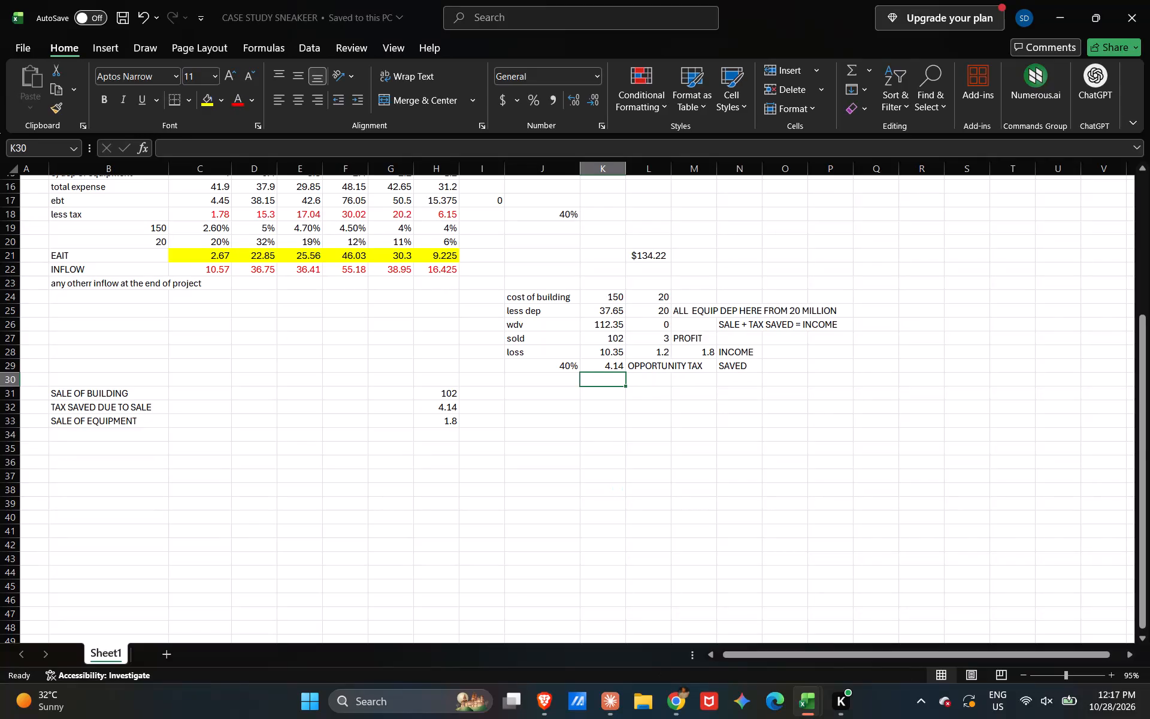
# Minimize the CASE STUDY SNEAKEER workbook and save the inflows cf workbook.
pyautogui.scroll(2, 989, 257)
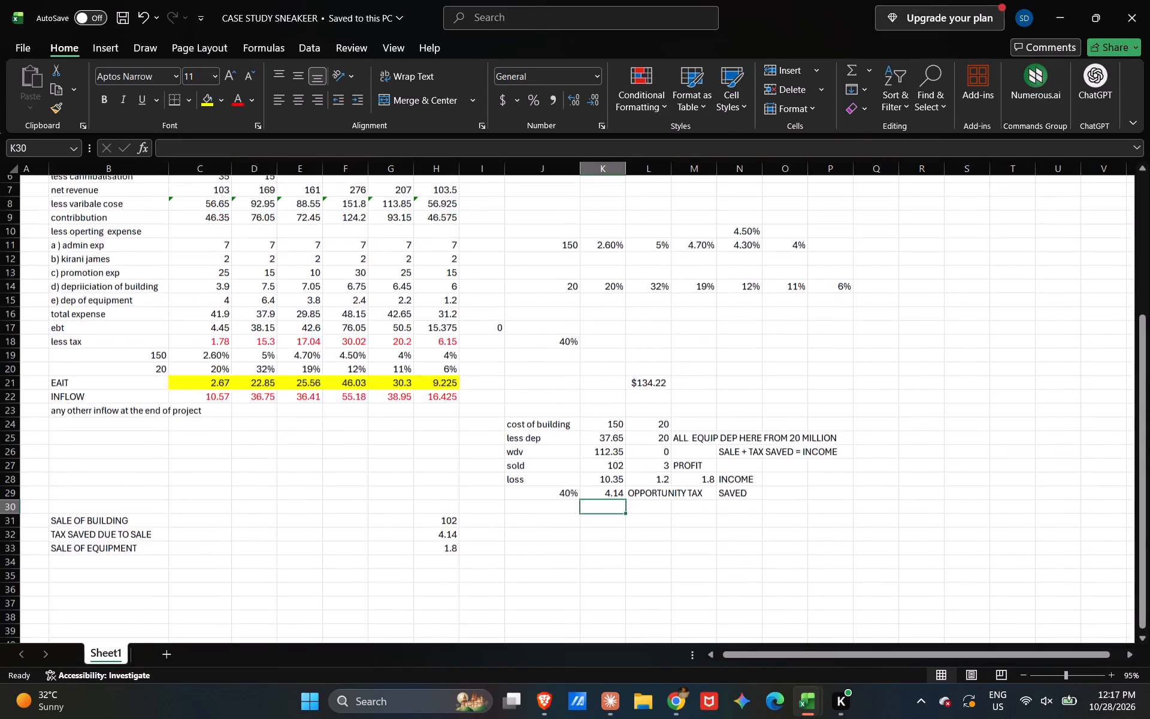
pyautogui.scroll(1, 989, 257)
pyautogui.click(1055, 1)
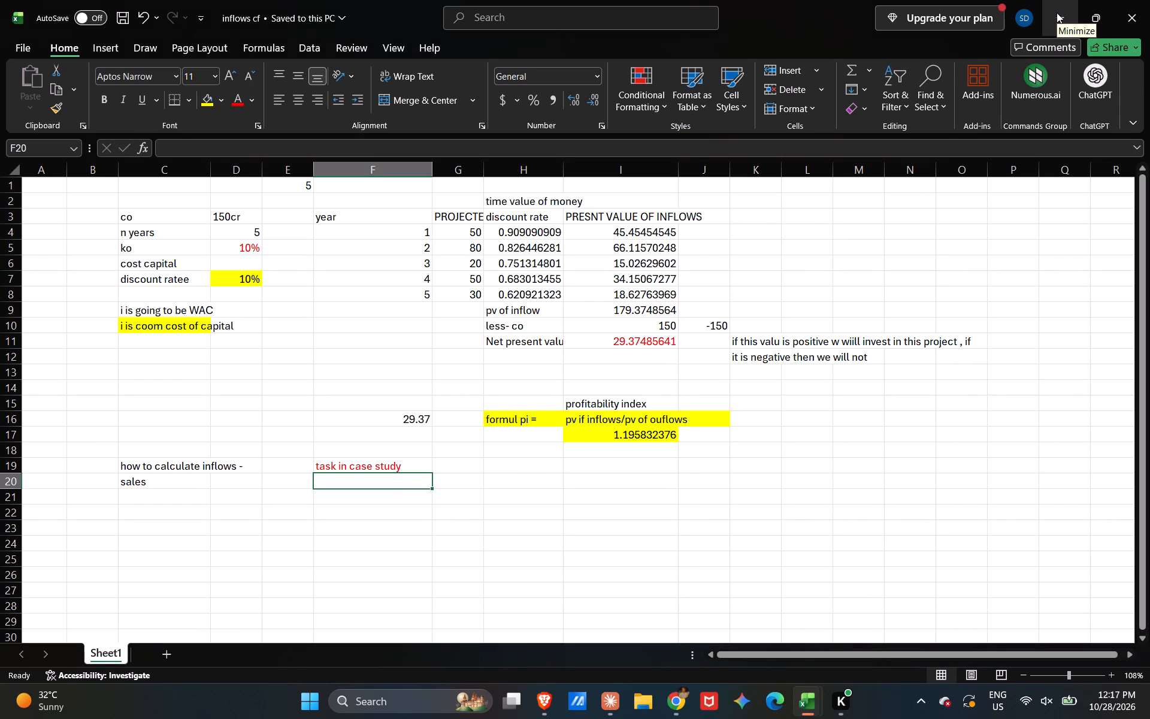
pyautogui.hotkey('ctrl', 's')
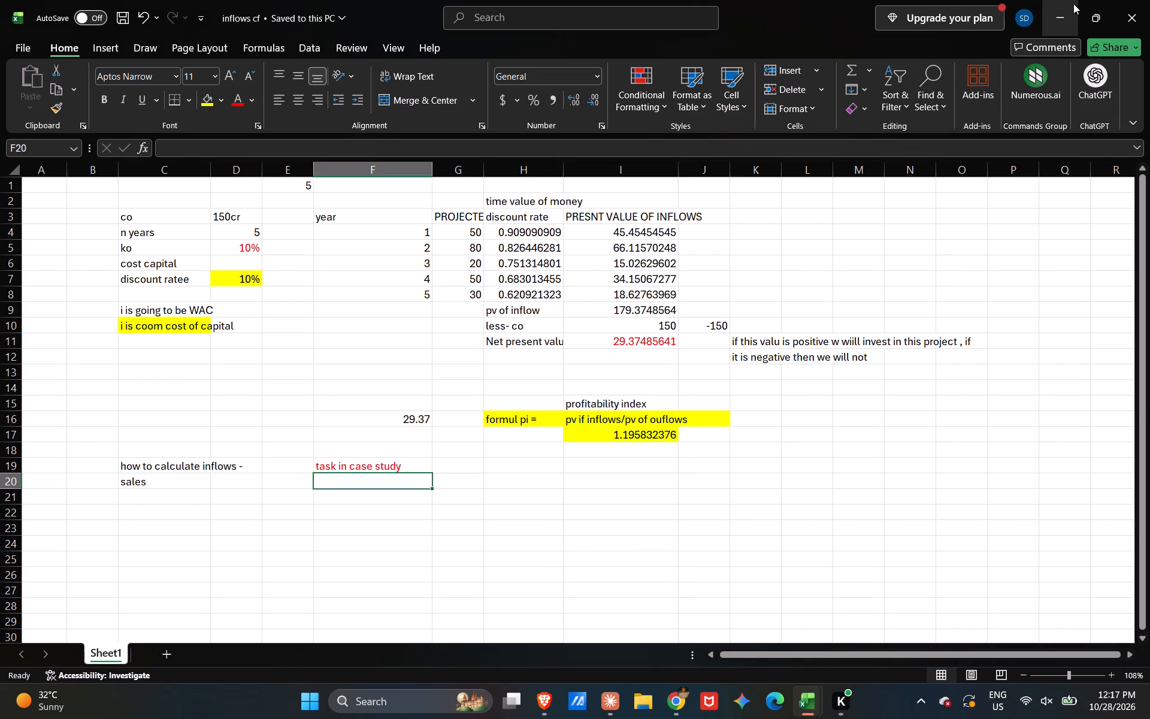
# Minimize the inflows cf workbook, then save the emi calculator workbook and close it.
pyautogui.click(1063, 5)
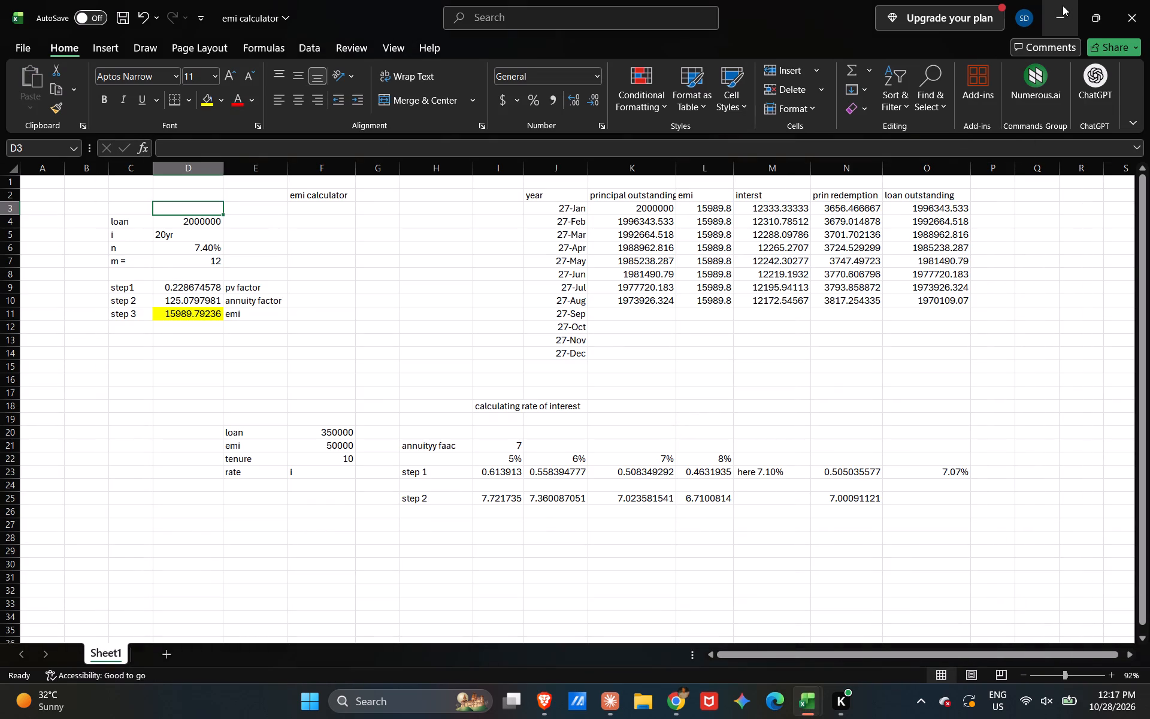
pyautogui.hotkey('ctrl', 's')
pyautogui.click(1147, 0)
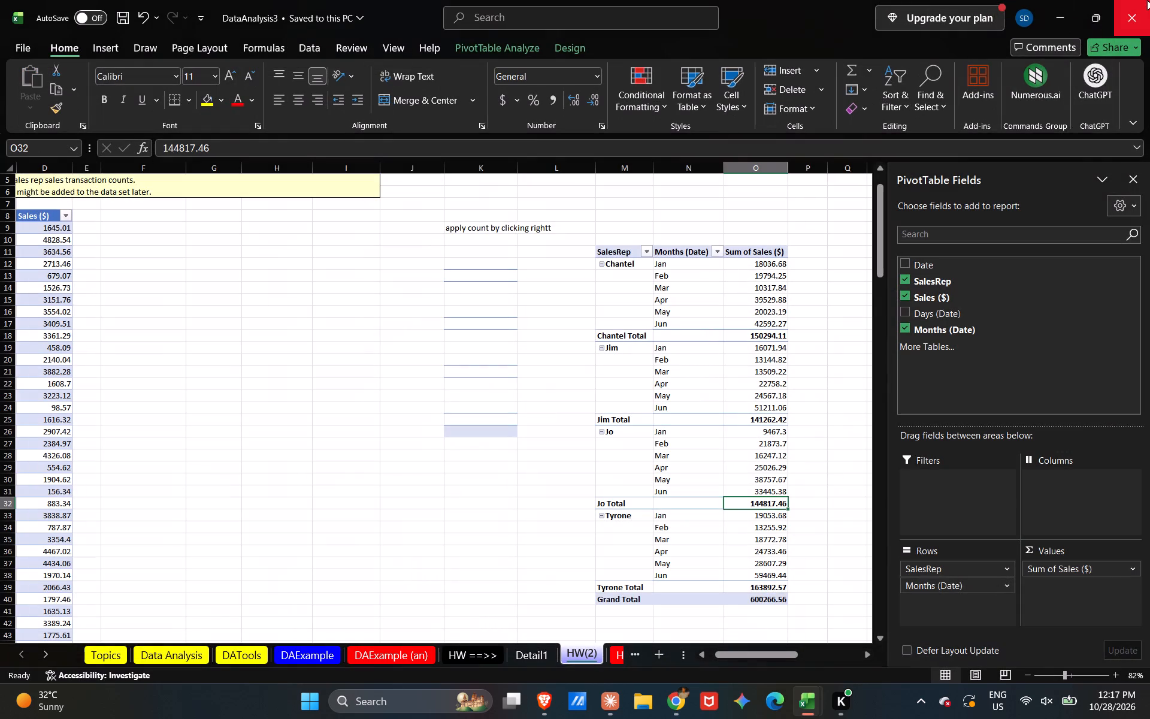
# Close the DataAnalysis3 workbook.
pyautogui.click(1147, 0)
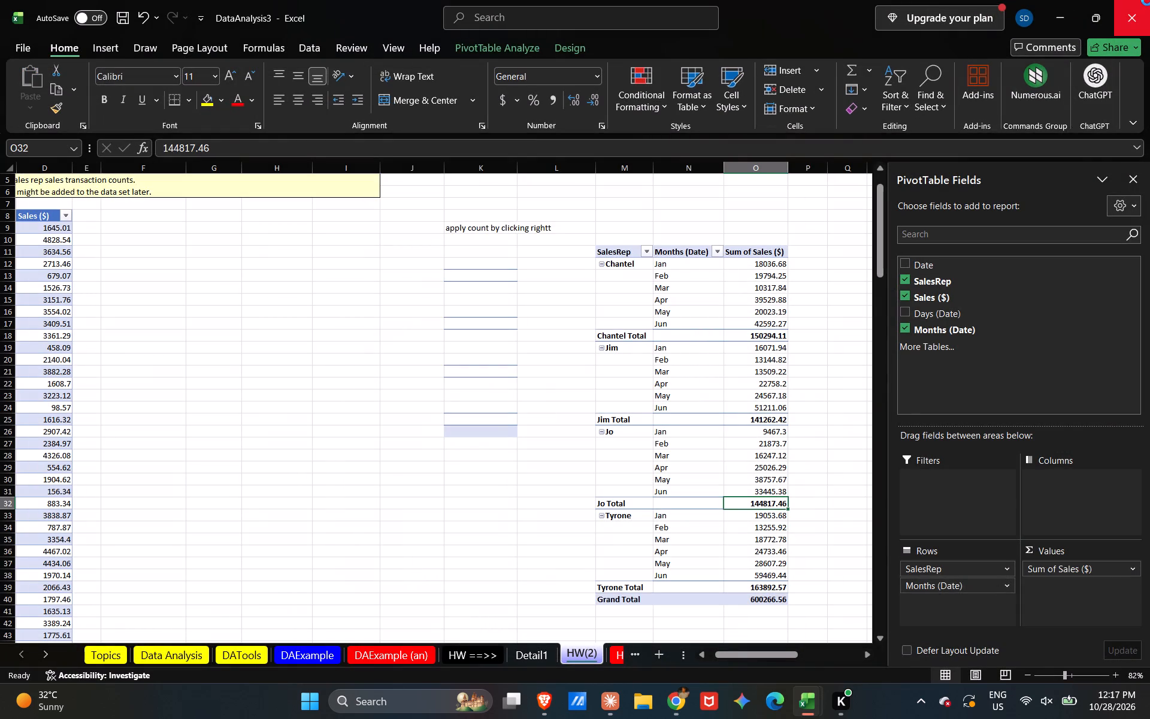
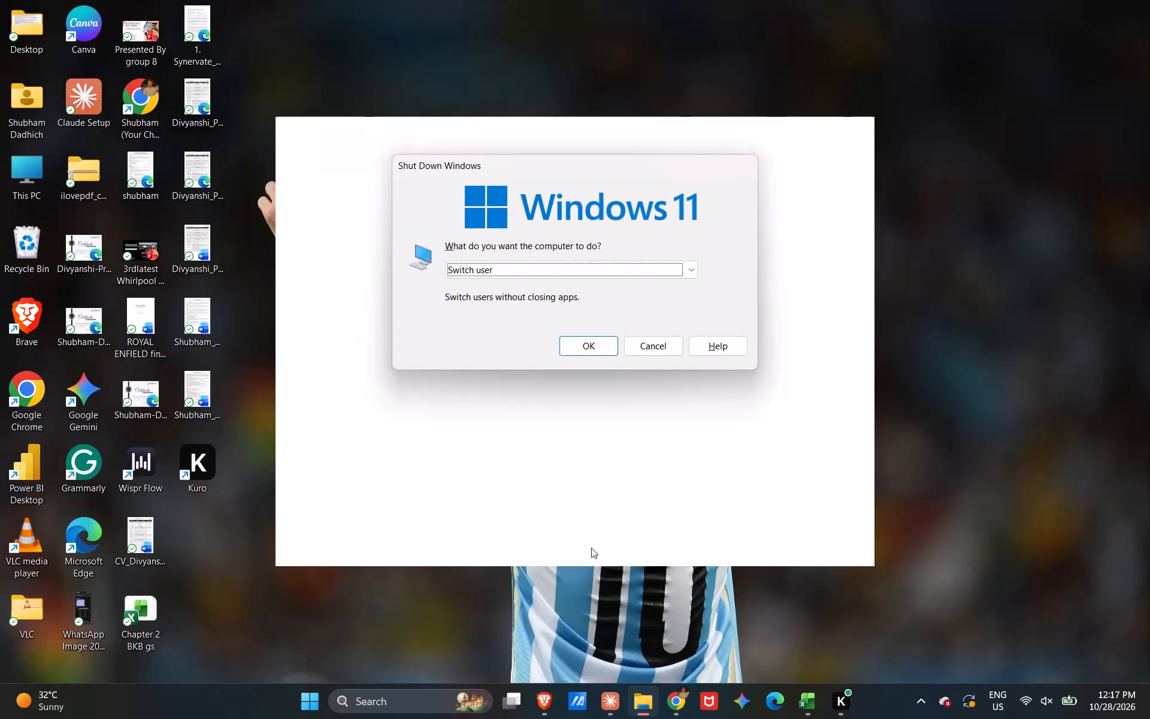
# Select Sleep as what the computer should do in the Shut Down Windows dialog.
pyautogui.press('Down')
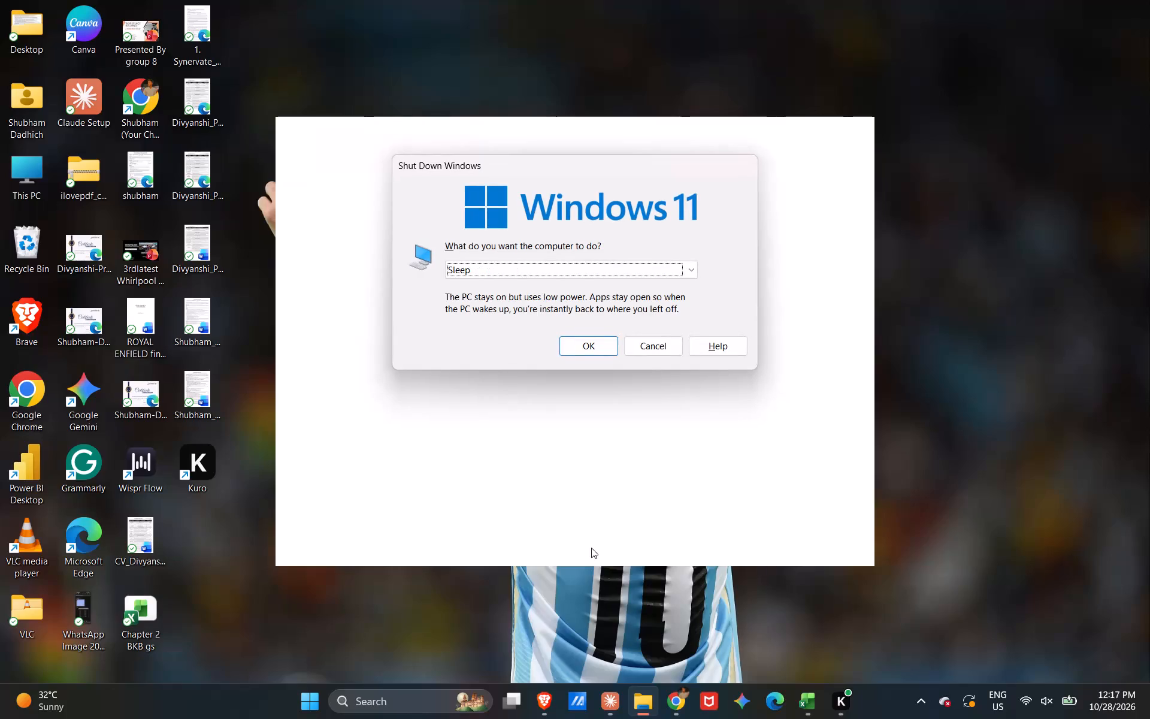